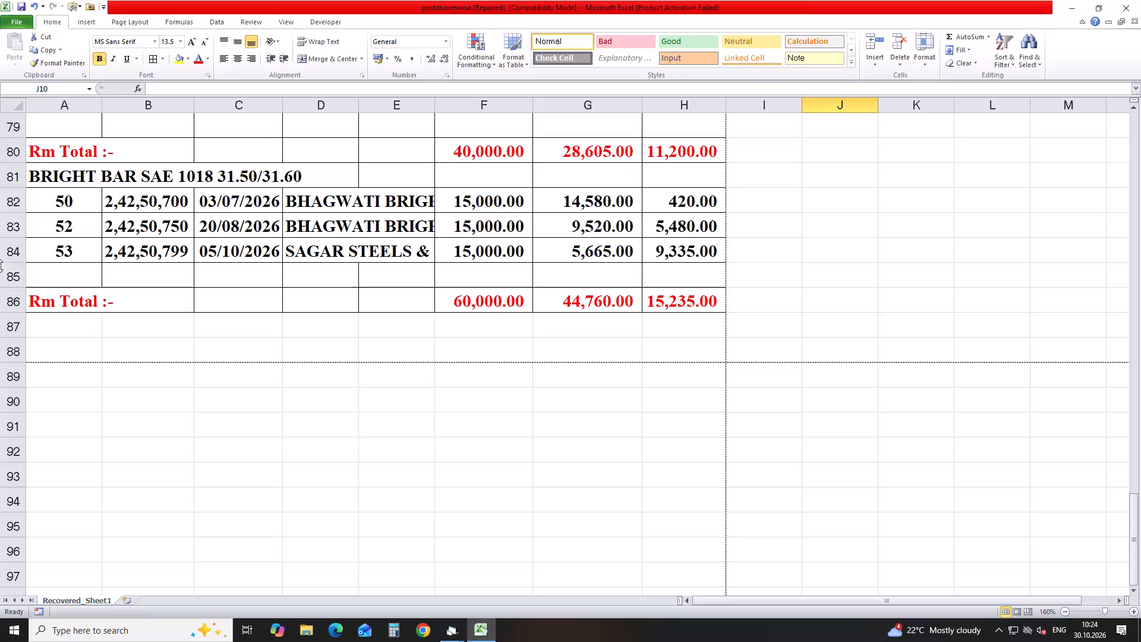
Select the entire row 81 holding the BRIGHT BAR SAE 1018 31.50/31.60 heading.
click(0, 0)
click(7, 173)
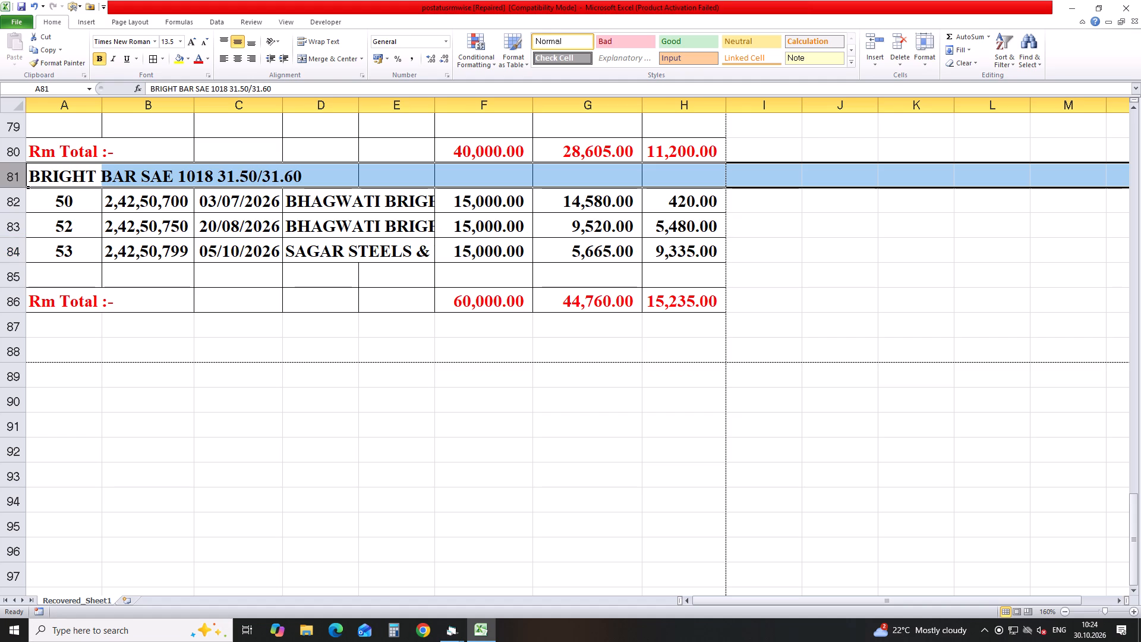
Close both open AutoFast@ERP windows, the Management window and the second ERP window beside it.
click(453, 627)
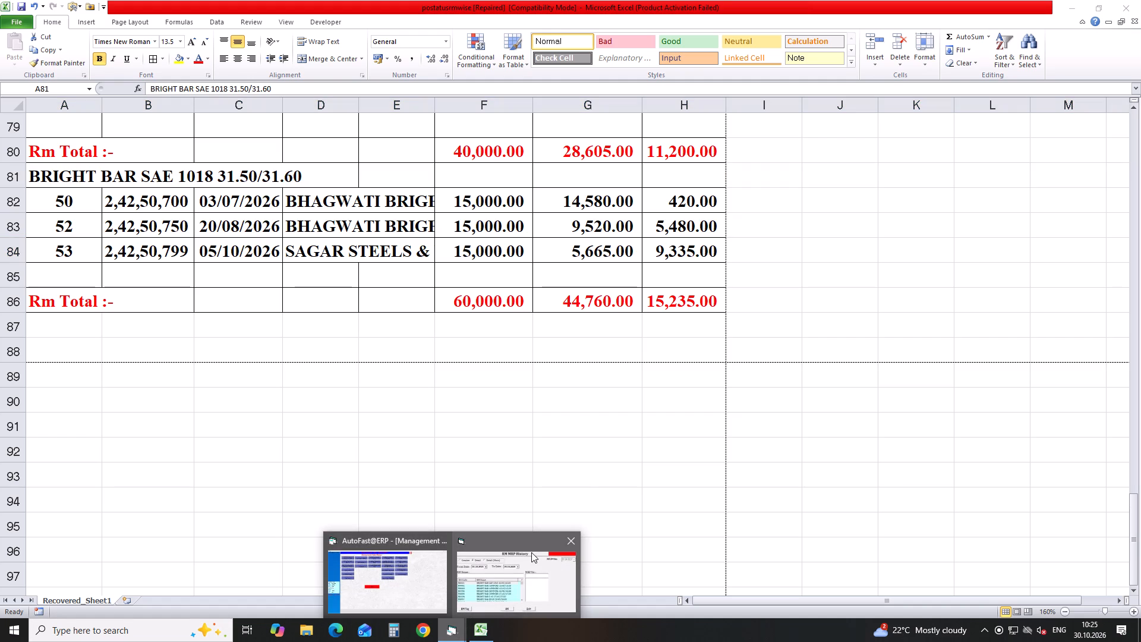
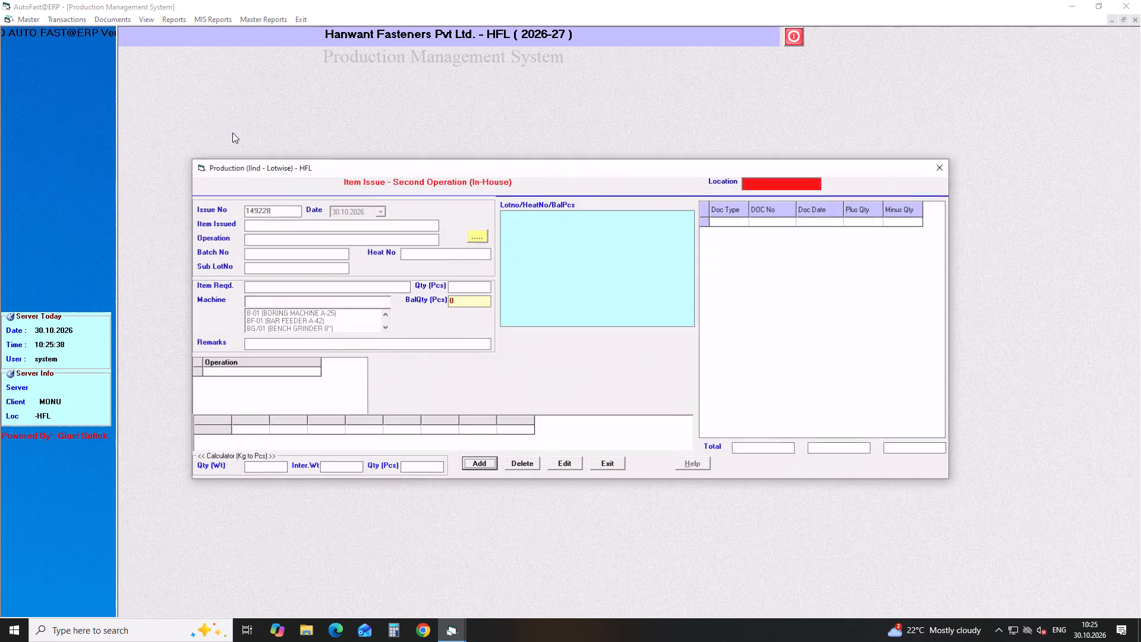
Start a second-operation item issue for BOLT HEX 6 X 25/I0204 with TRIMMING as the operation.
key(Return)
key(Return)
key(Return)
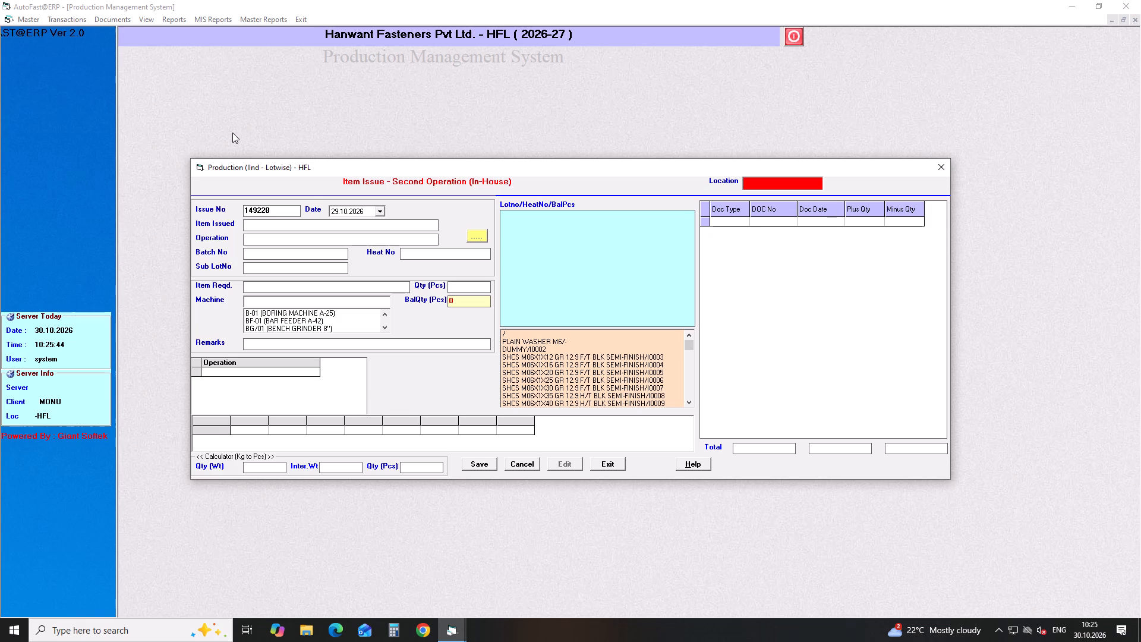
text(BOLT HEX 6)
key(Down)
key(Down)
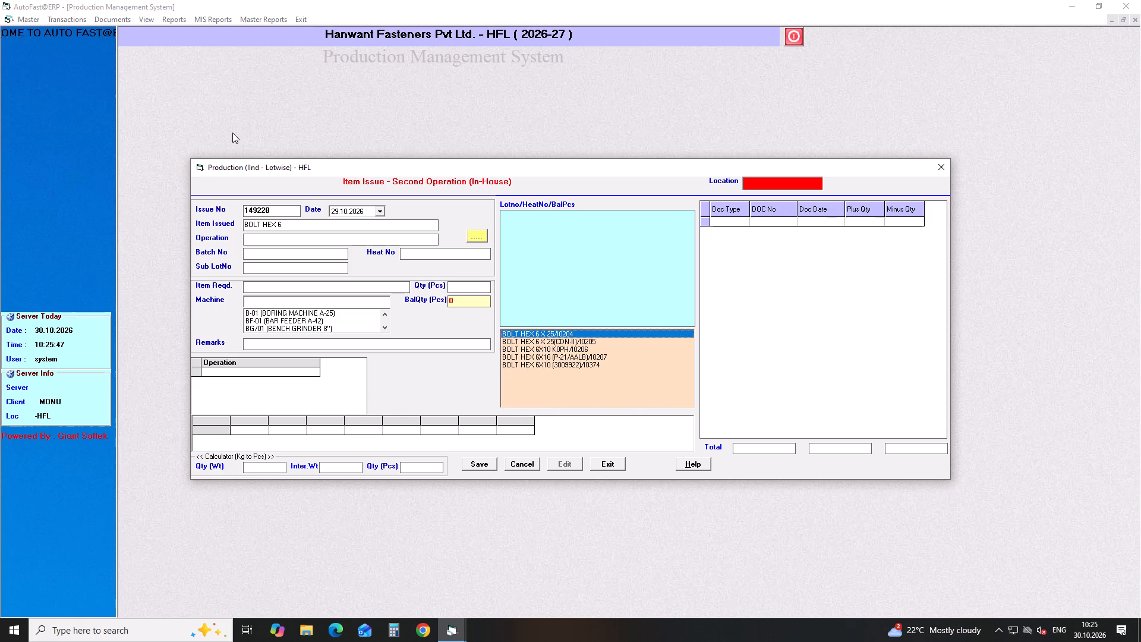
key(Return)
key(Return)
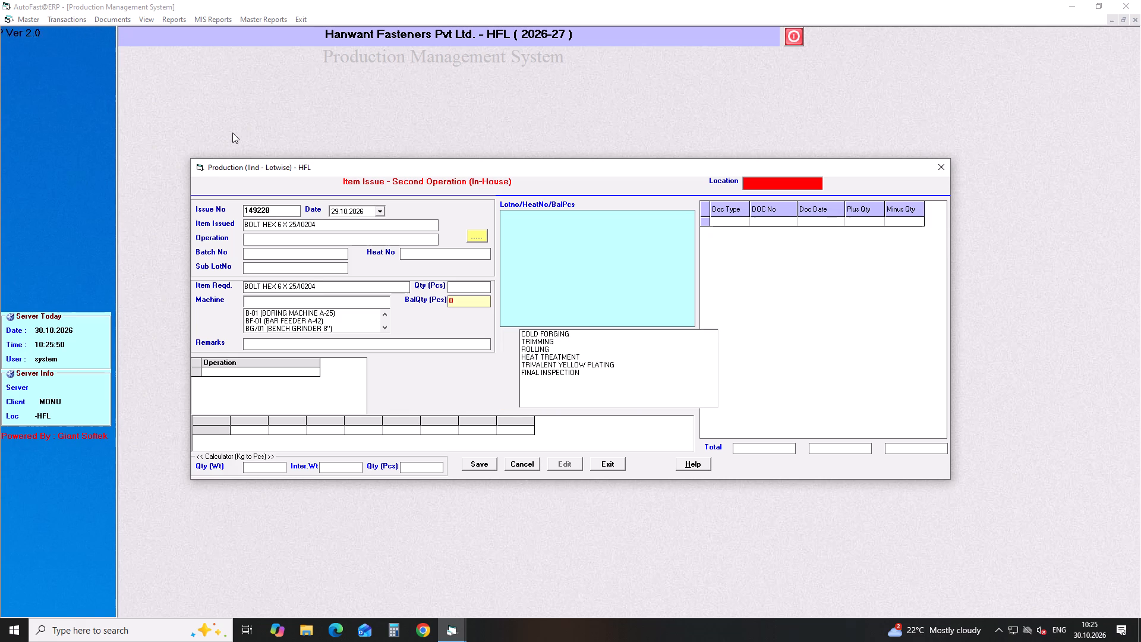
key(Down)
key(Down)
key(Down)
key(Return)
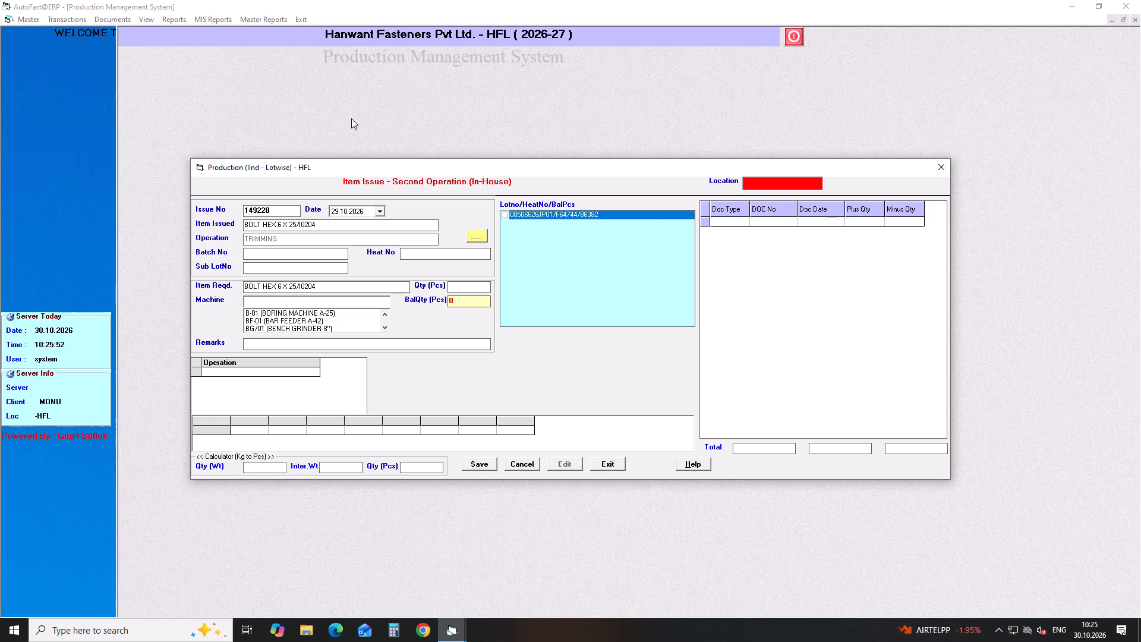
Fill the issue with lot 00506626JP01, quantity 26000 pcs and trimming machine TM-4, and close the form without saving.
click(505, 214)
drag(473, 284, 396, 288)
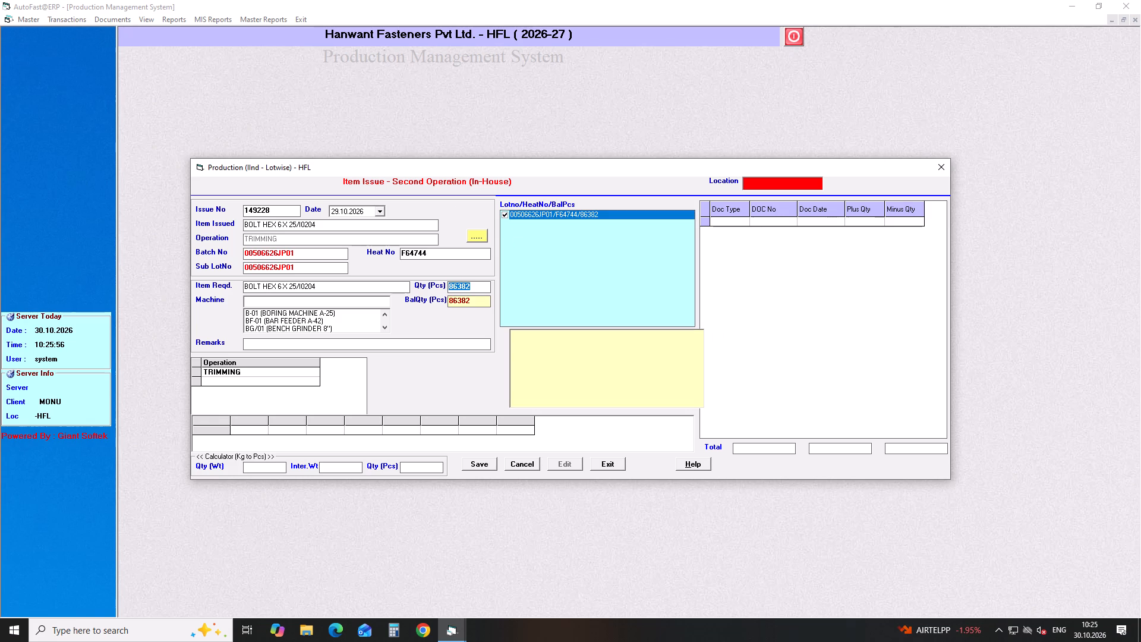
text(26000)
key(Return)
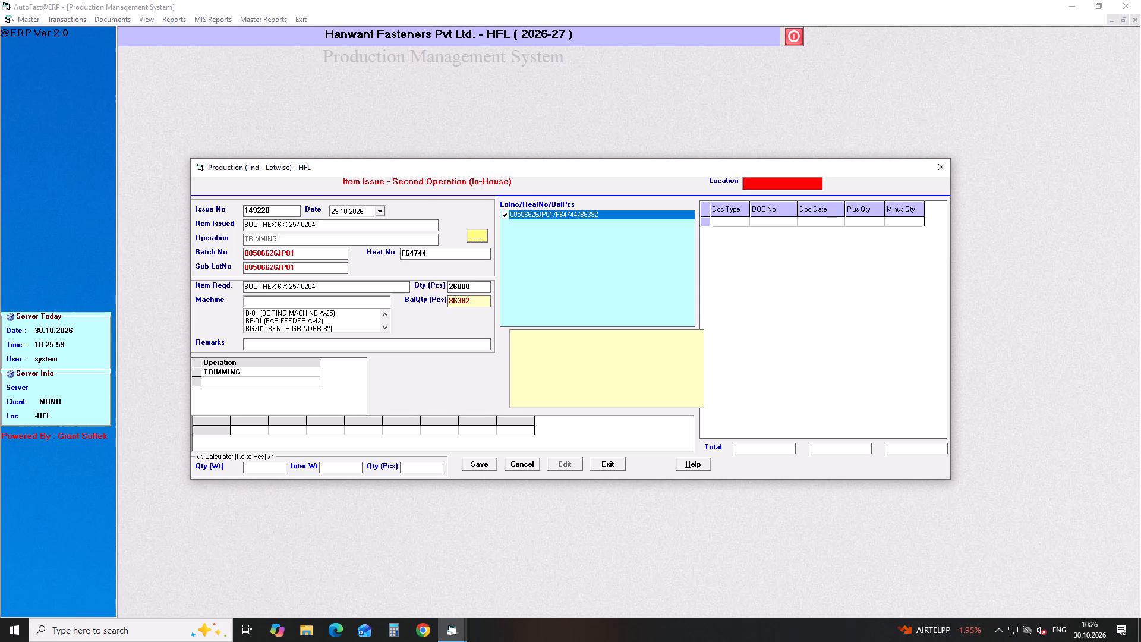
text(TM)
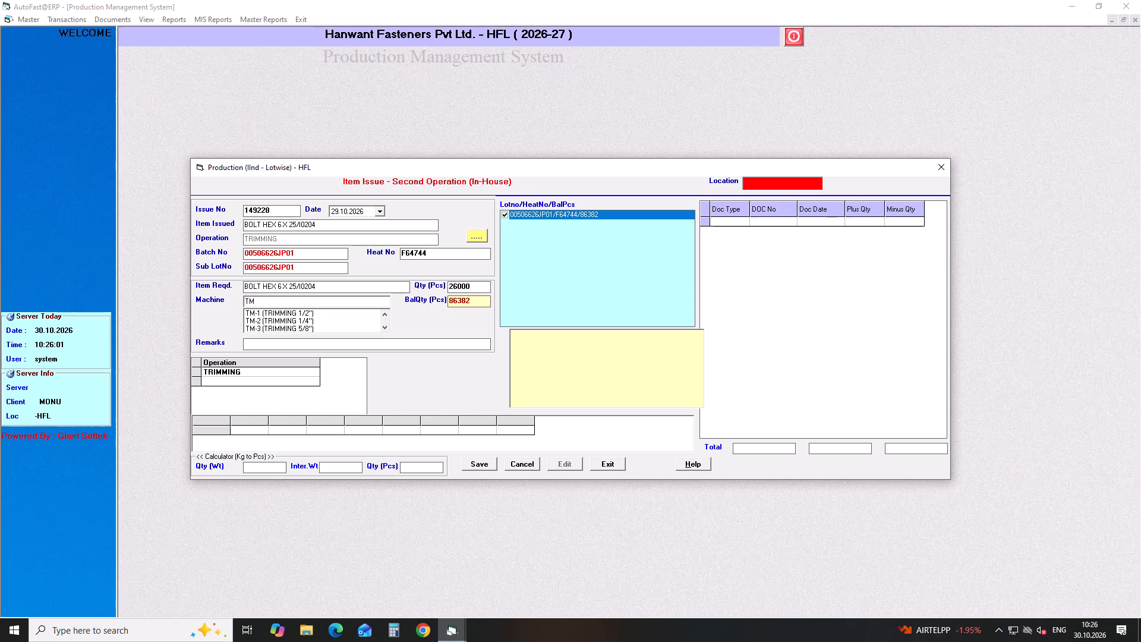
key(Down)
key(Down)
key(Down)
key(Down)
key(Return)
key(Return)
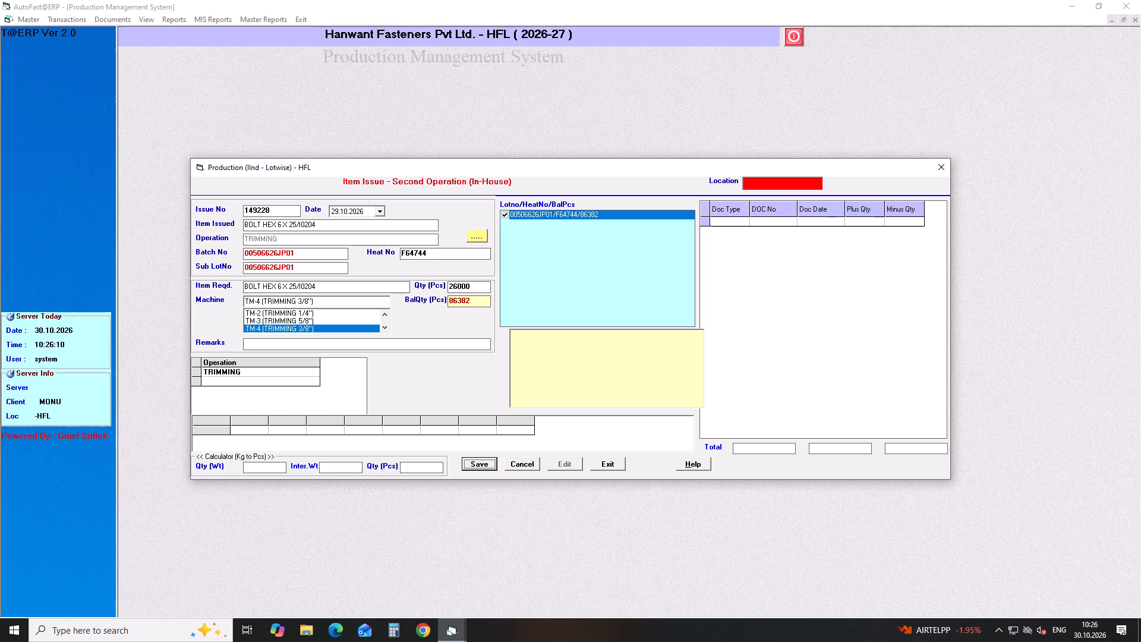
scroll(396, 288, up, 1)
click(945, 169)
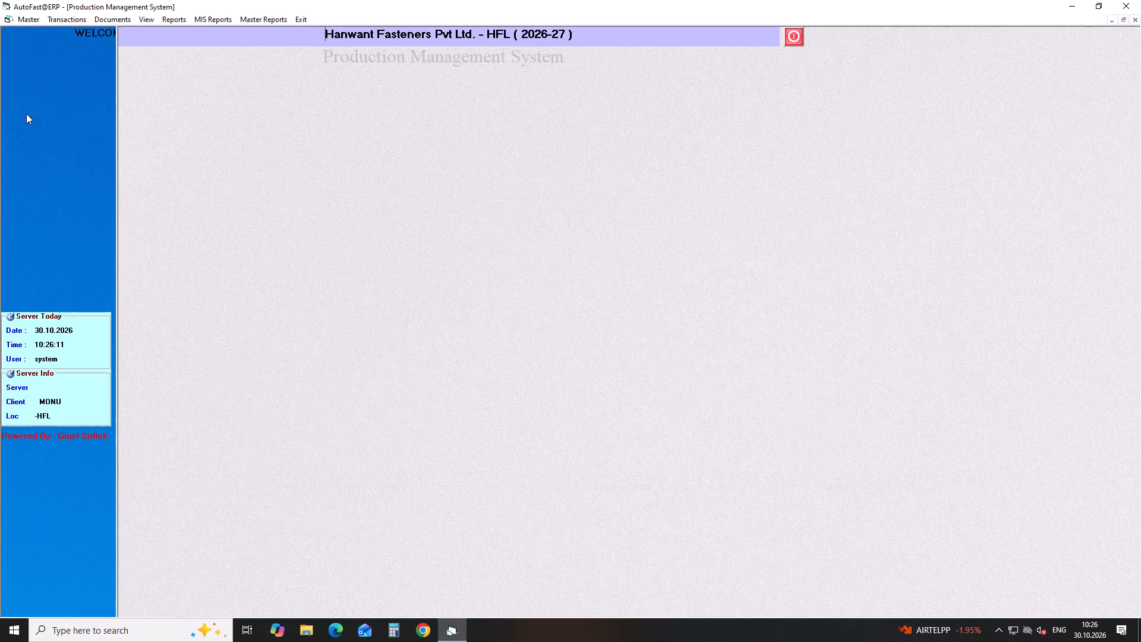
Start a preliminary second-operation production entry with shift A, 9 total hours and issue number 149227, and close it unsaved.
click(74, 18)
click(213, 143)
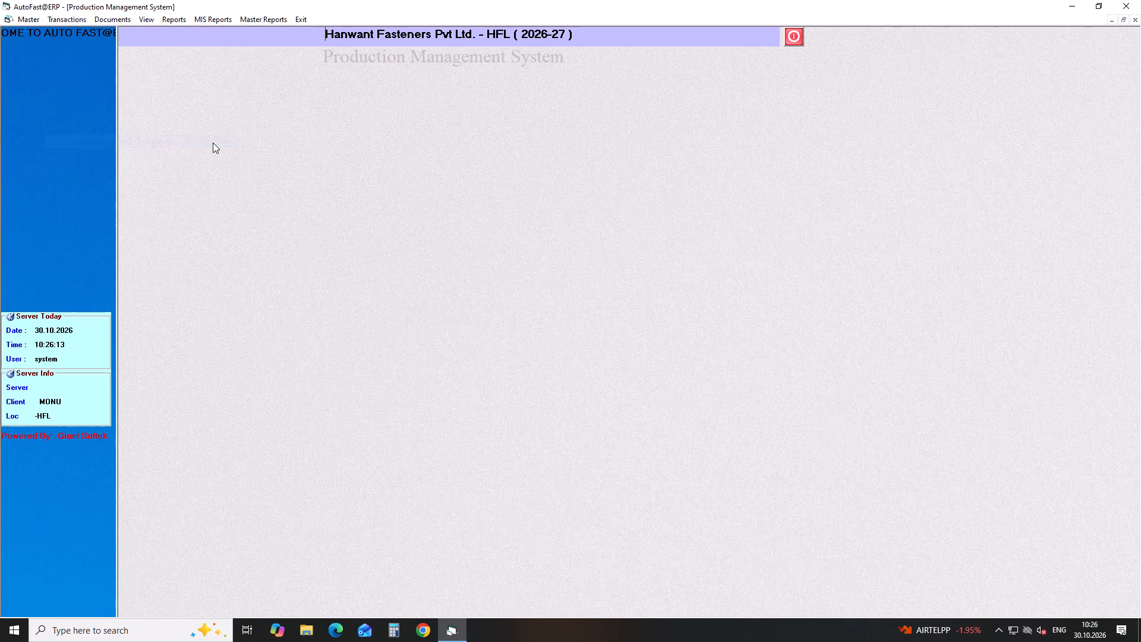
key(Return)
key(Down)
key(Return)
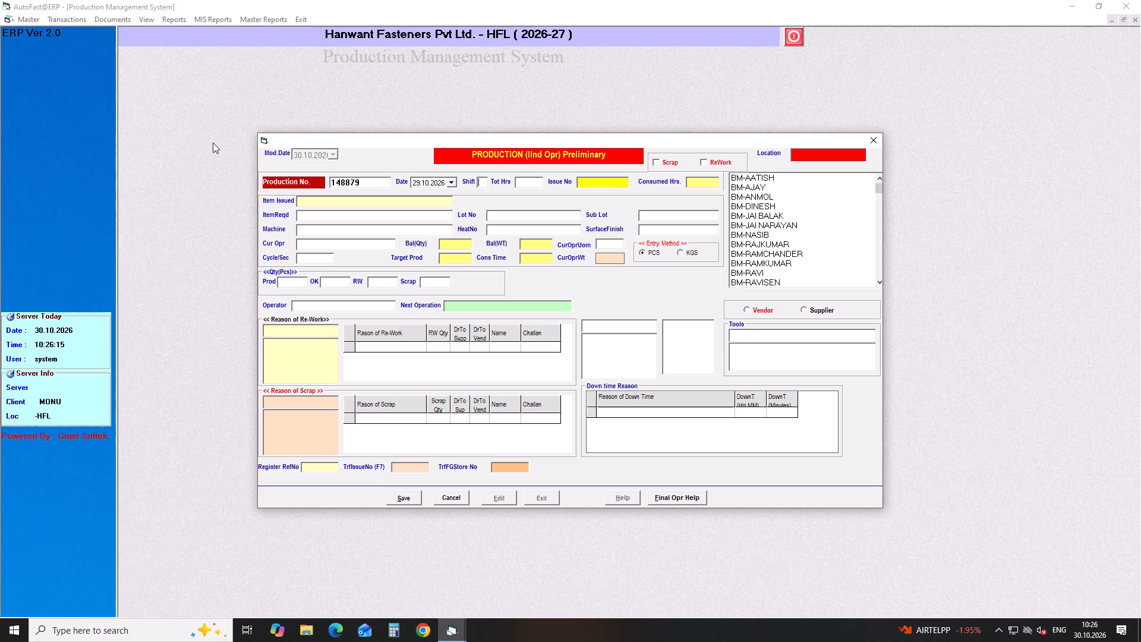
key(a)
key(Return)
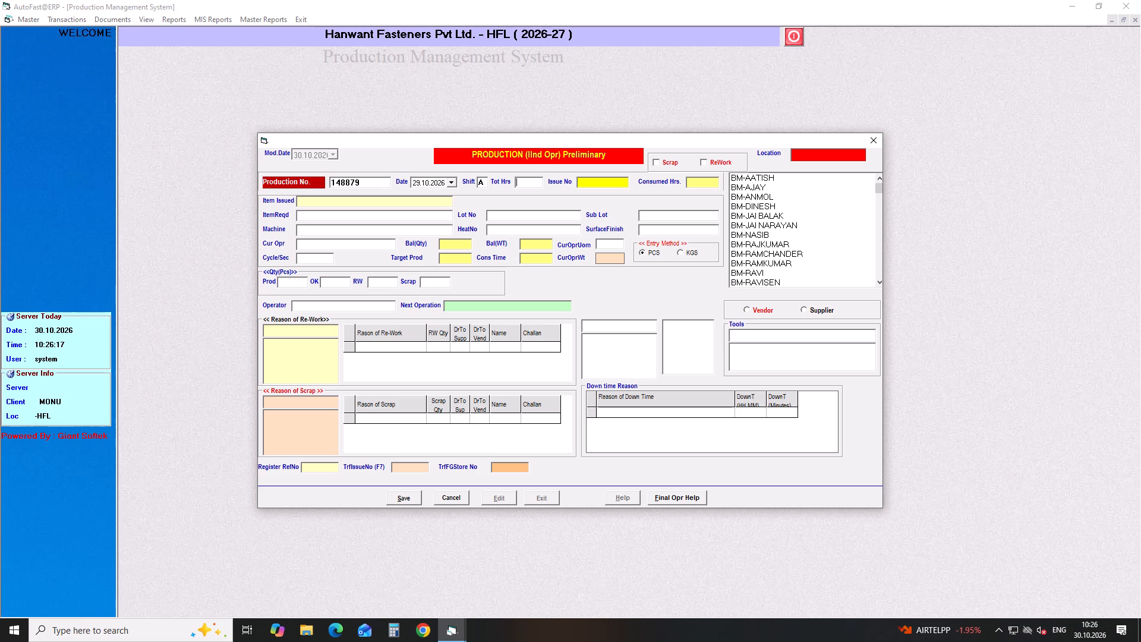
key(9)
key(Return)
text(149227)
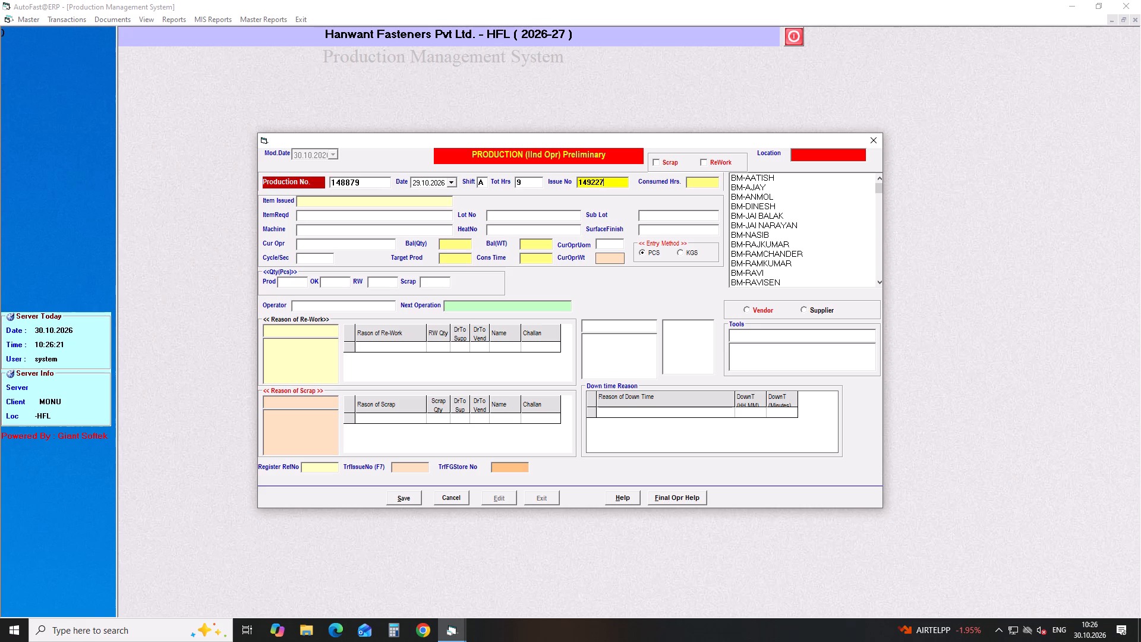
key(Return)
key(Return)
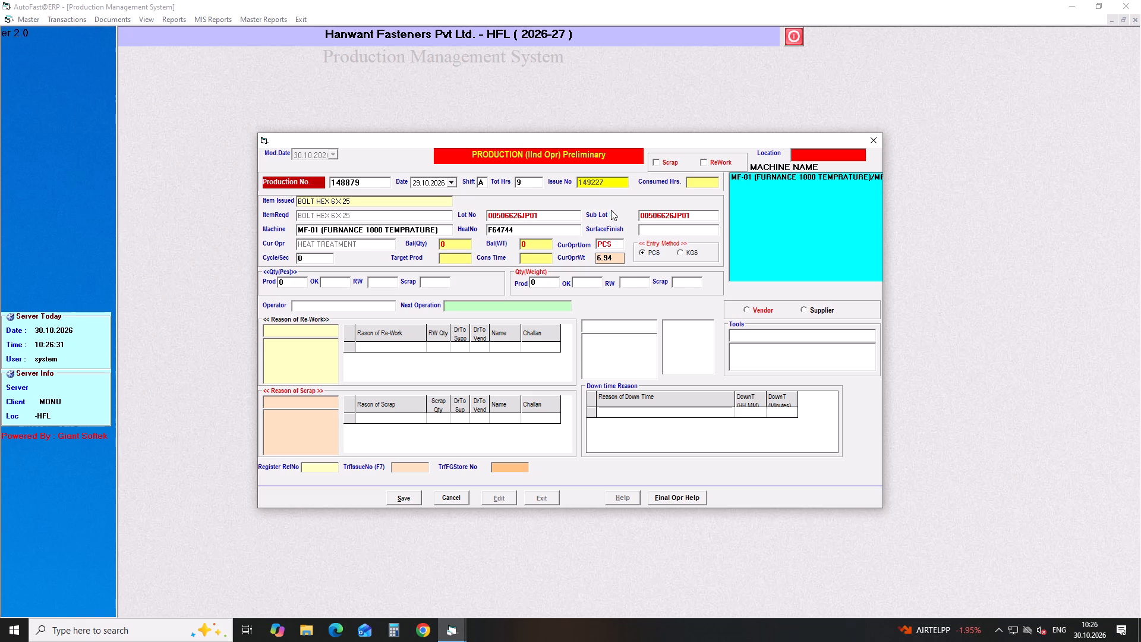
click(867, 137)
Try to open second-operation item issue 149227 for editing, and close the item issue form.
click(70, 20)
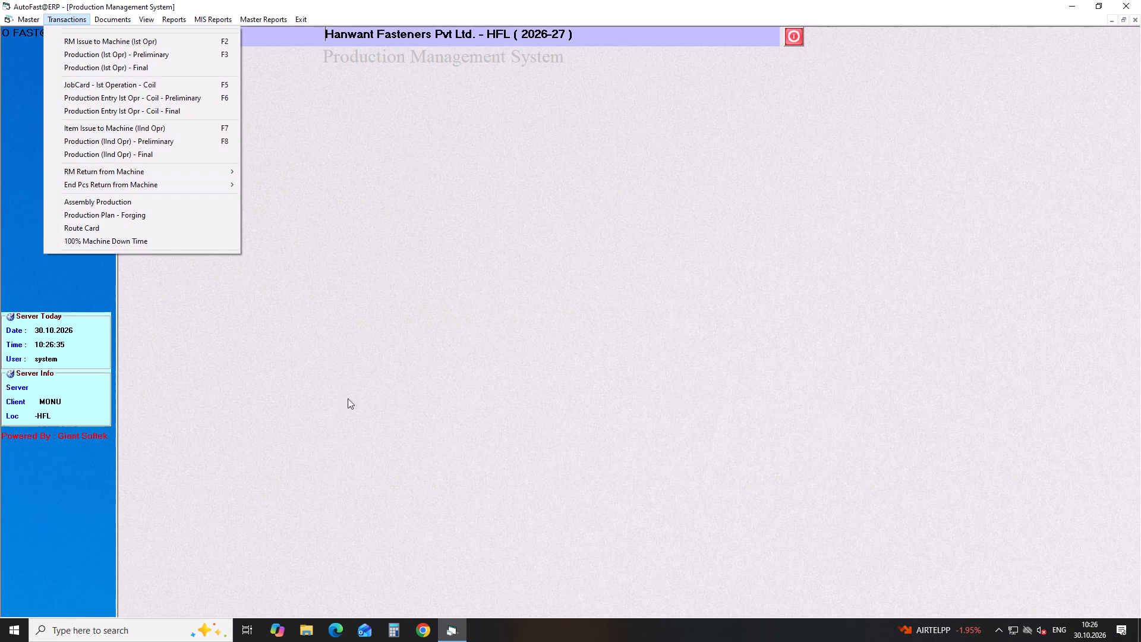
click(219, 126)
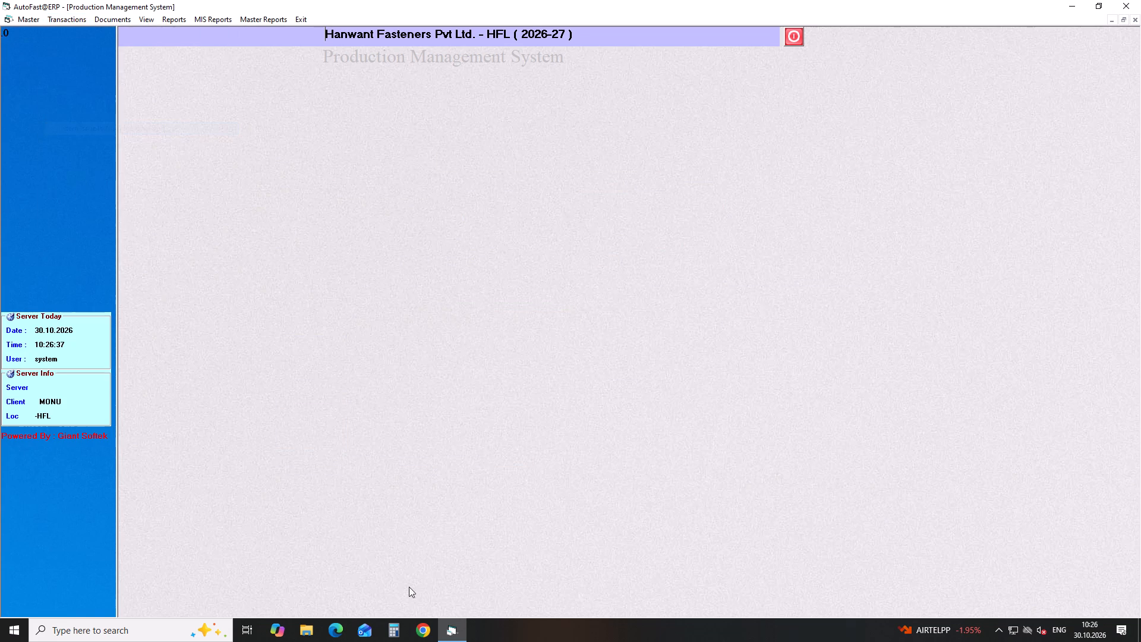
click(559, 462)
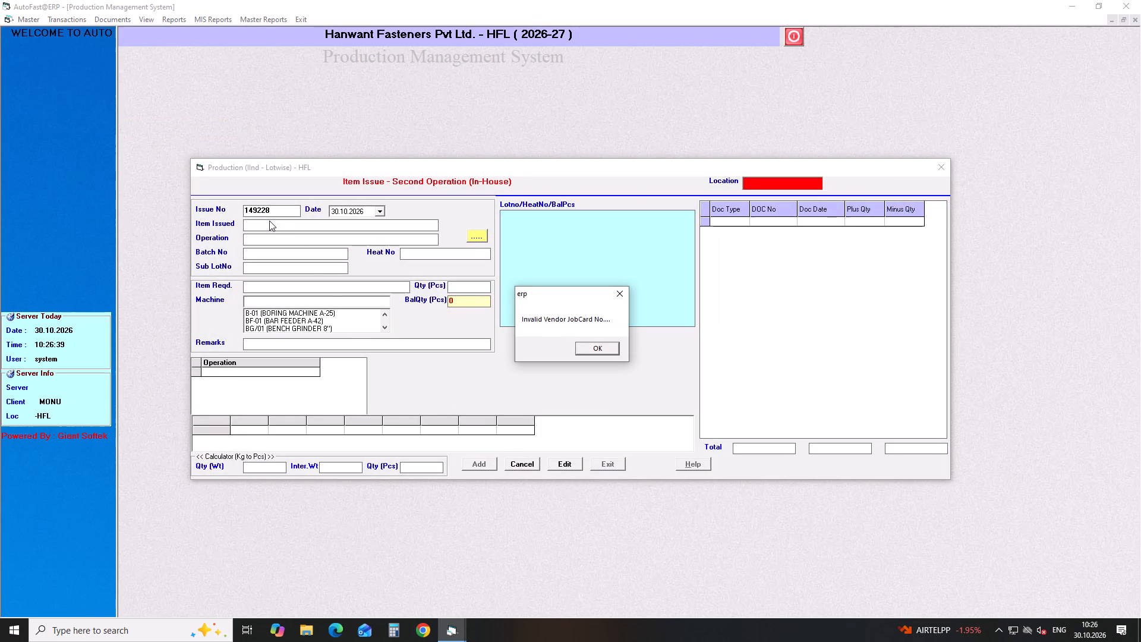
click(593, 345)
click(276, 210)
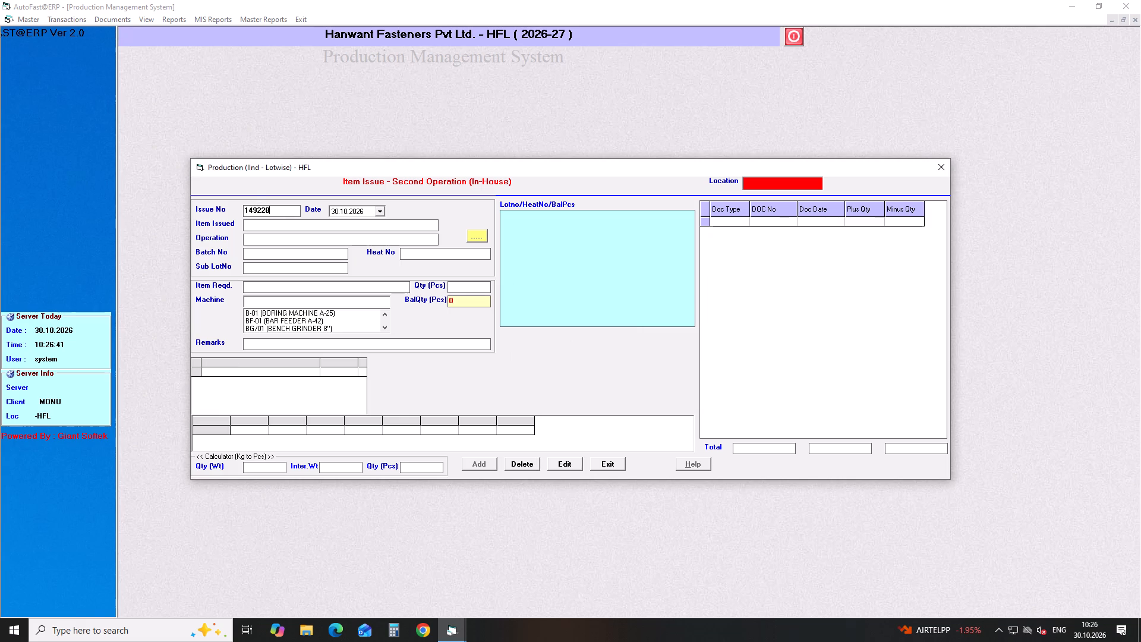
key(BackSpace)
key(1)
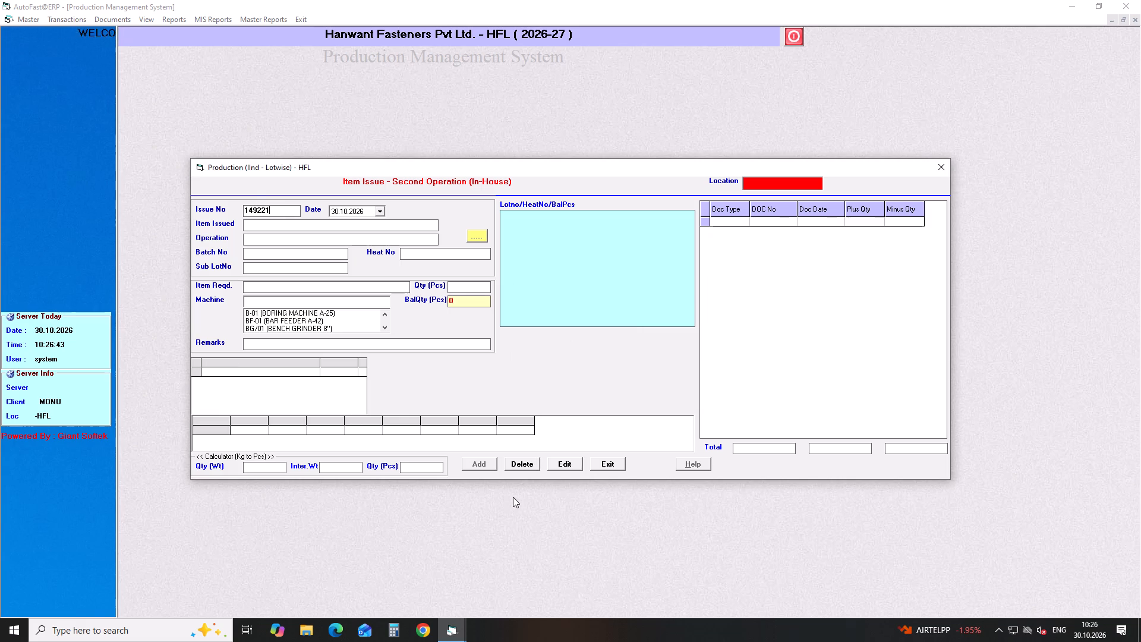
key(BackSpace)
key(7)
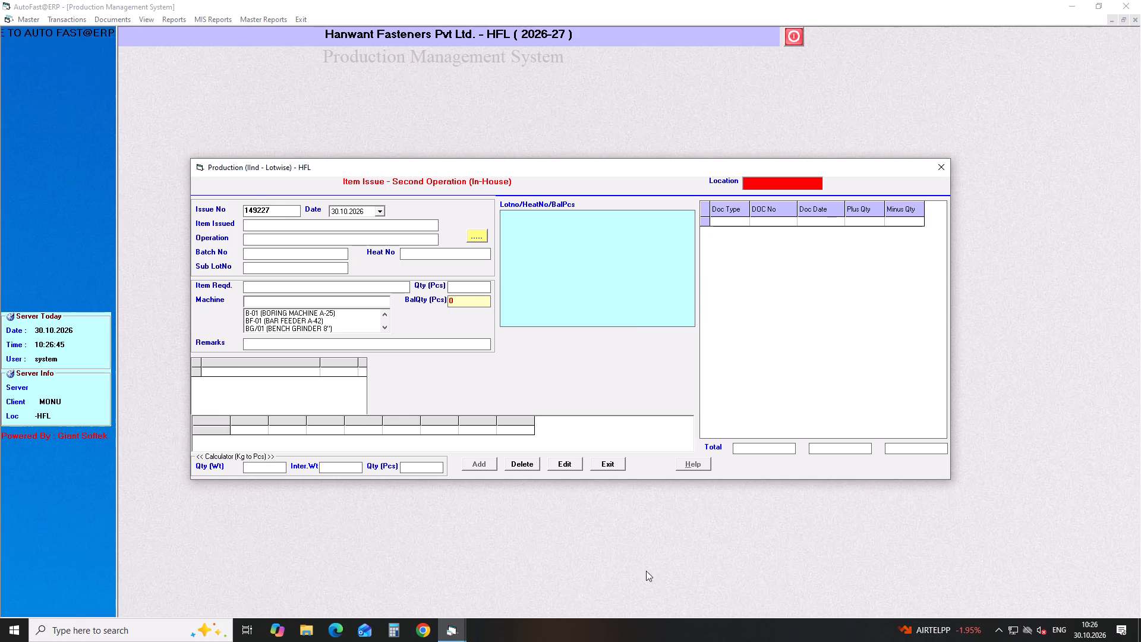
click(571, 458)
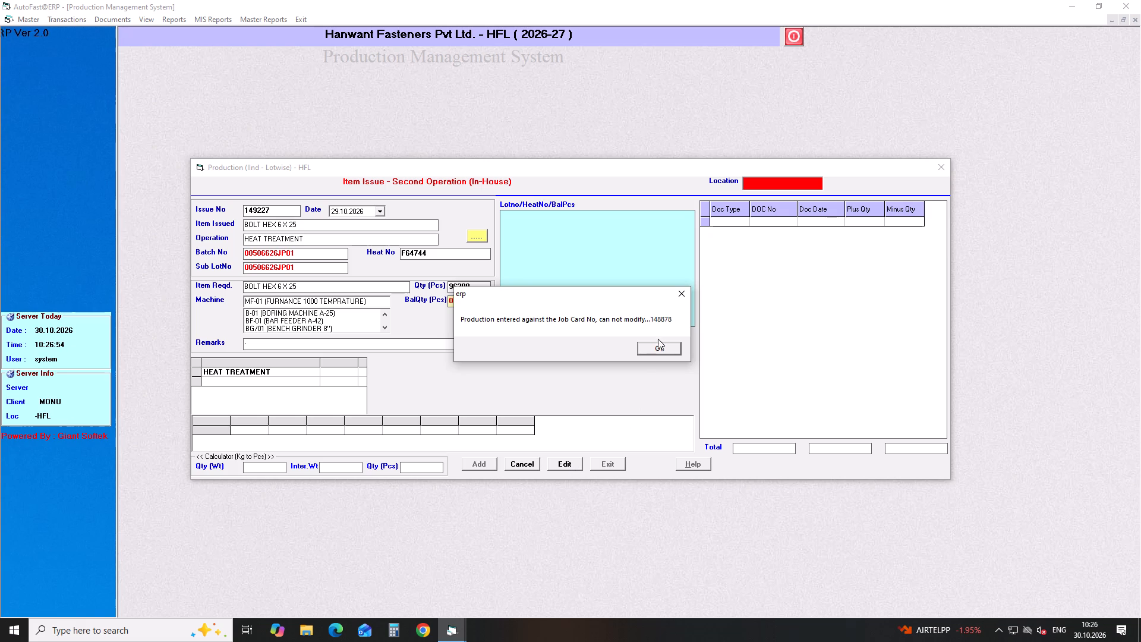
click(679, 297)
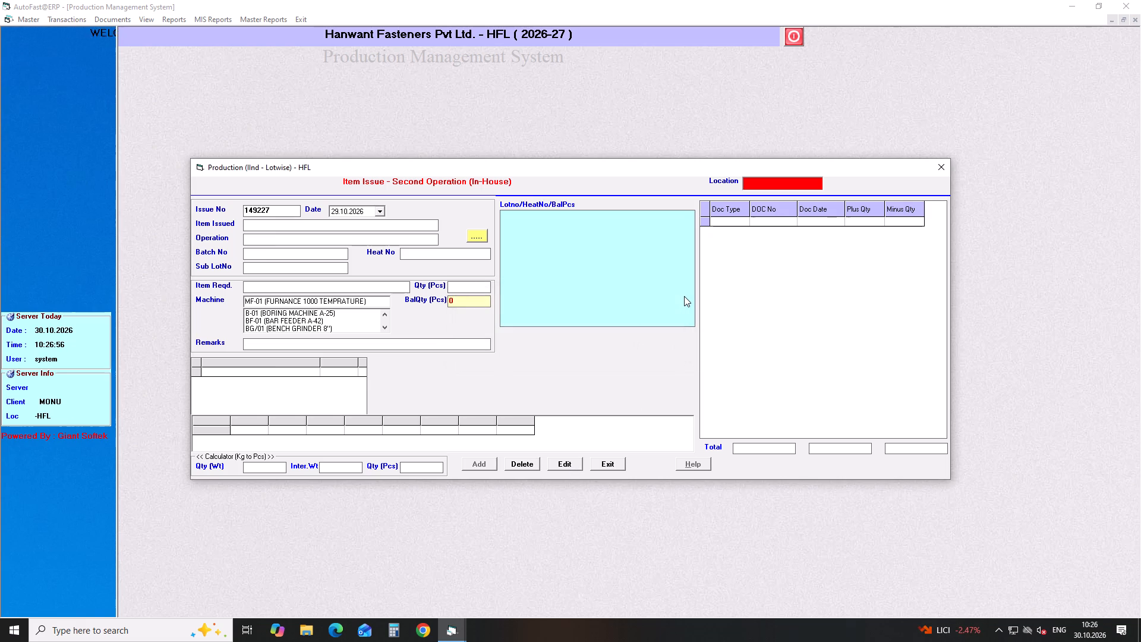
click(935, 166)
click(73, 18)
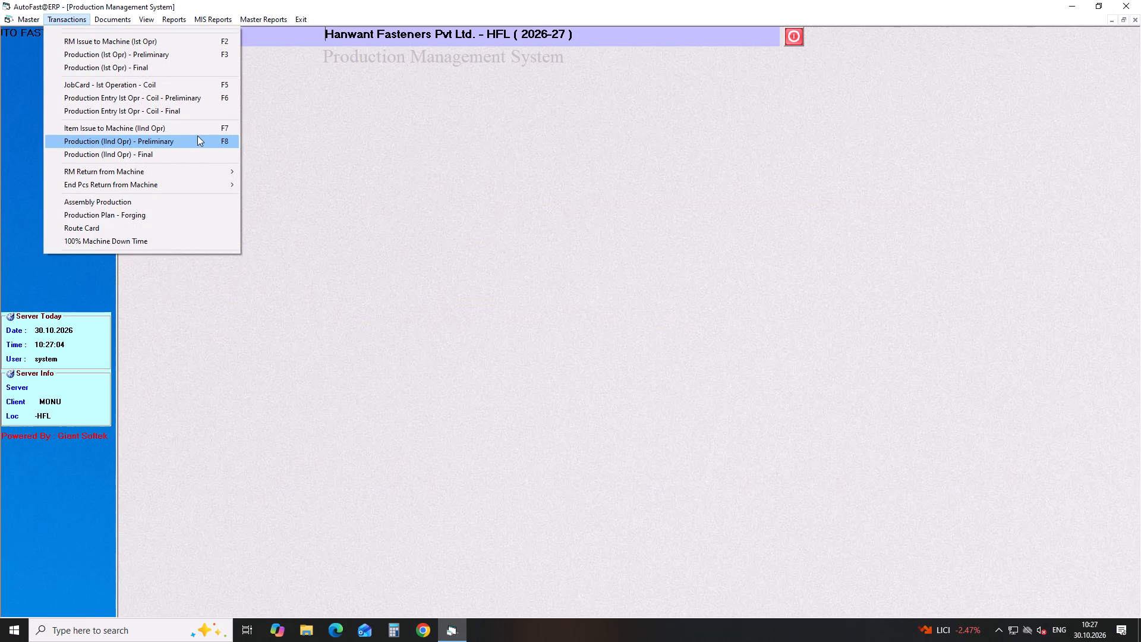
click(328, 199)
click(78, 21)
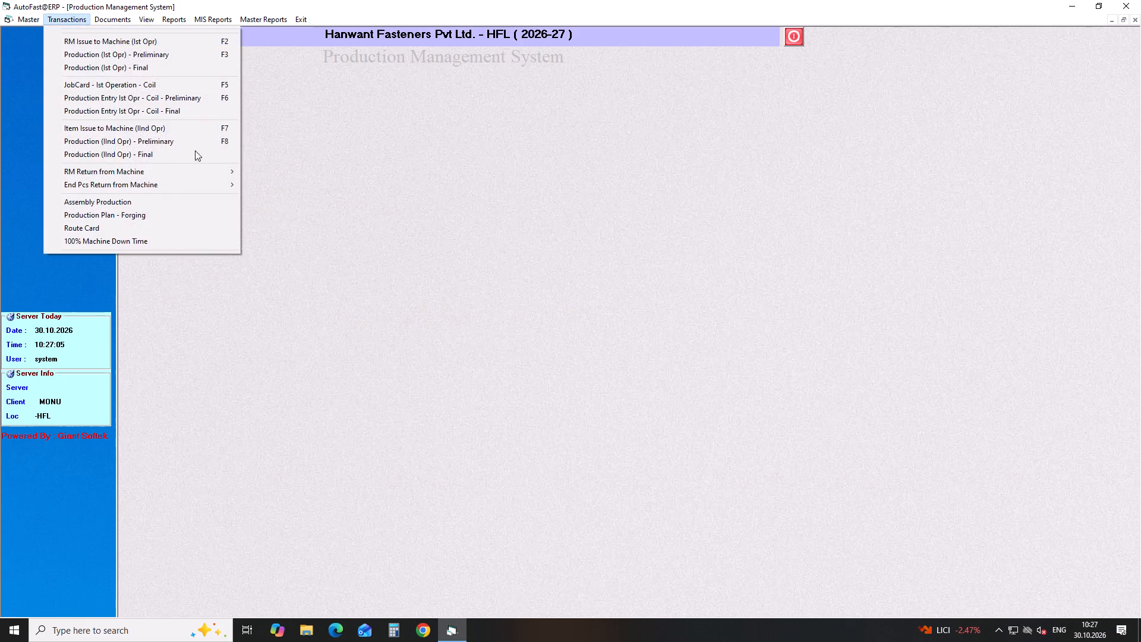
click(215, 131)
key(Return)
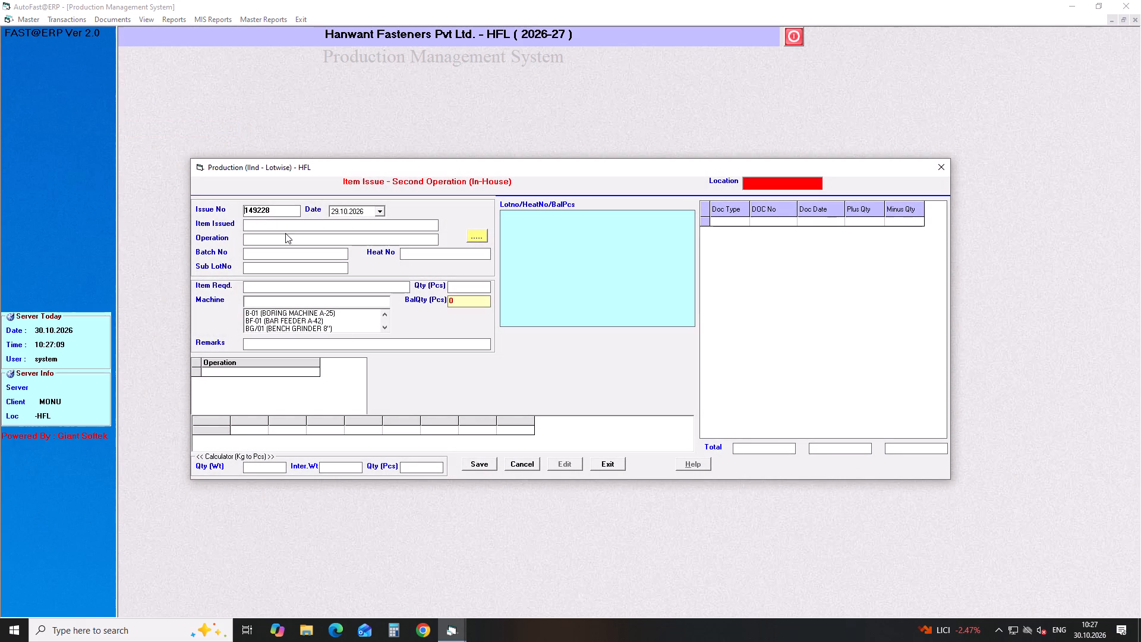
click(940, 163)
Check the in-house production items pending for inspection, and close the list.
click(154, 19)
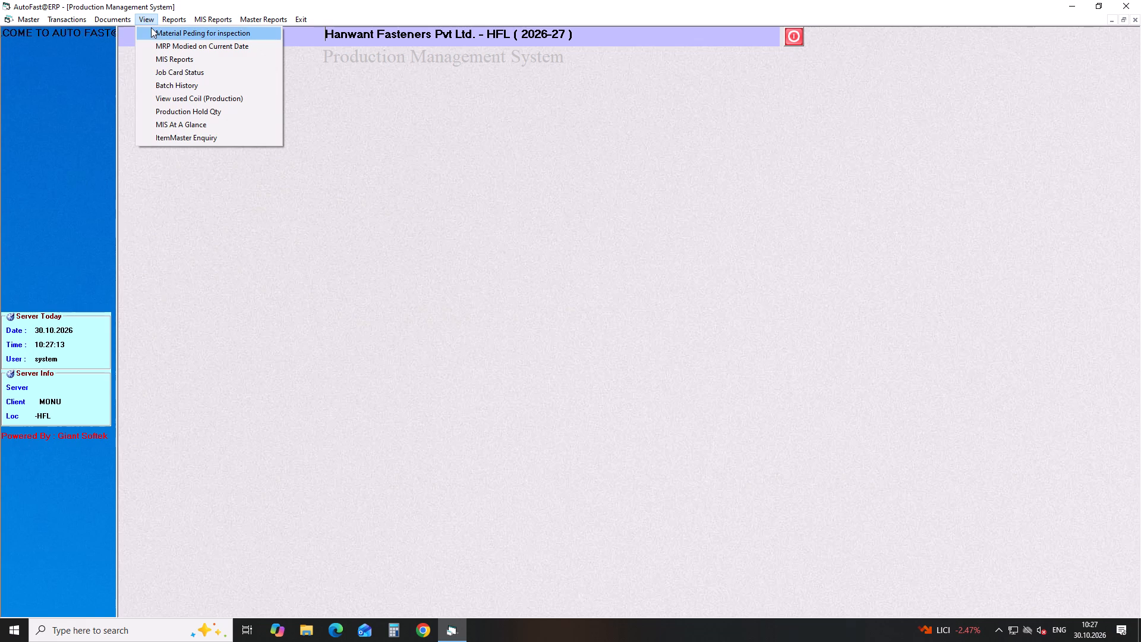
click(153, 34)
key(Return)
key(Return)
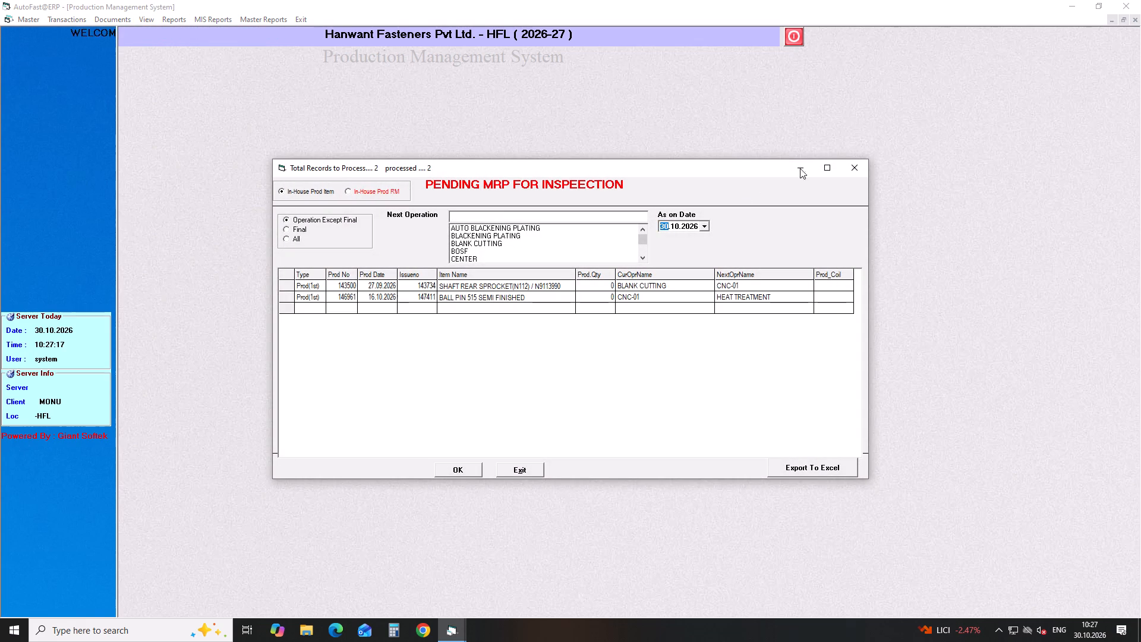
click(851, 166)
View the second-operation job card status report for pending BOLT HEX 6 X 25/I0204 job cards from 29.10.2026 to 30.10.2026.
click(74, 20)
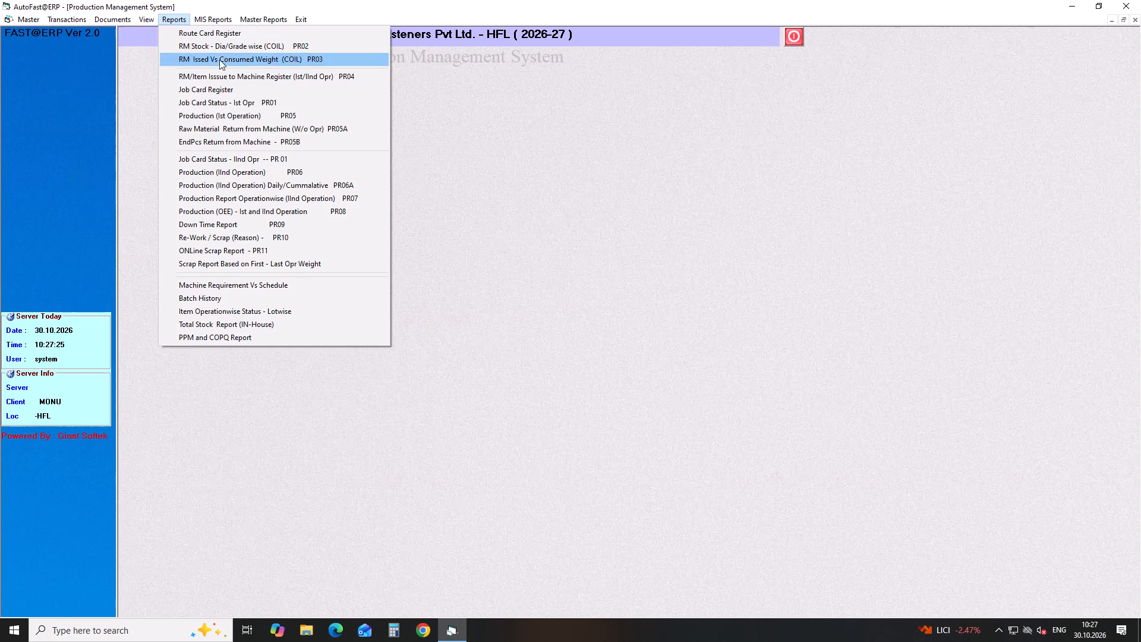
click(243, 161)
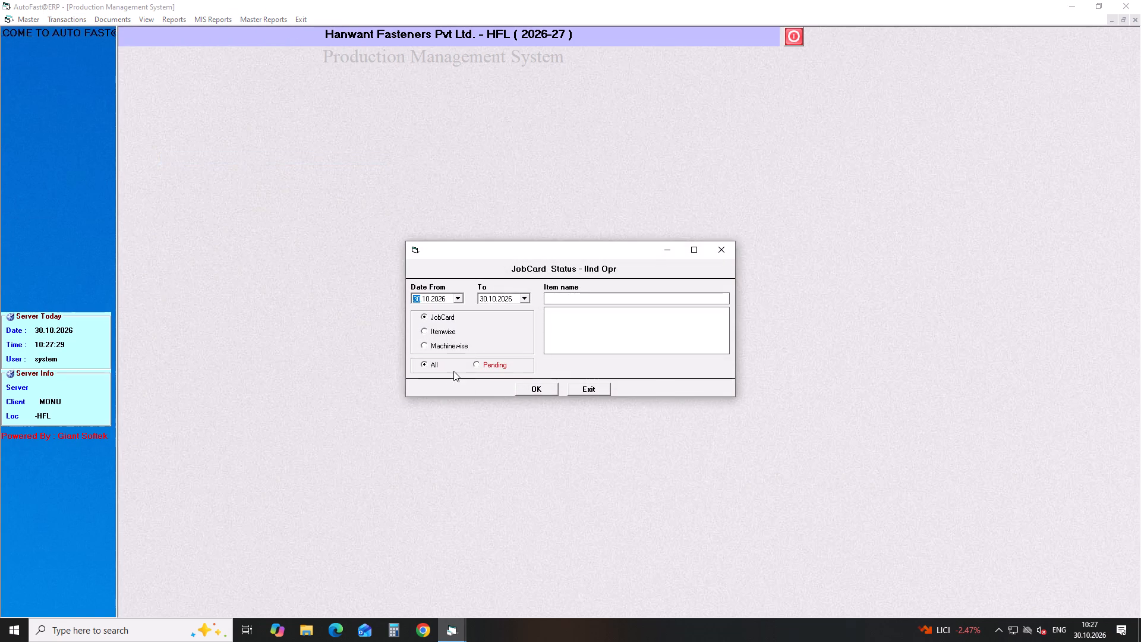
click(480, 363)
click(415, 302)
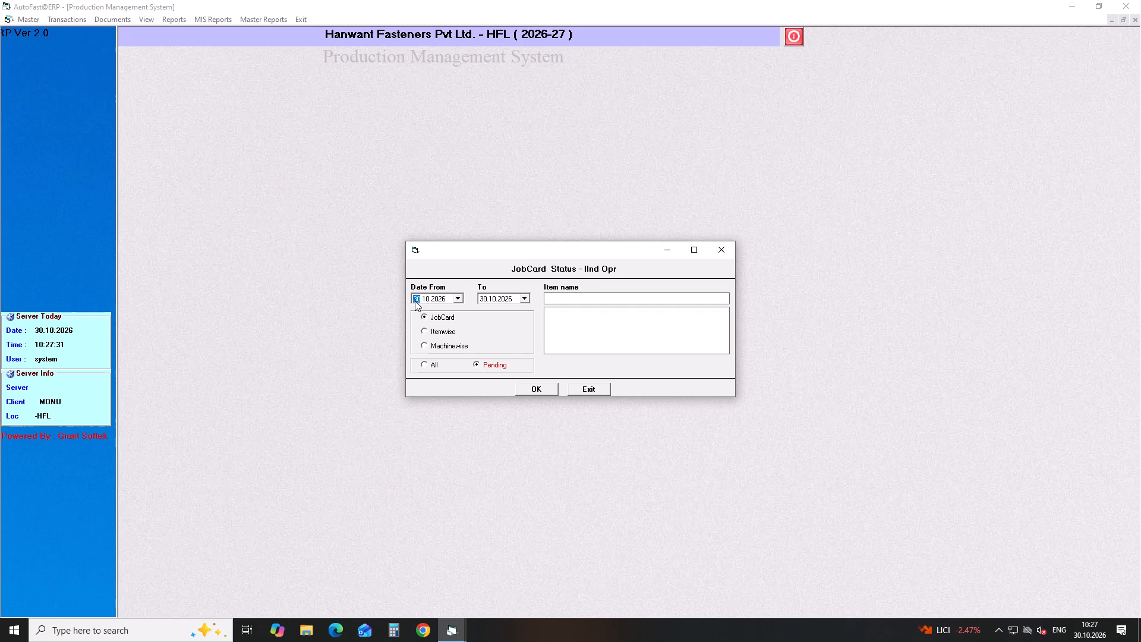
key(Down)
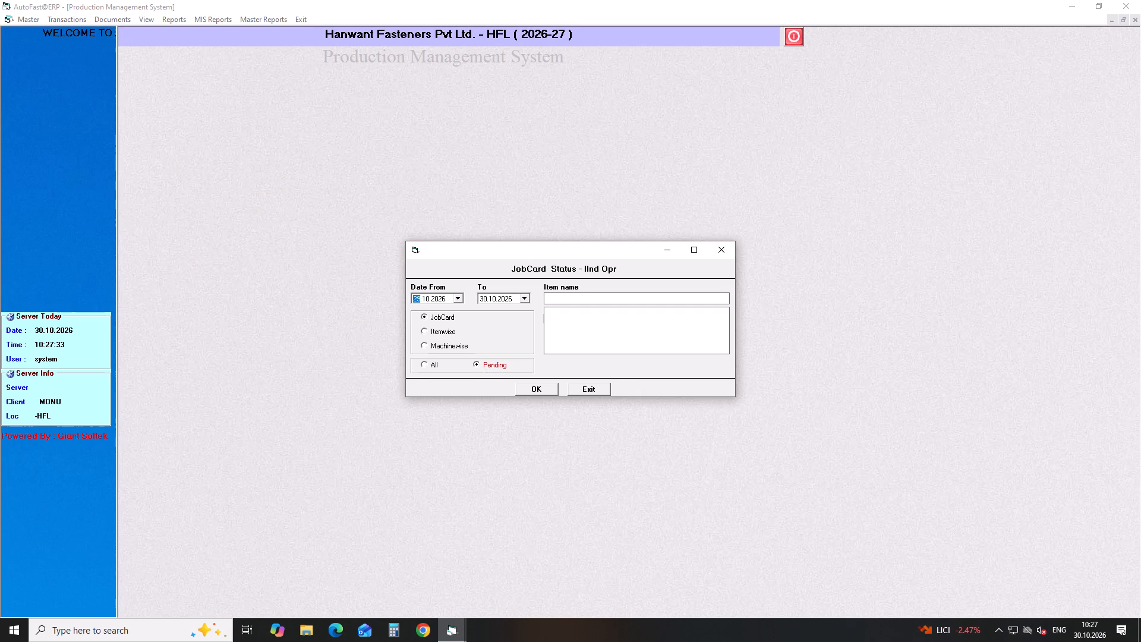
click(581, 301)
text(BOLT HE)
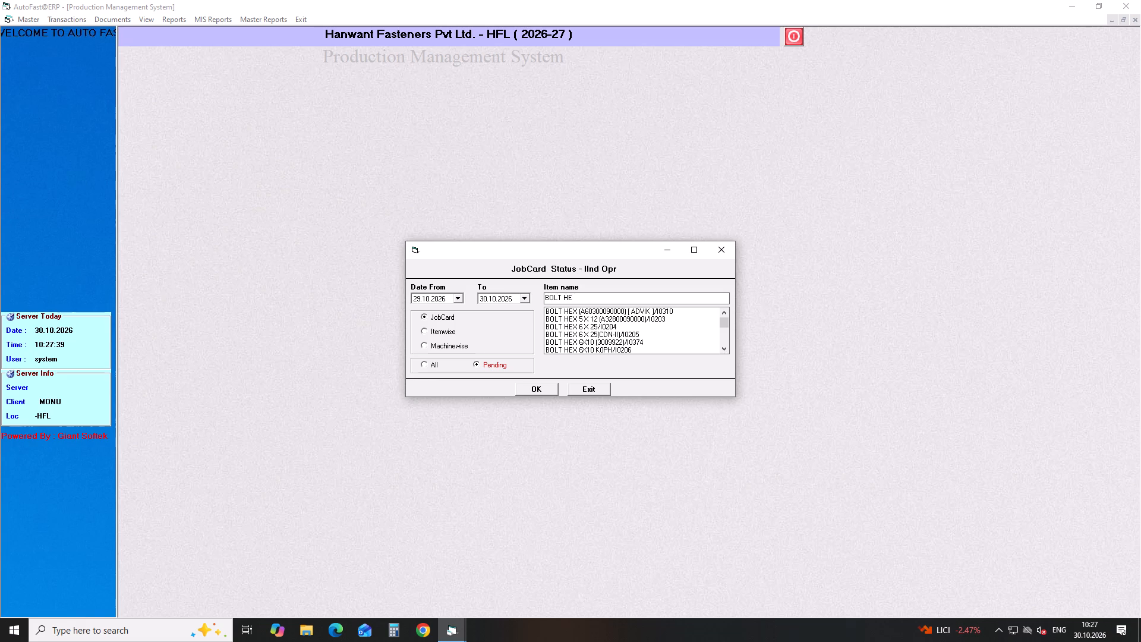
key(Down)
key(Down)
key(Down)
key(Down)
key(Return)
key(Return)
key(Return)
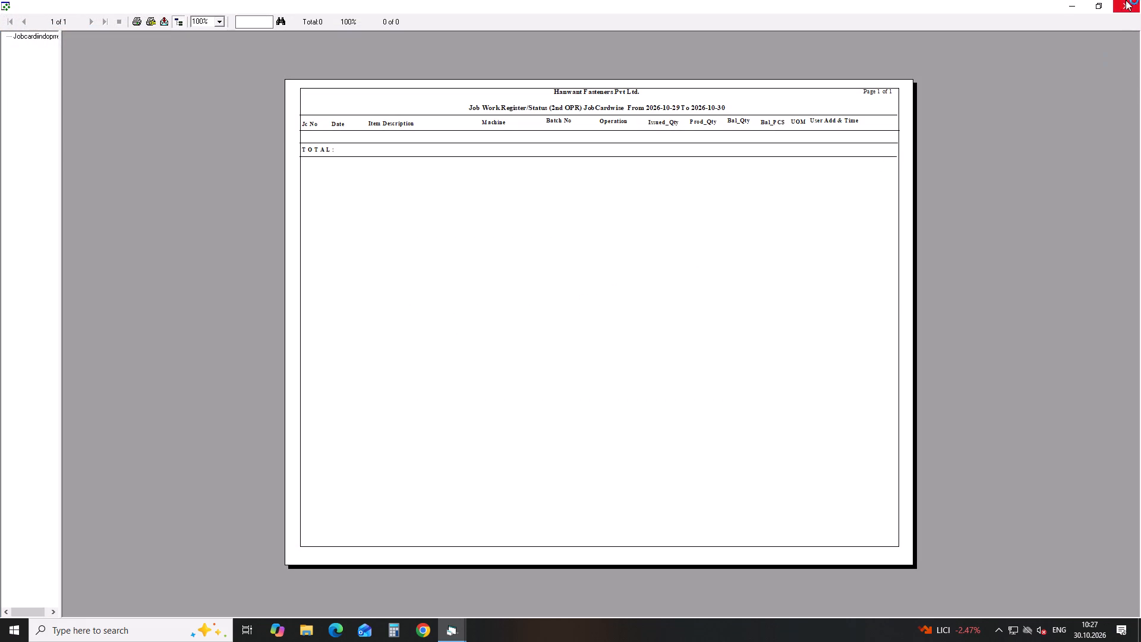
click(1125, 6)
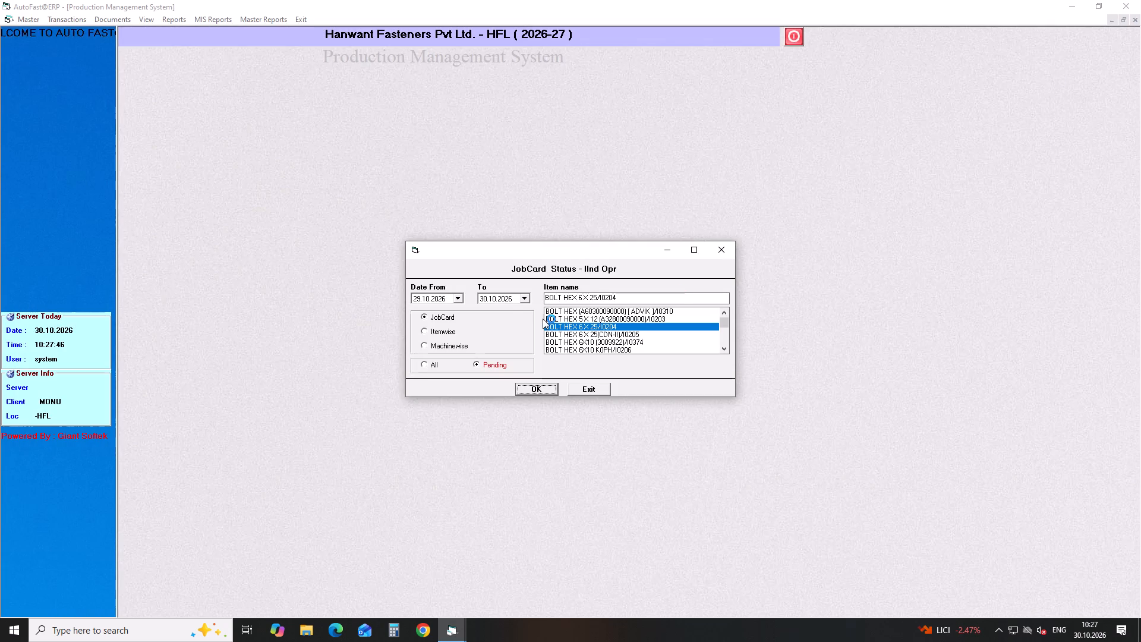
Rerun the pending second-operation job card status report for BOLT HEX 6 X 25/I0204 from 29.10.2026 to 30.10.2026, and close it.
click(459, 300)
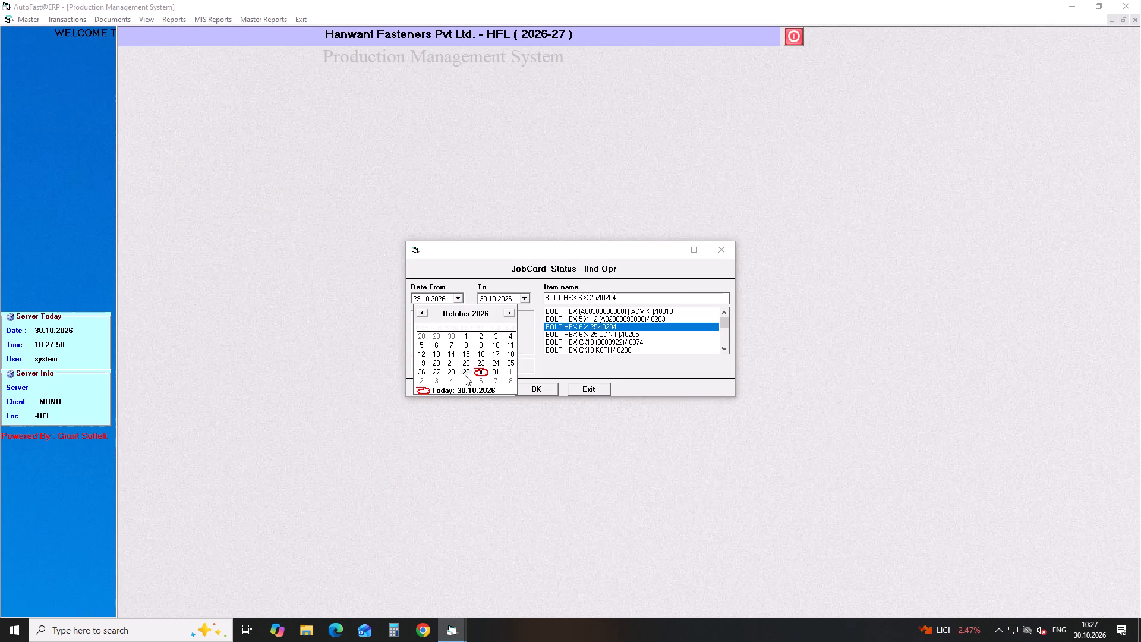
click(465, 375)
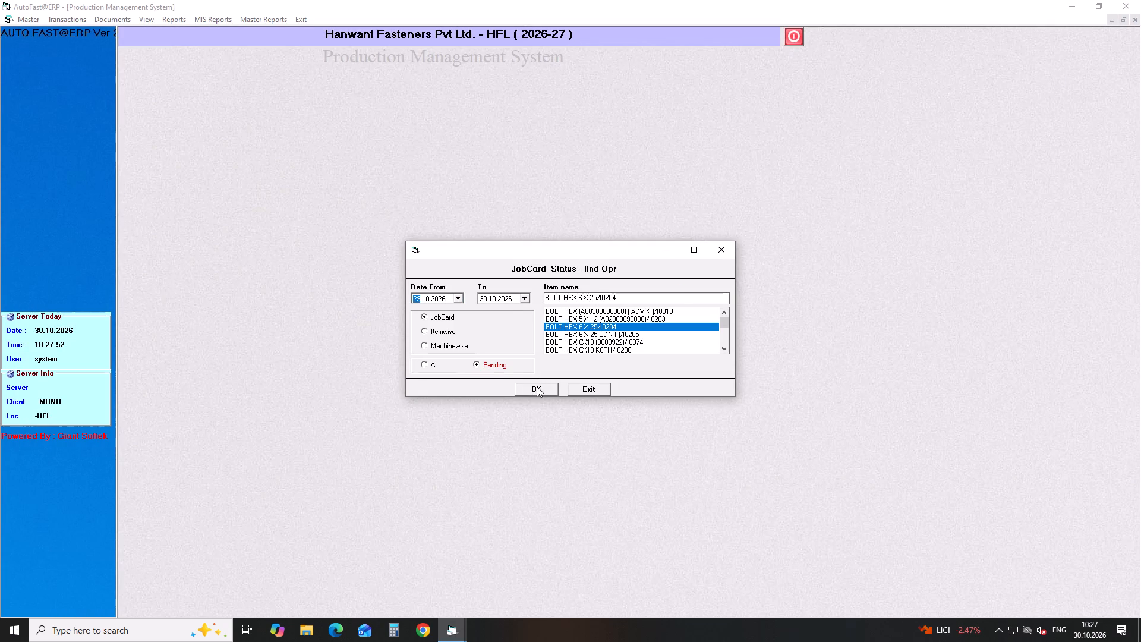
click(533, 385)
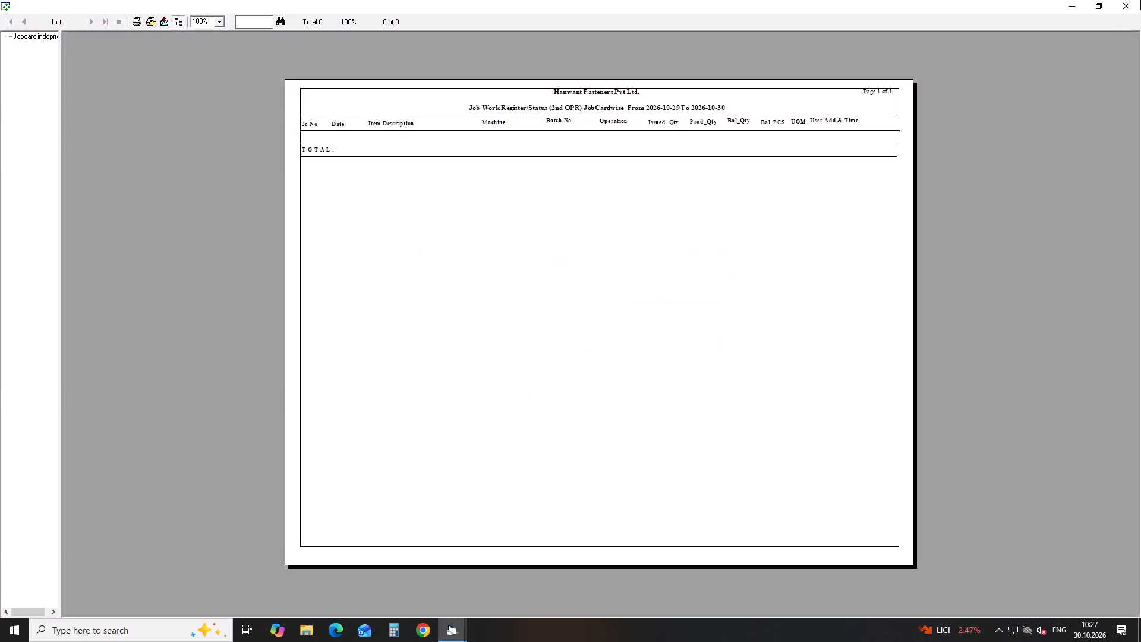
click(1138, 2)
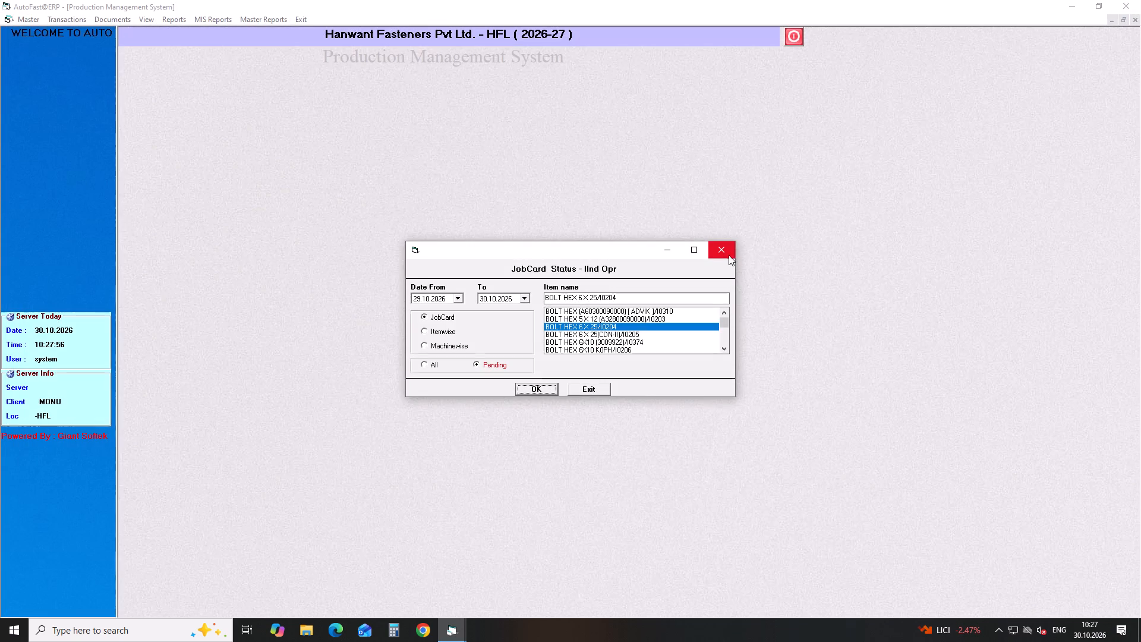
click(729, 255)
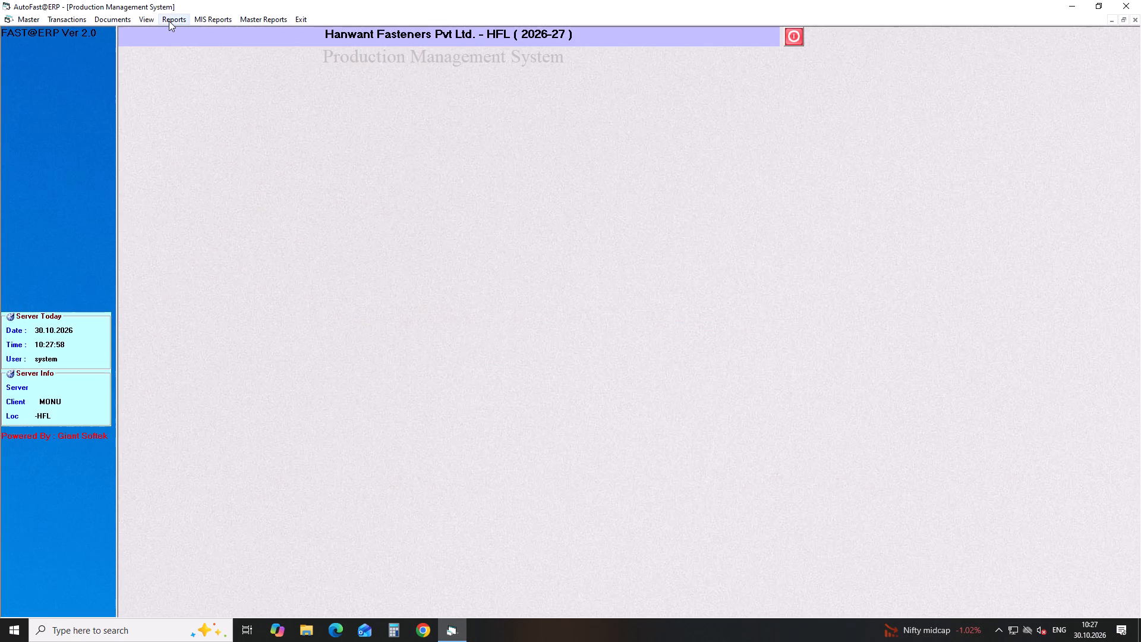
View the second-operation job card status report for all items' pending job cards from 28.09.2026 to 30.10.2026, and close it.
click(169, 21)
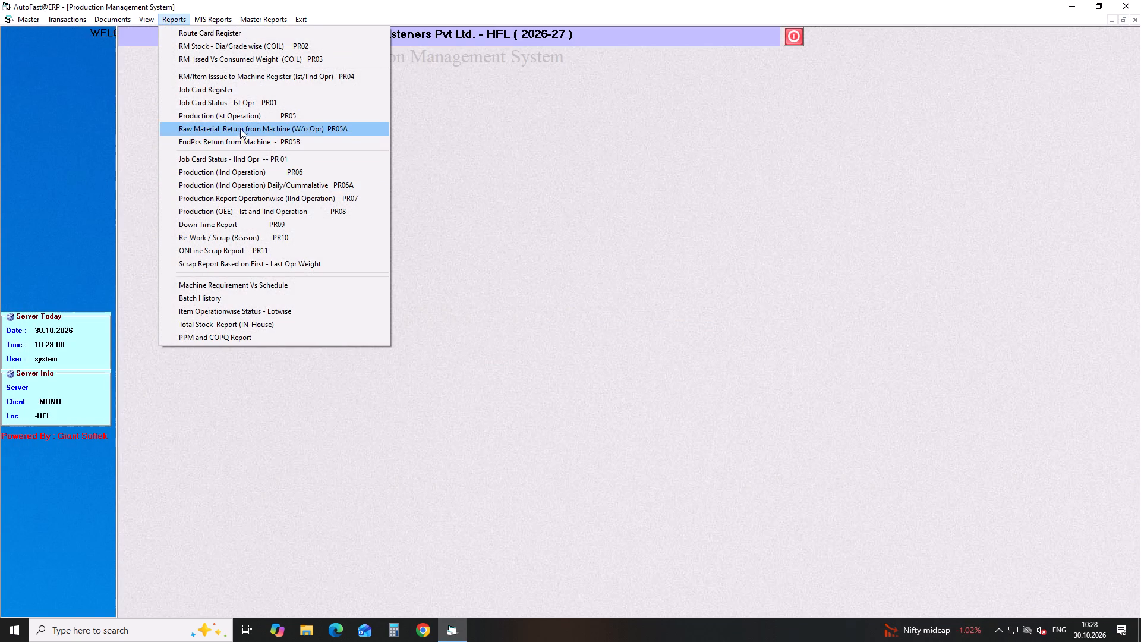
click(253, 163)
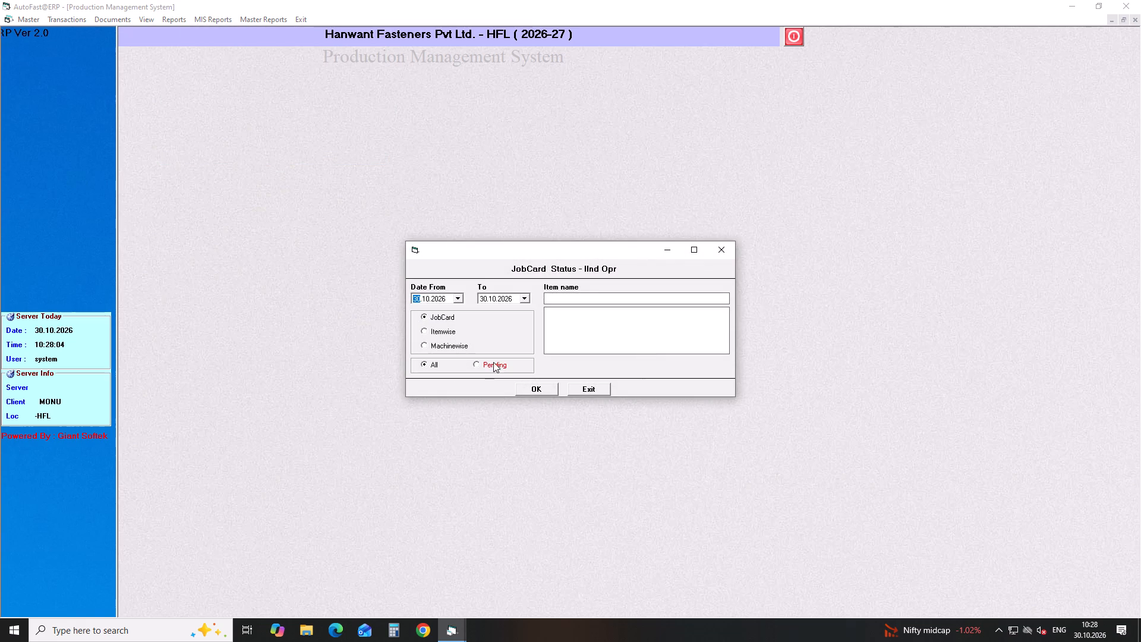
click(461, 299)
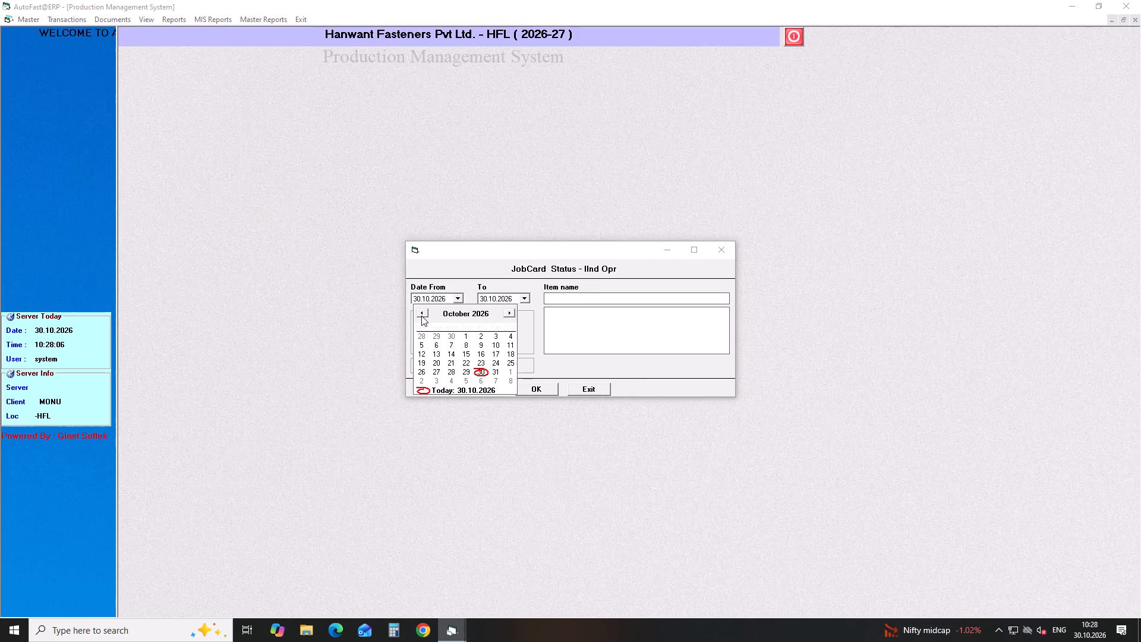
click(421, 316)
click(423, 370)
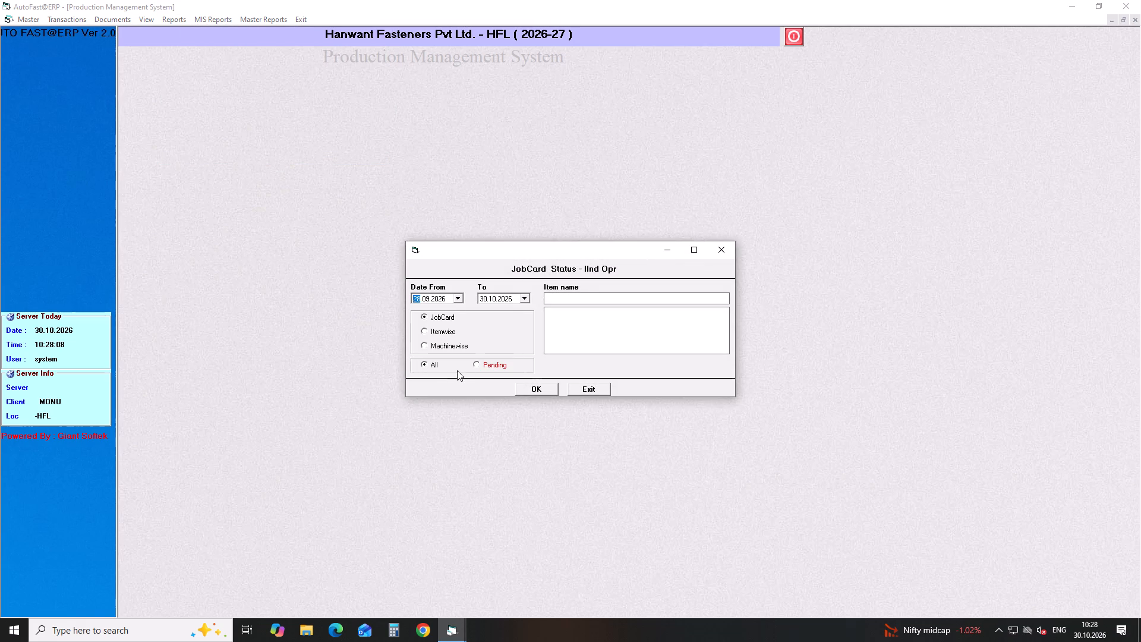
click(477, 363)
click(541, 394)
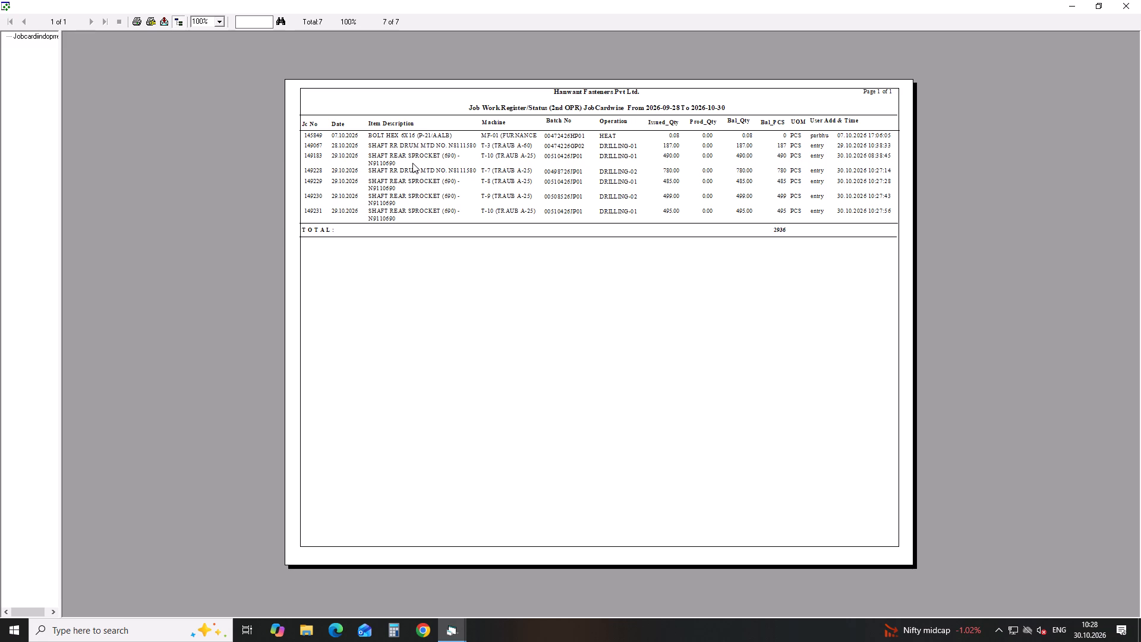
click(1121, 6)
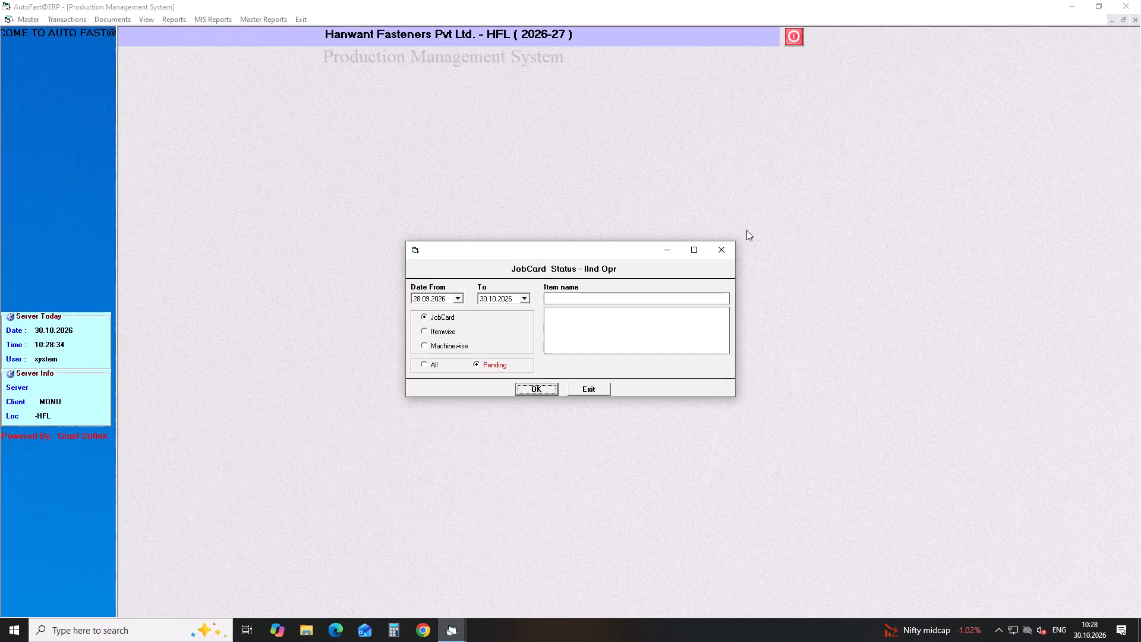
click(725, 254)
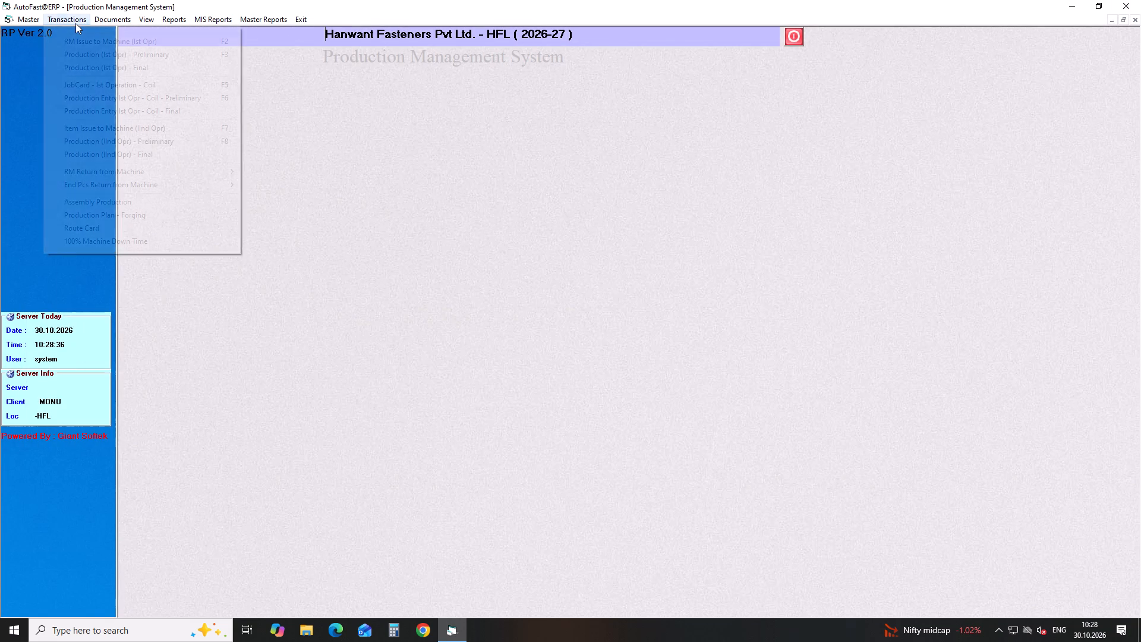
Try to open second-operation item issue 149227 for editing, and close the item issue form.
click(75, 23)
drag(229, 143, 229, 134)
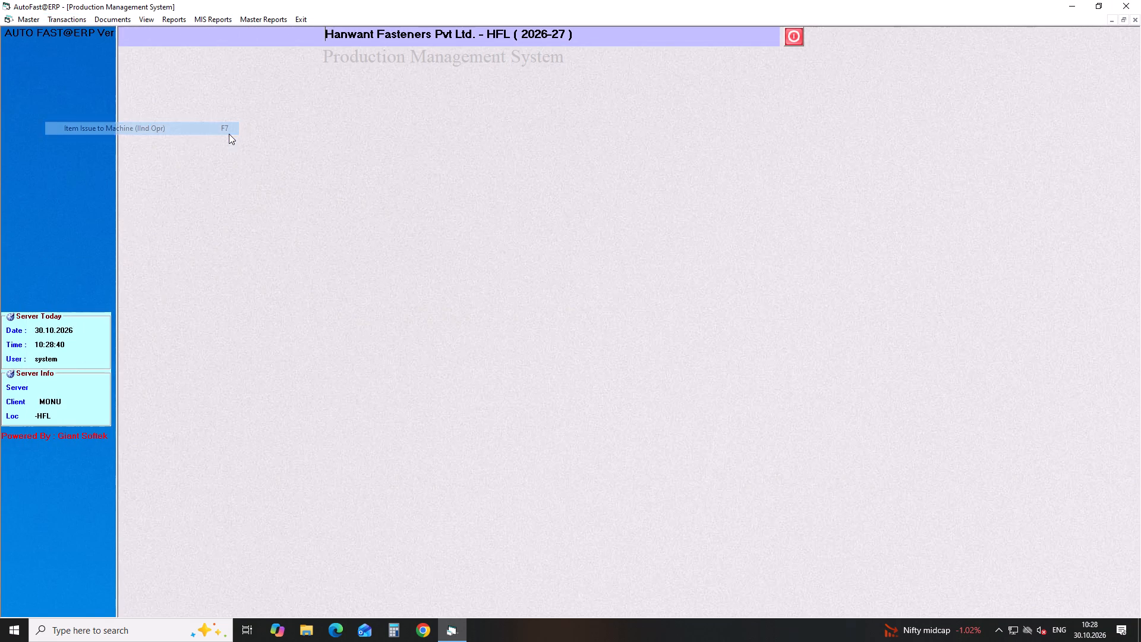
click(566, 462)
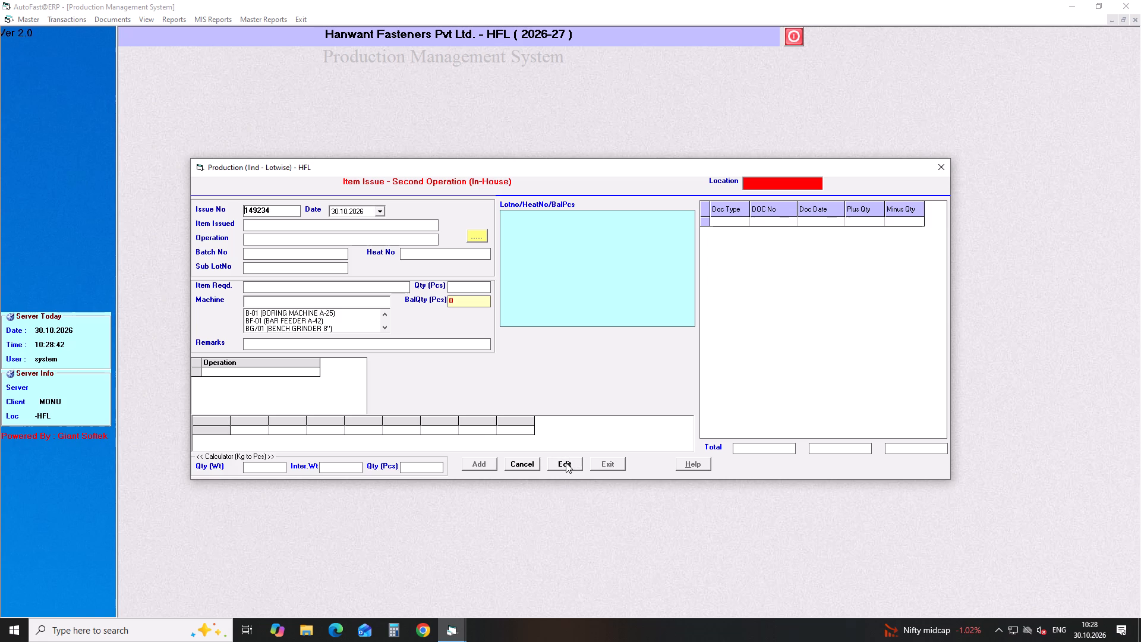
click(283, 209)
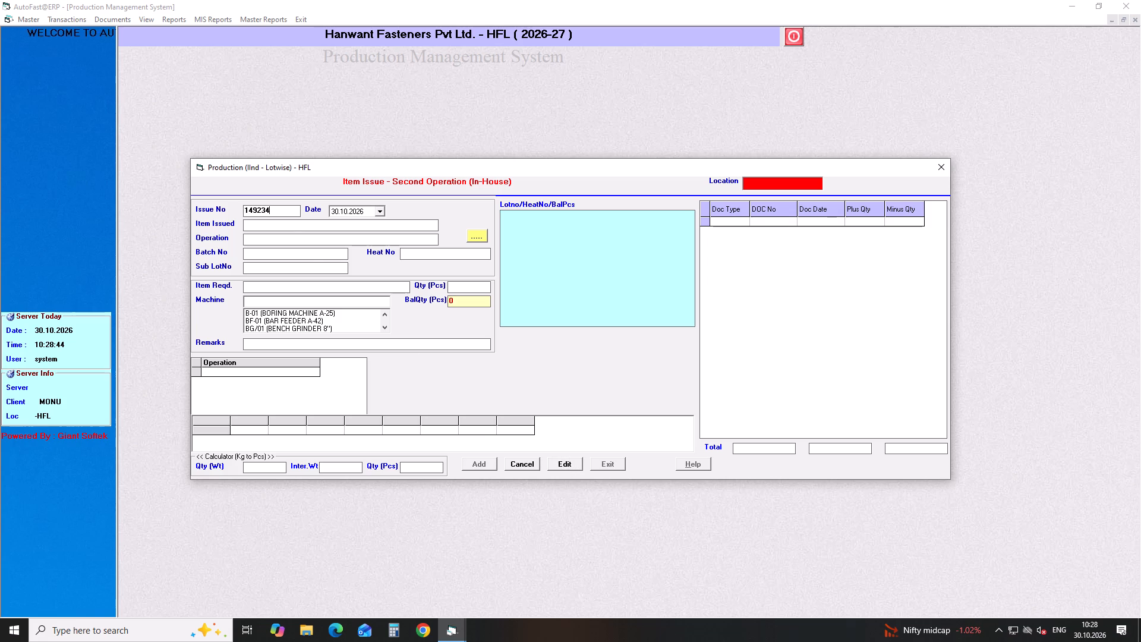
key(BackSpace)
key(BackSpace)
text(27)
click(566, 469)
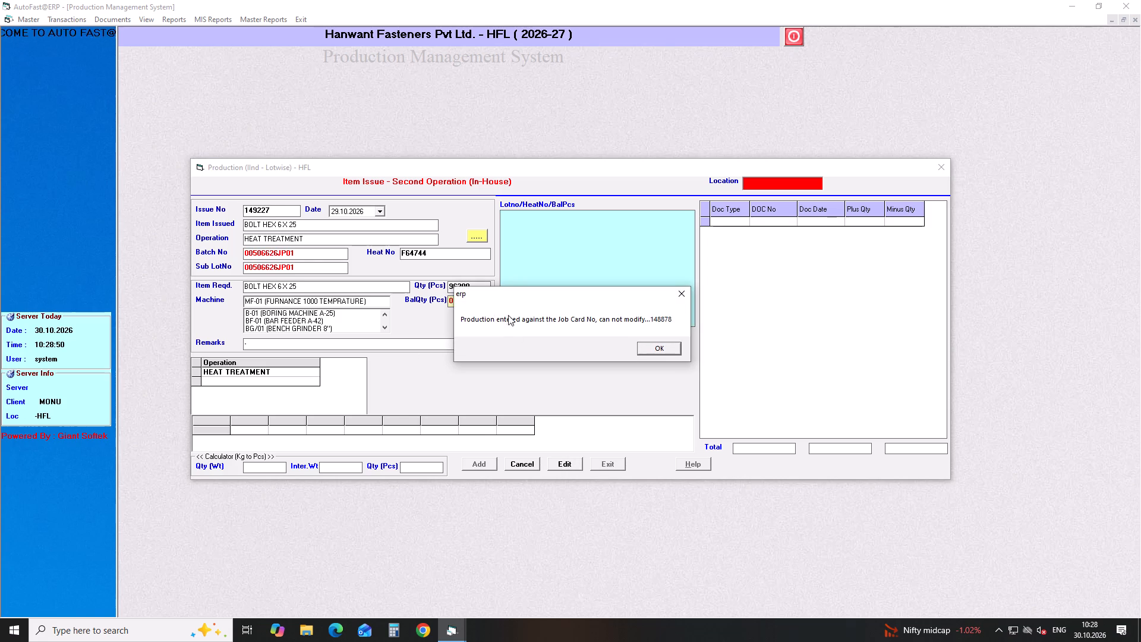
drag(502, 298, 503, 300)
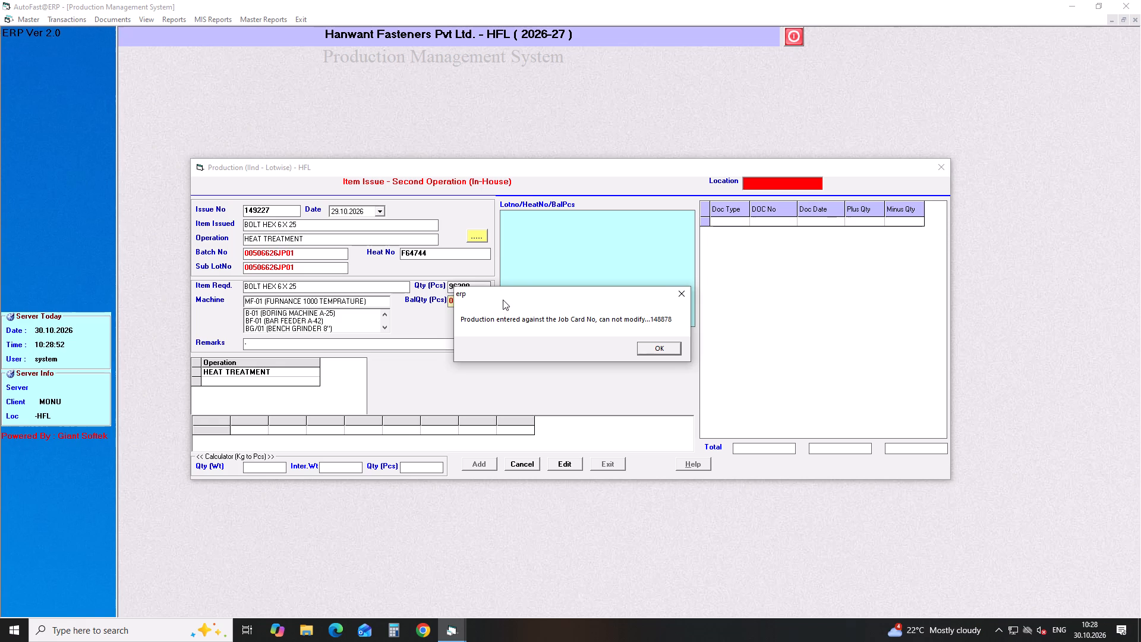
drag(503, 300, 517, 343)
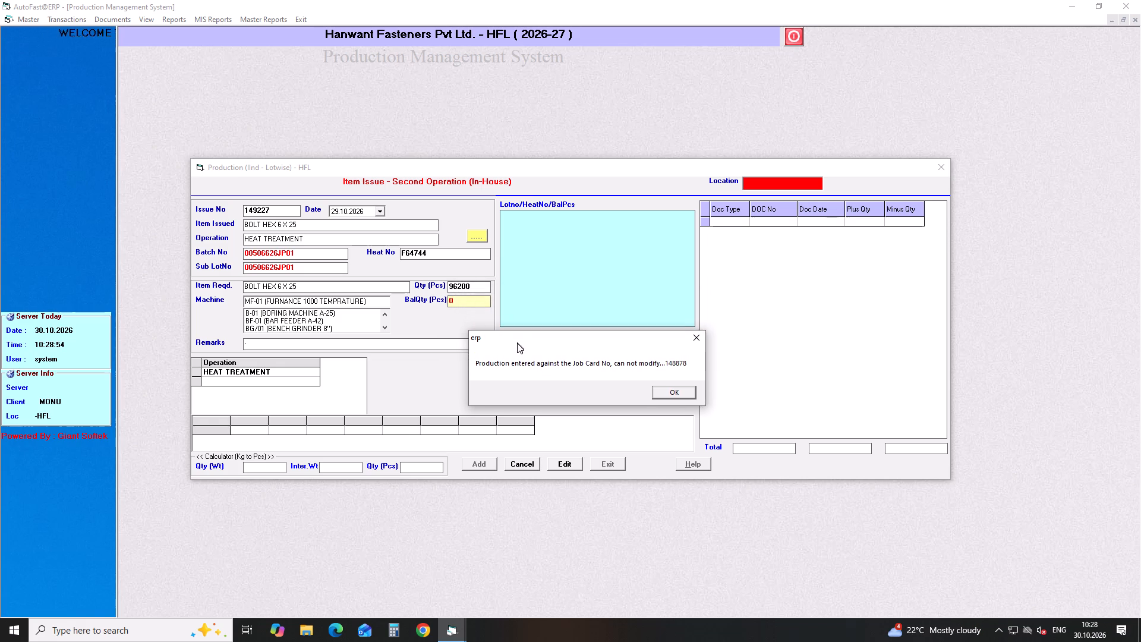
drag(517, 343, 516, 346)
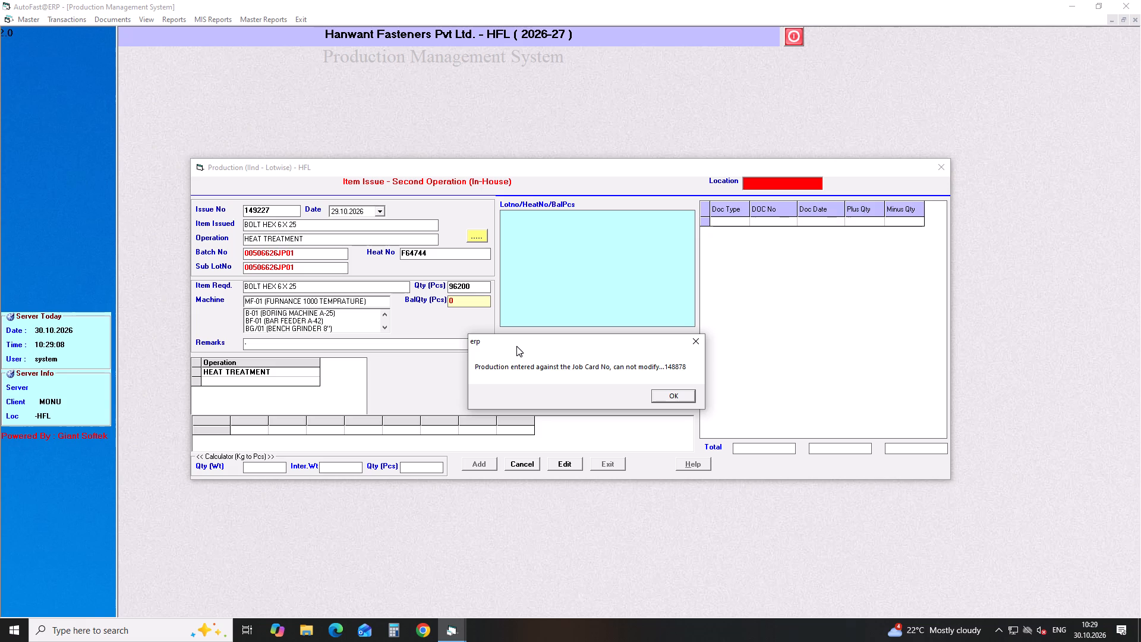
drag(516, 346, 516, 347)
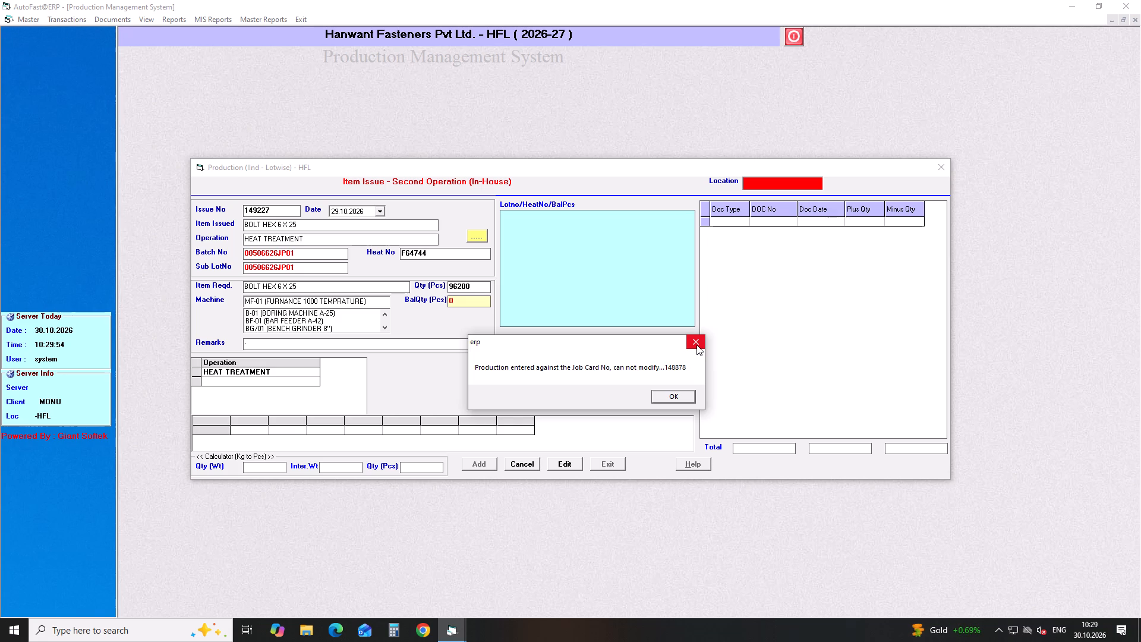
click(696, 345)
click(941, 172)
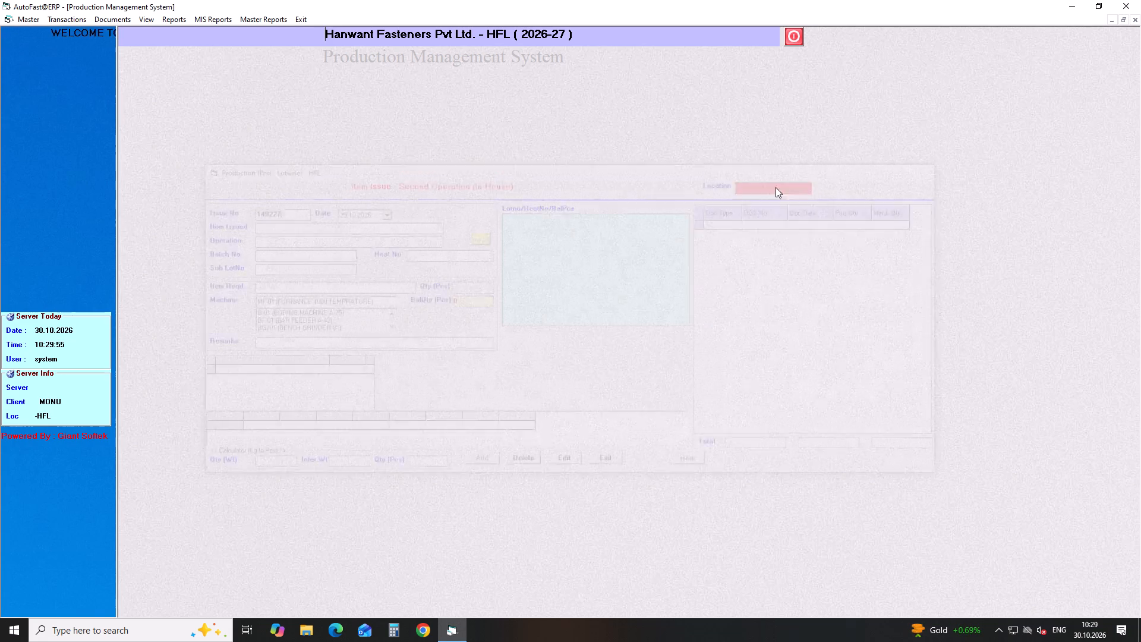
Open preliminary second-operation production entry 148878 for editing, review its details, and close it unsaved.
click(66, 18)
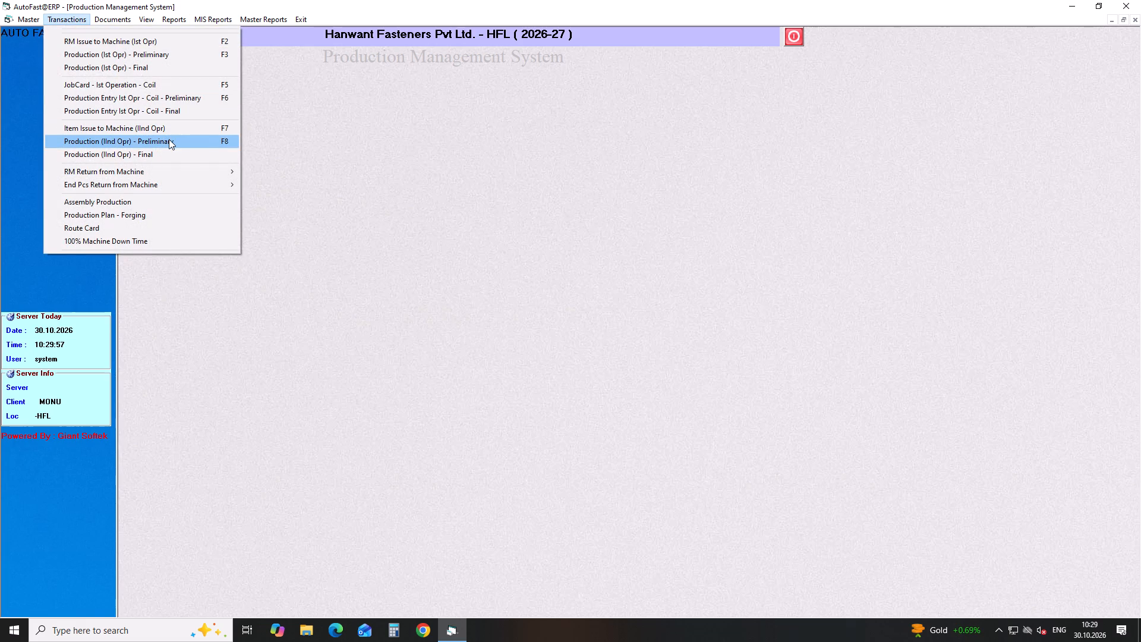
click(169, 139)
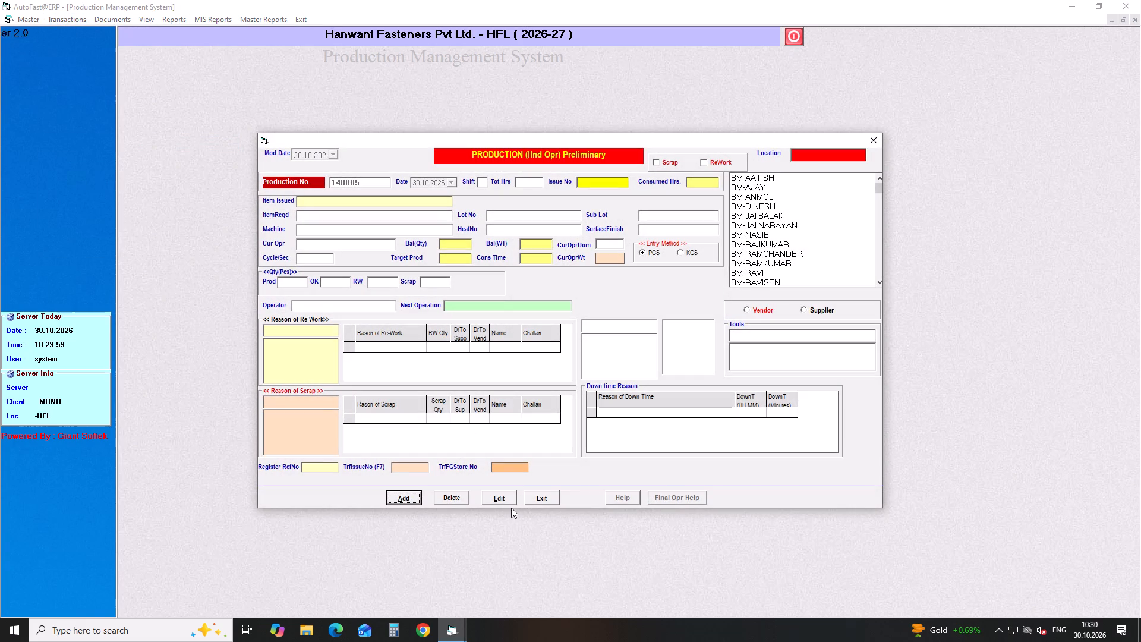
click(506, 500)
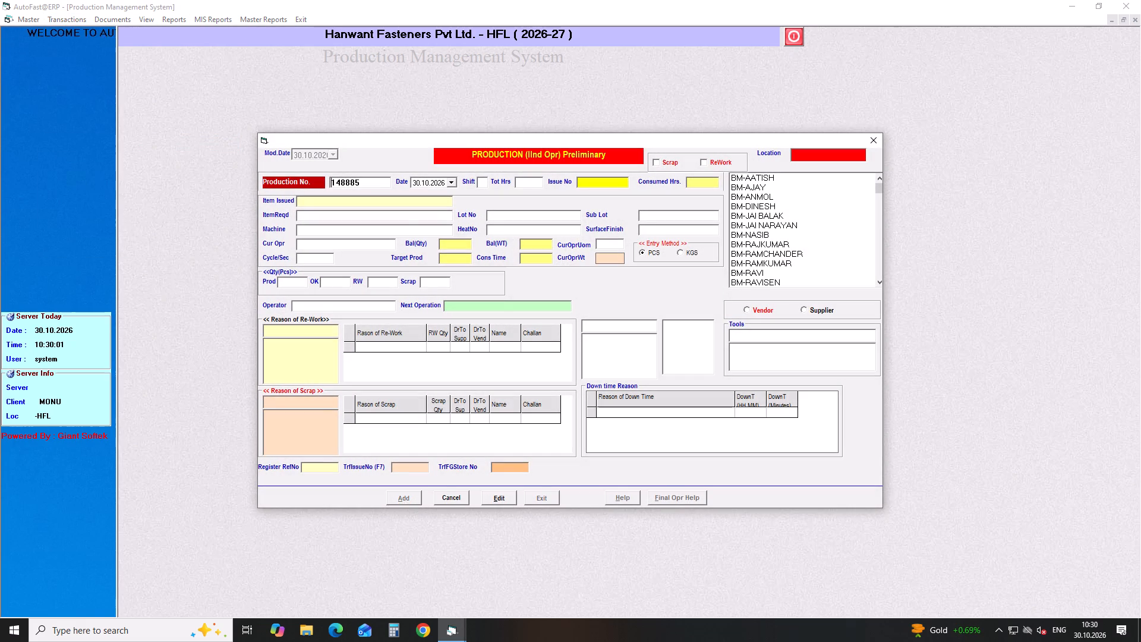
click(365, 185)
key(BackSpace)
key(BackSpace)
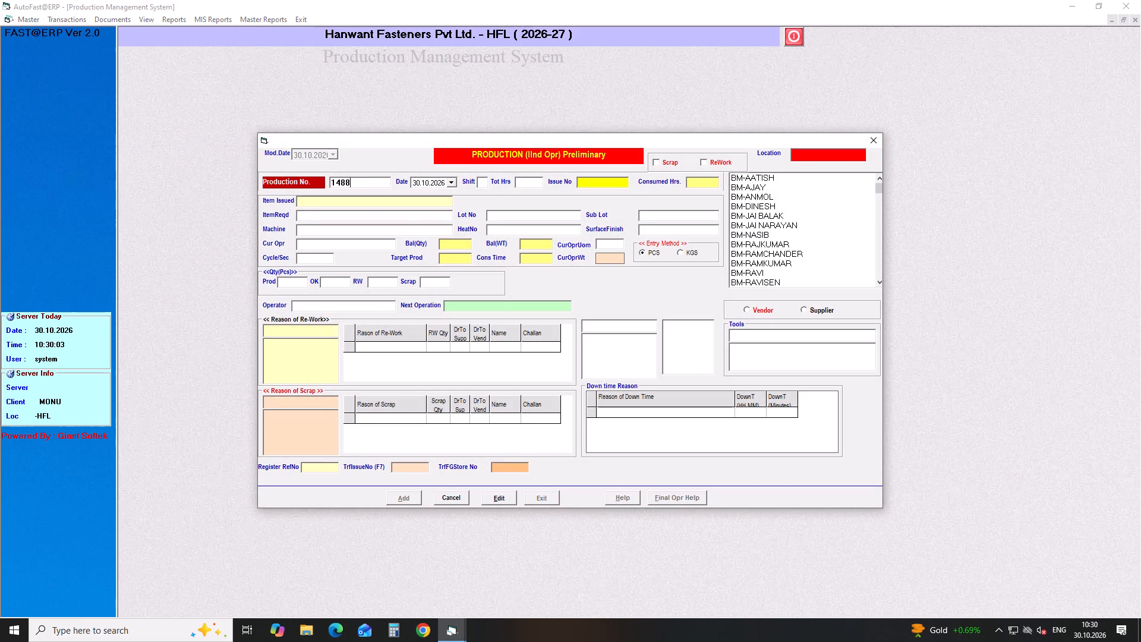
text(78)
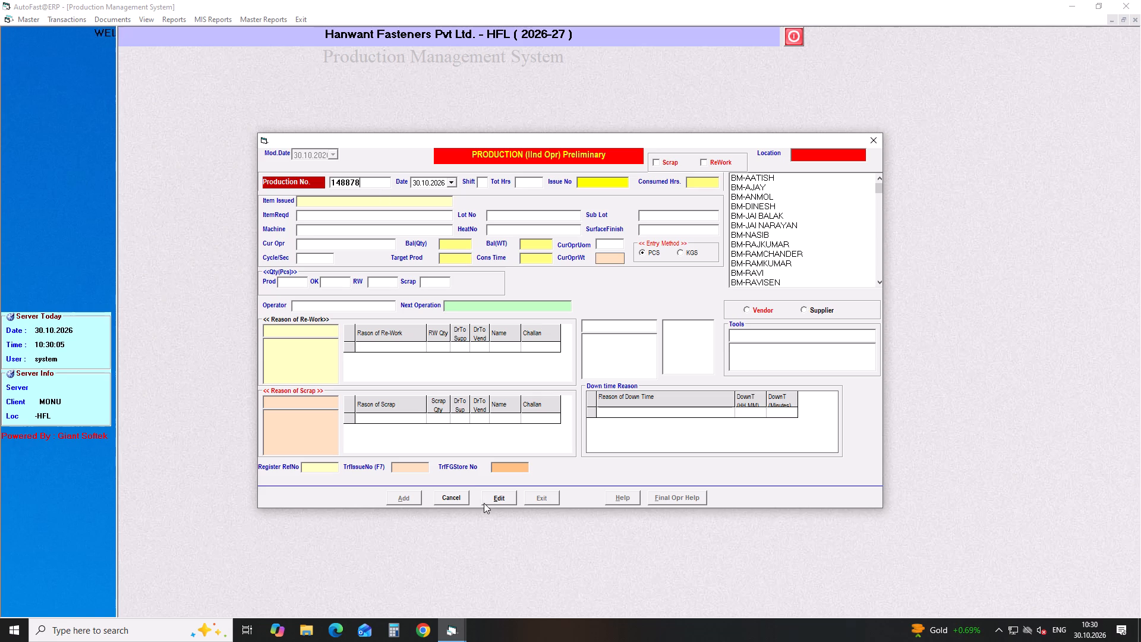
click(497, 502)
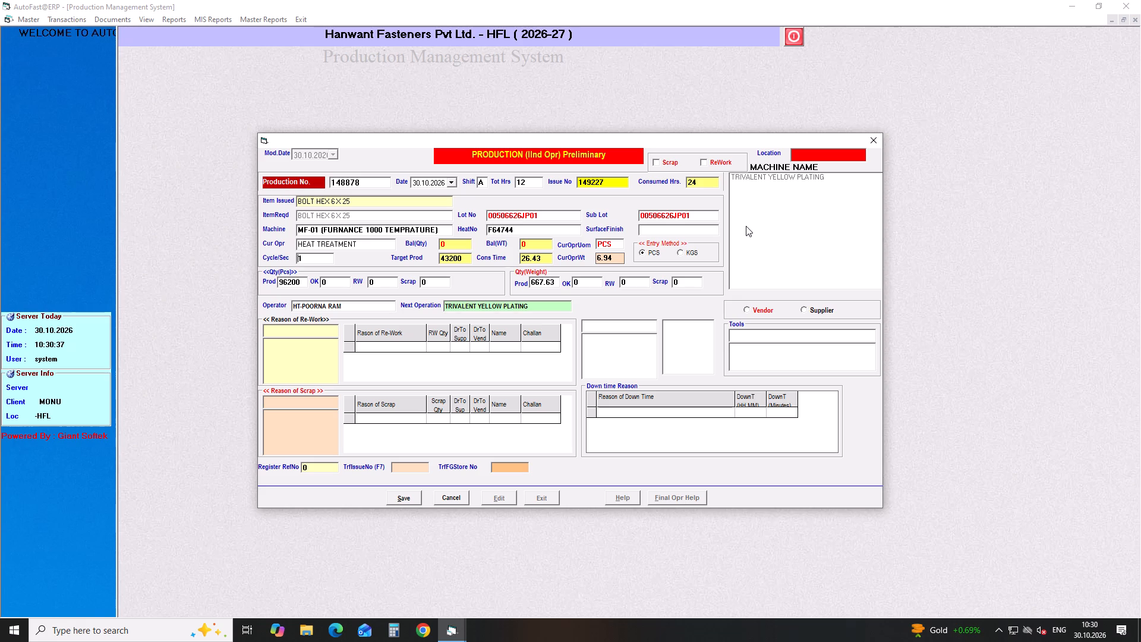
click(874, 139)
Check the available lots for BOLT HEX 6 X 25/I0204 at operation TRIMMING in a new second-operation item issue, and close it unsaved.
click(72, 18)
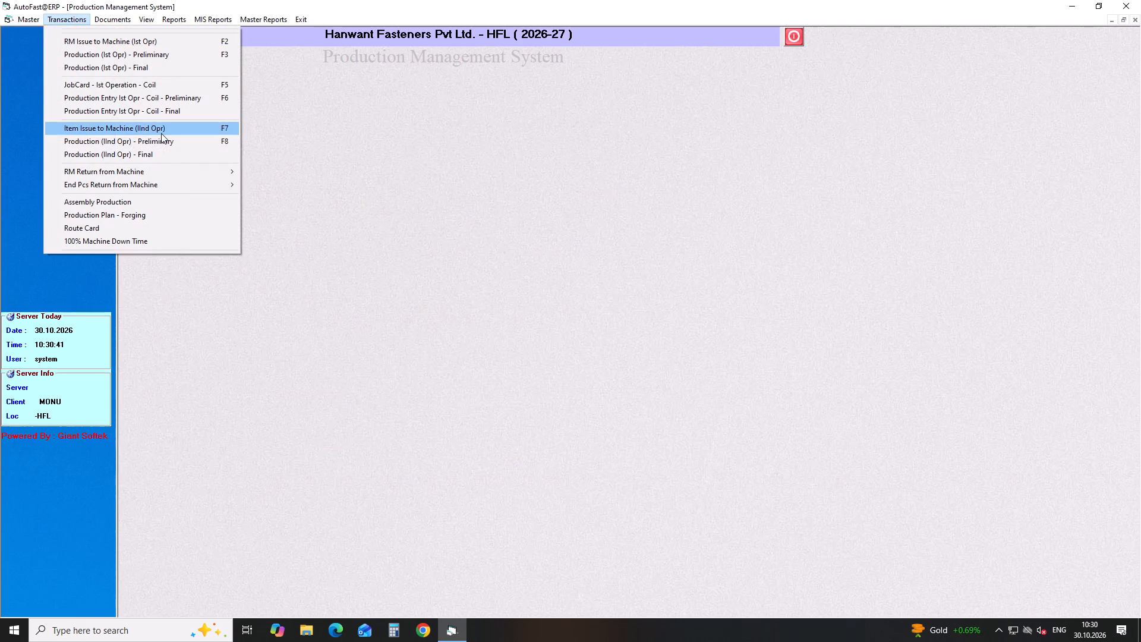
click(165, 133)
key(Return)
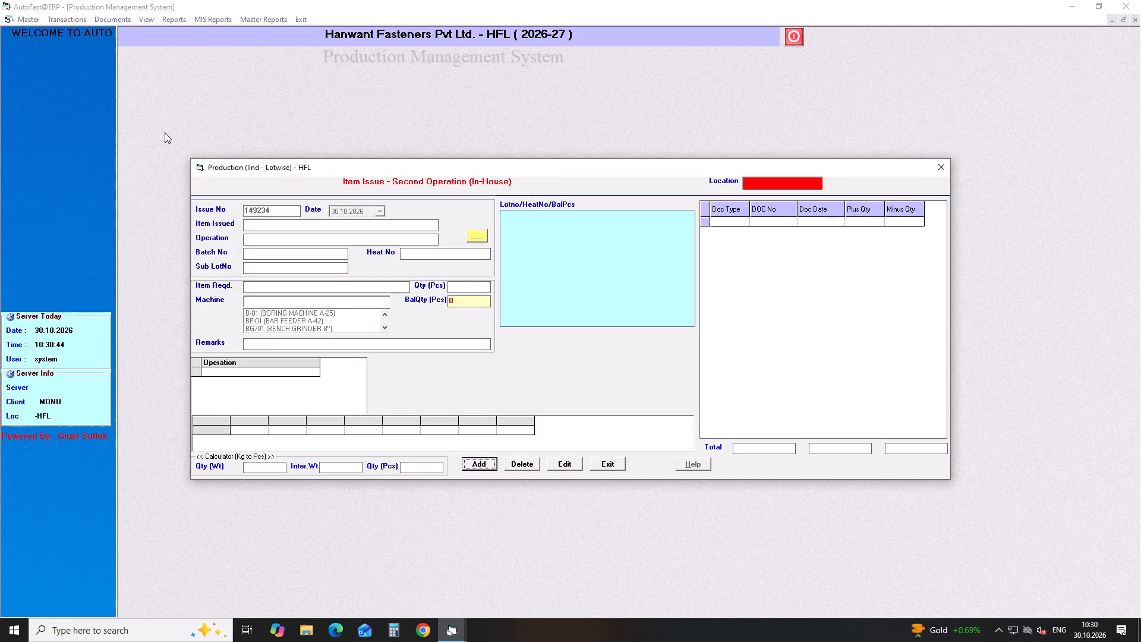
key(Return)
key(Return)
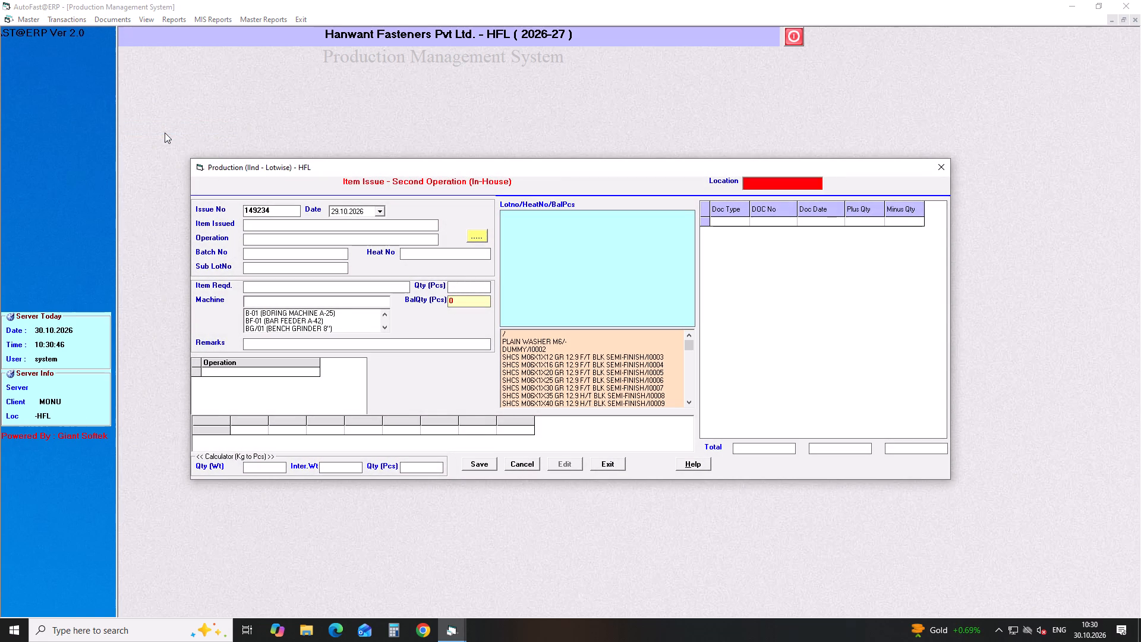
text(BOLT HEX)
key(space)
key(6)
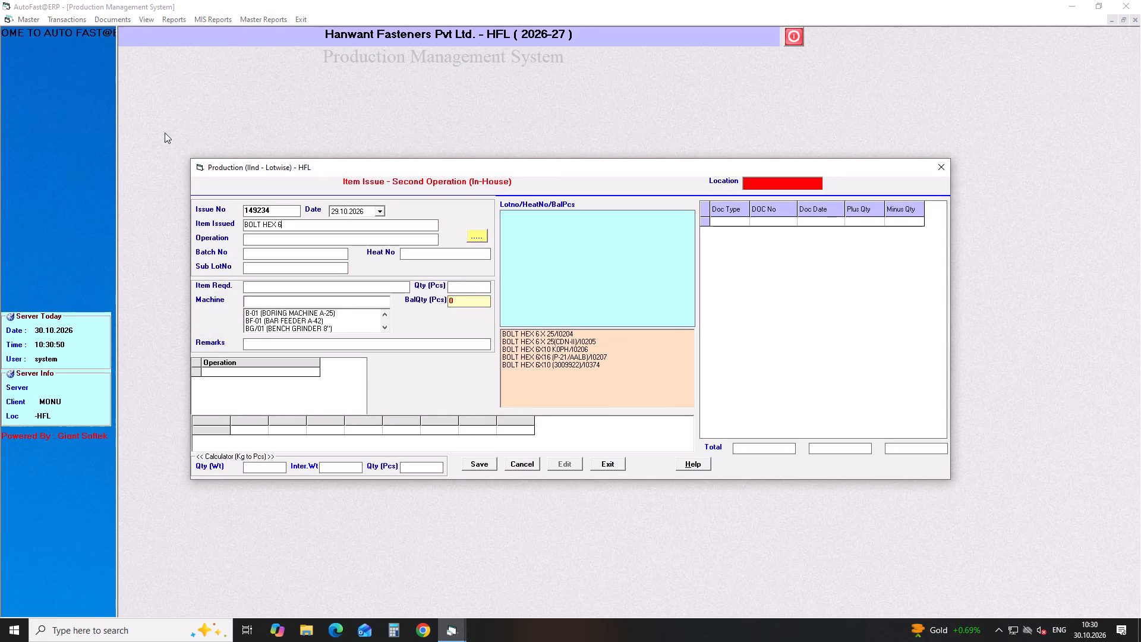
key(Down)
key(Down)
key(Return)
key(Return)
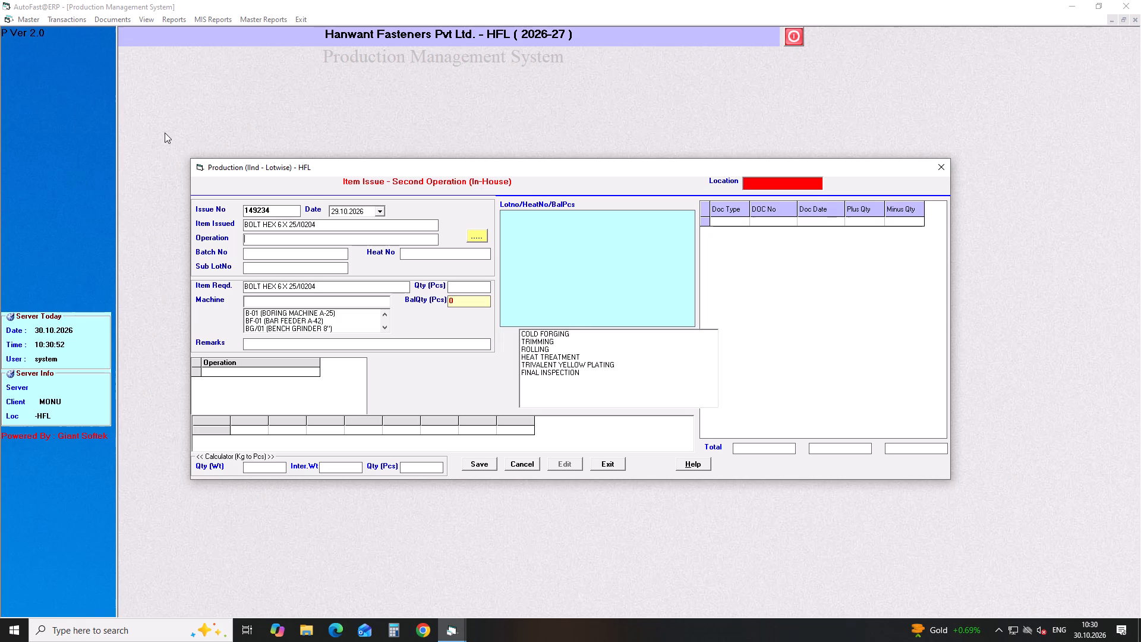
key(Down)
key(Down)
key(Down)
key(Return)
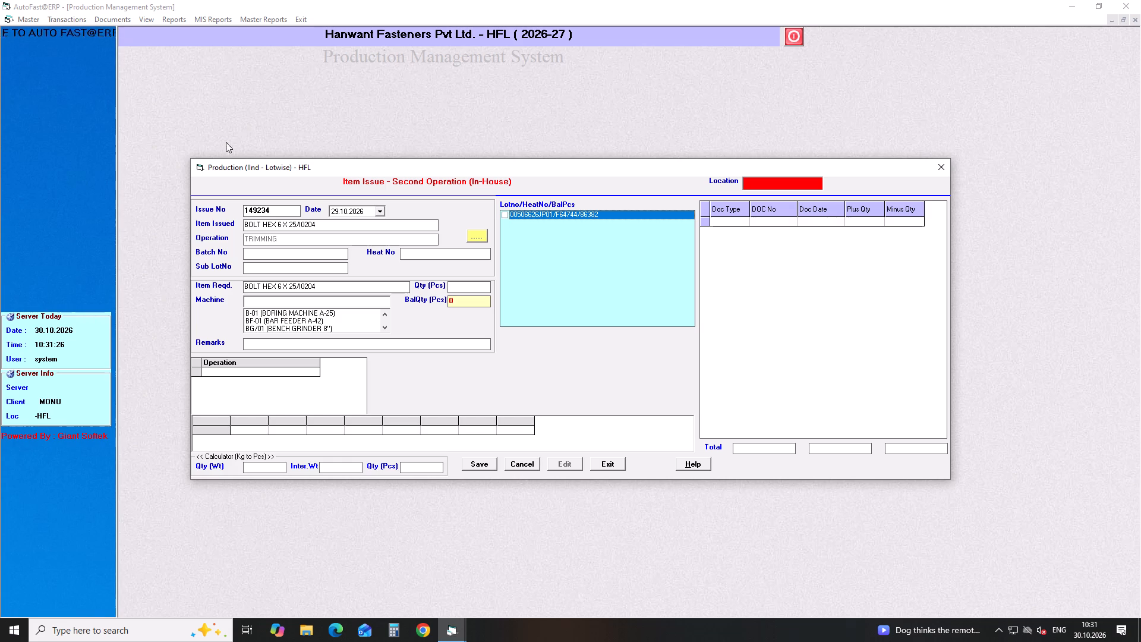
click(942, 168)
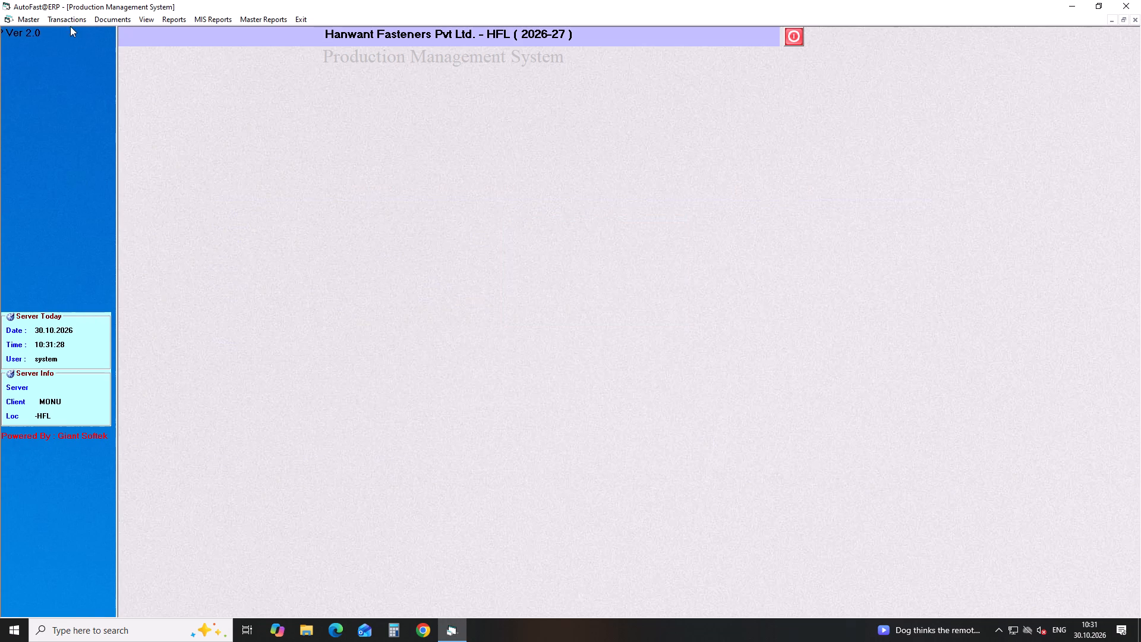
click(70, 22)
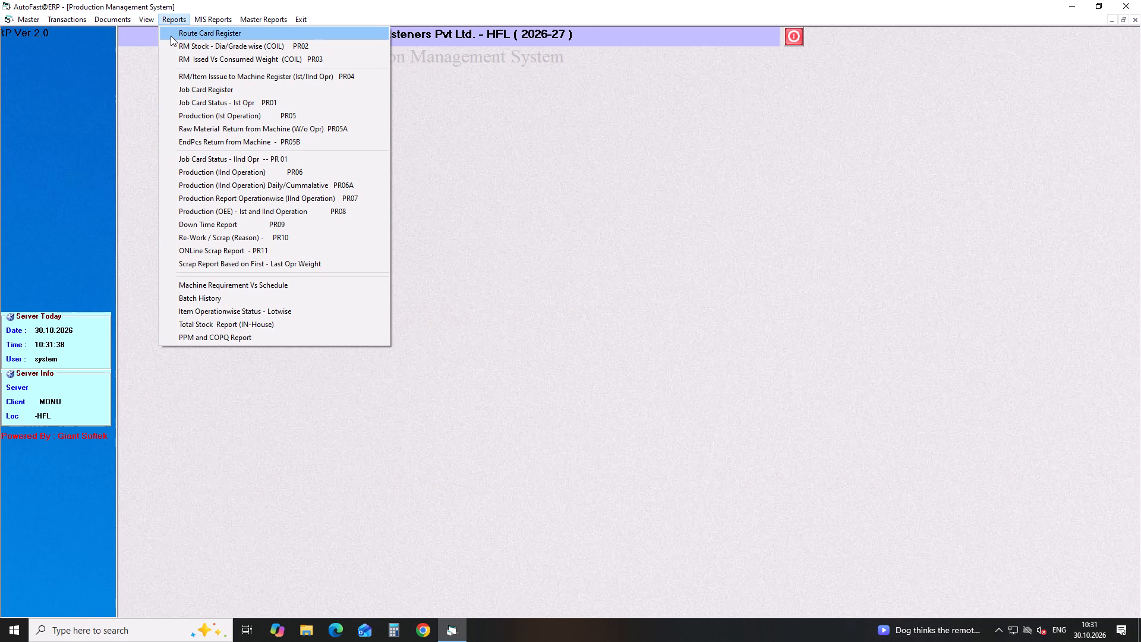
Open the second-operation production report and filter it to the TRIMMING operation.
click(235, 176)
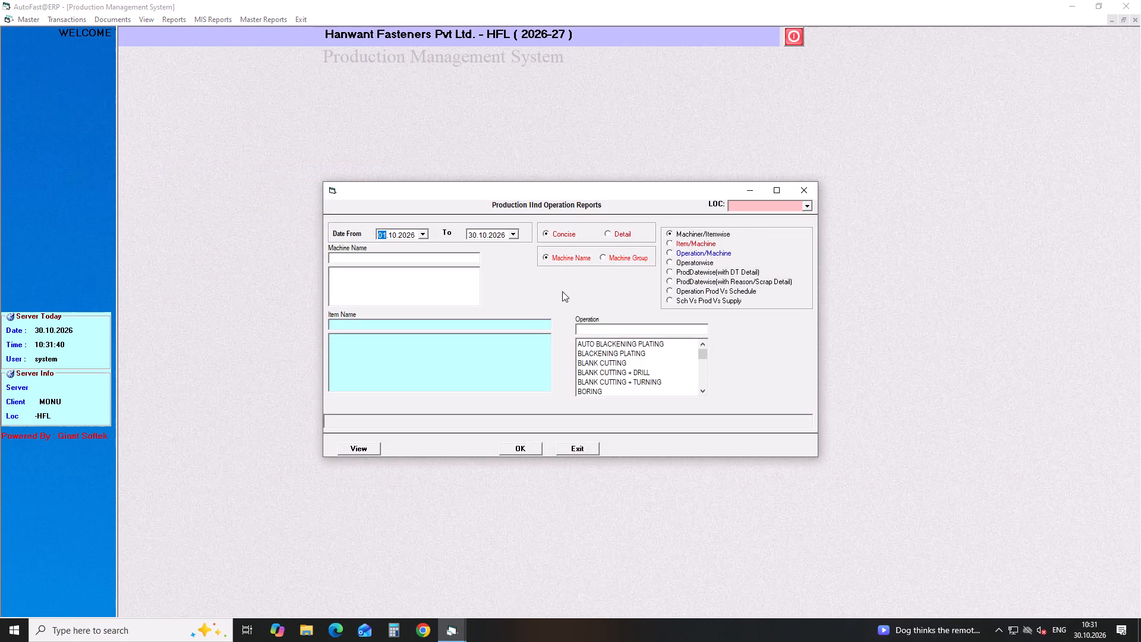
click(586, 329)
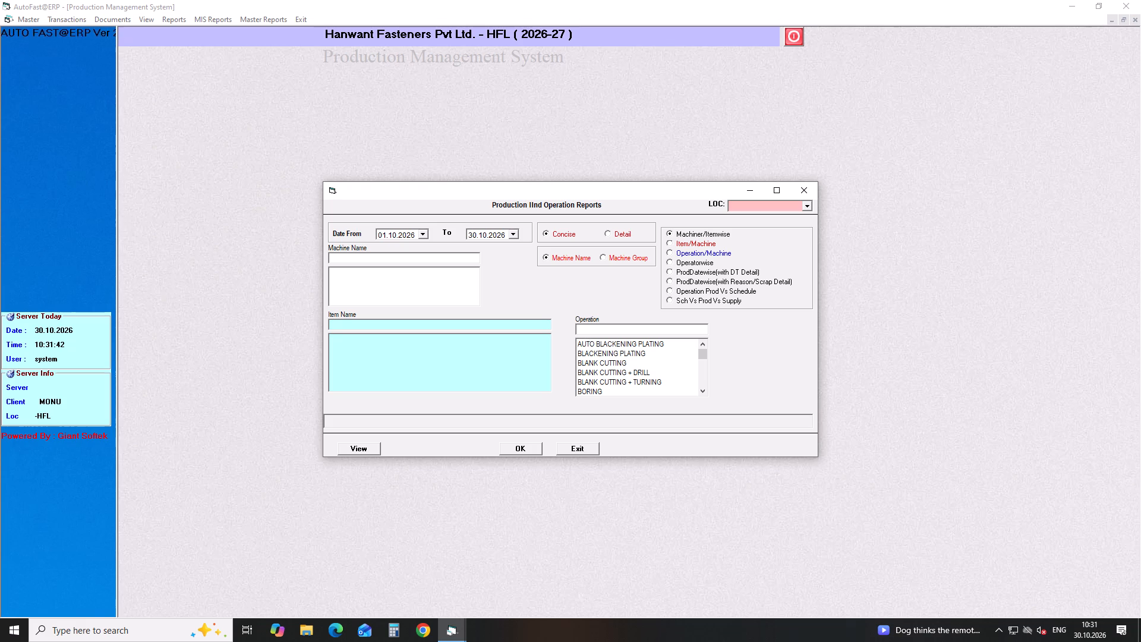
text(TN)
key(BackSpace)
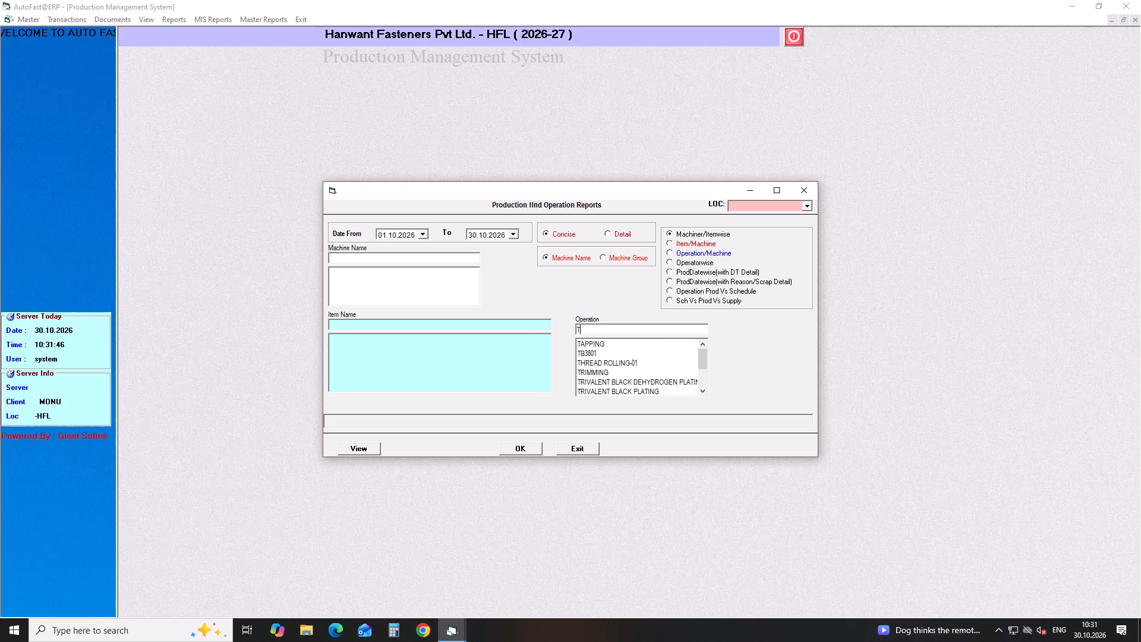
key(m)
key(Down)
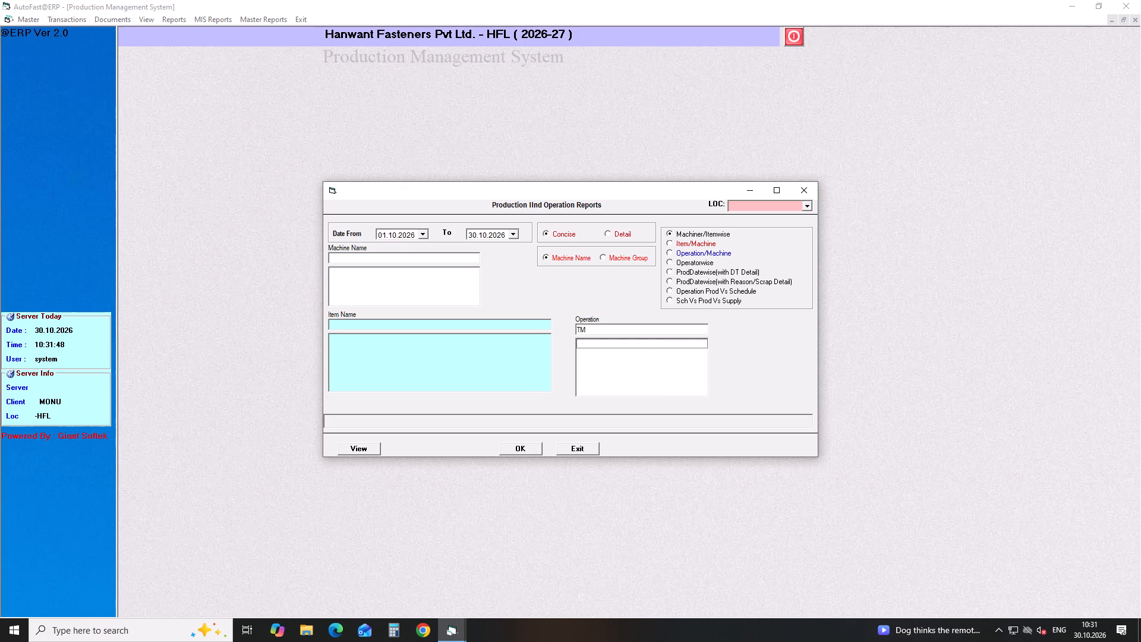
key(Down)
key(Down)
click(588, 328)
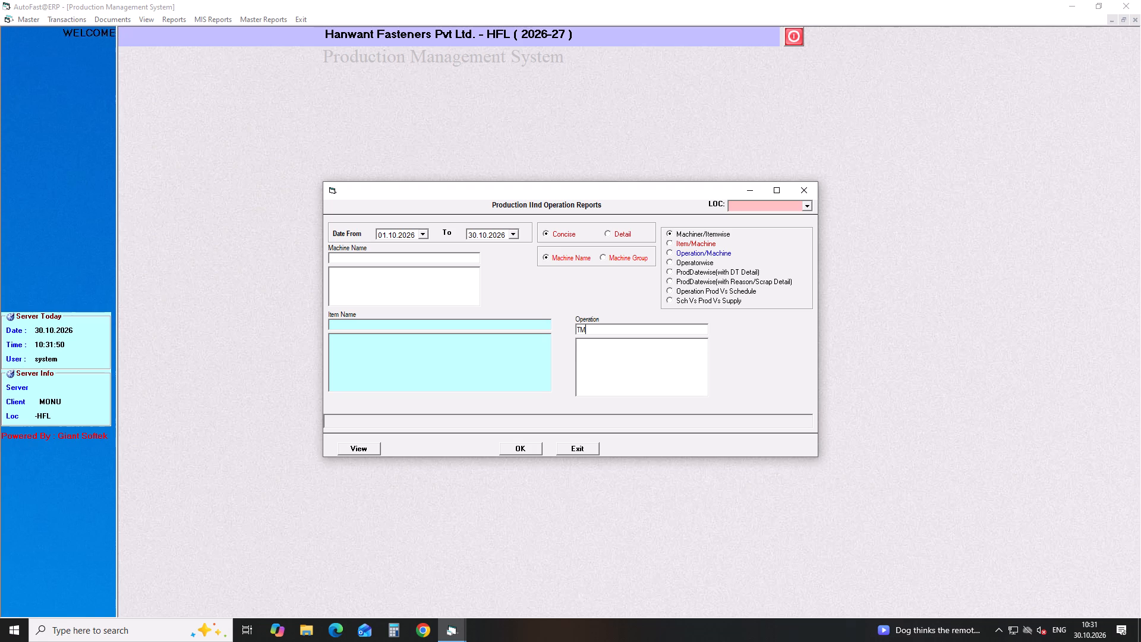
key(BackSpace)
key(BackSpace)
text(TR)
key(Down)
key(Down)
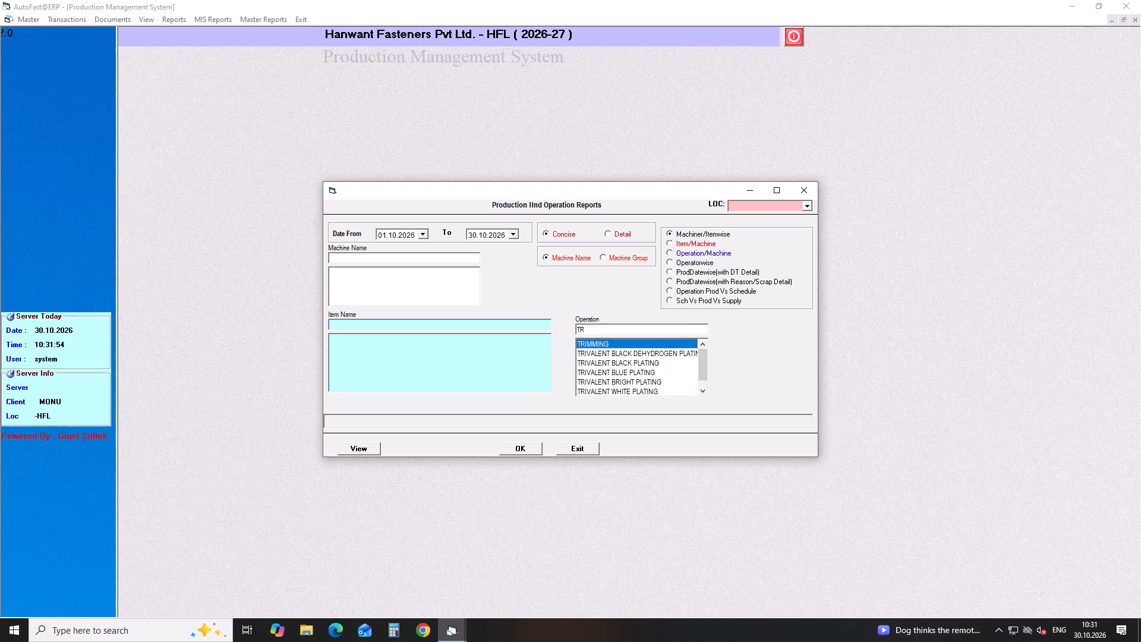
key(Return)
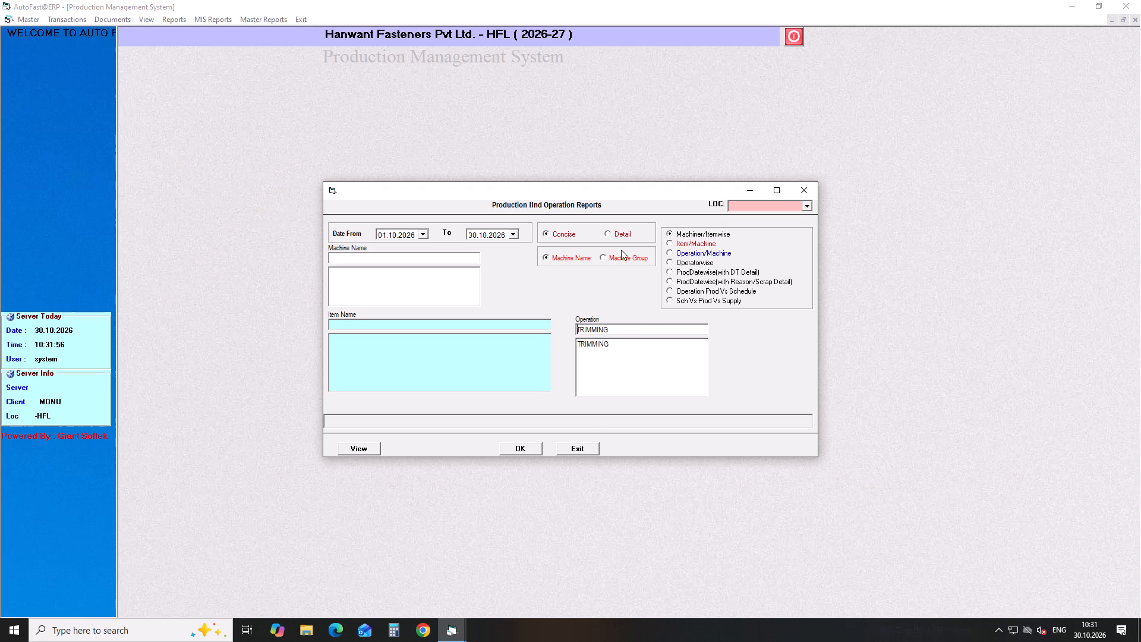
View the detailed machine/itemwise production report from 29.10.2026 to 30.10.2026, and close the report and its form.
click(607, 234)
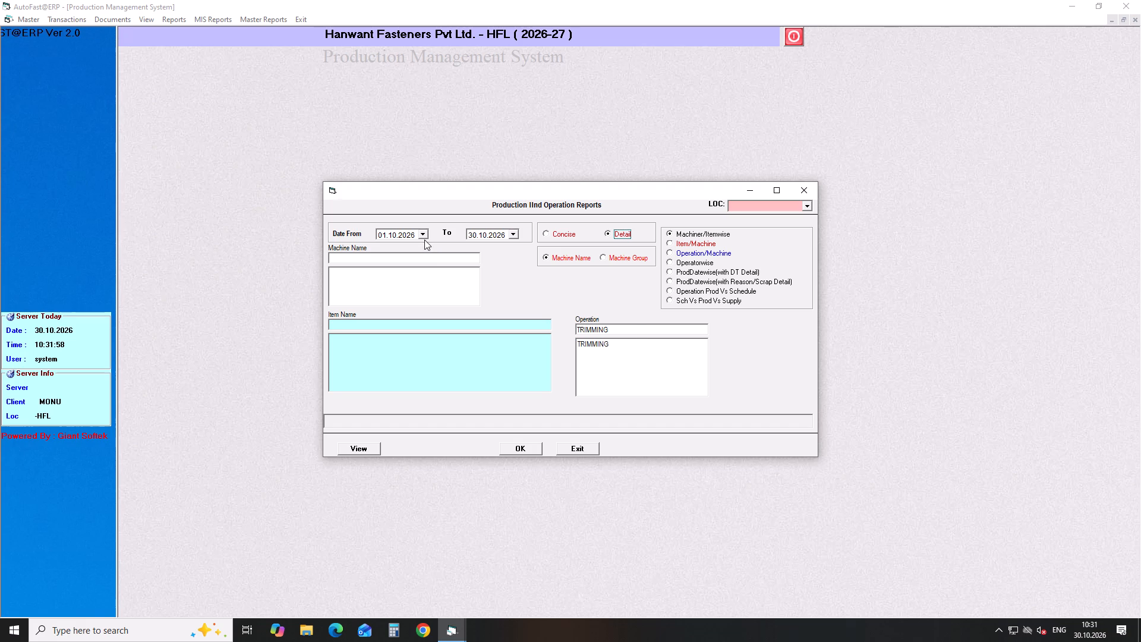
click(423, 236)
click(434, 315)
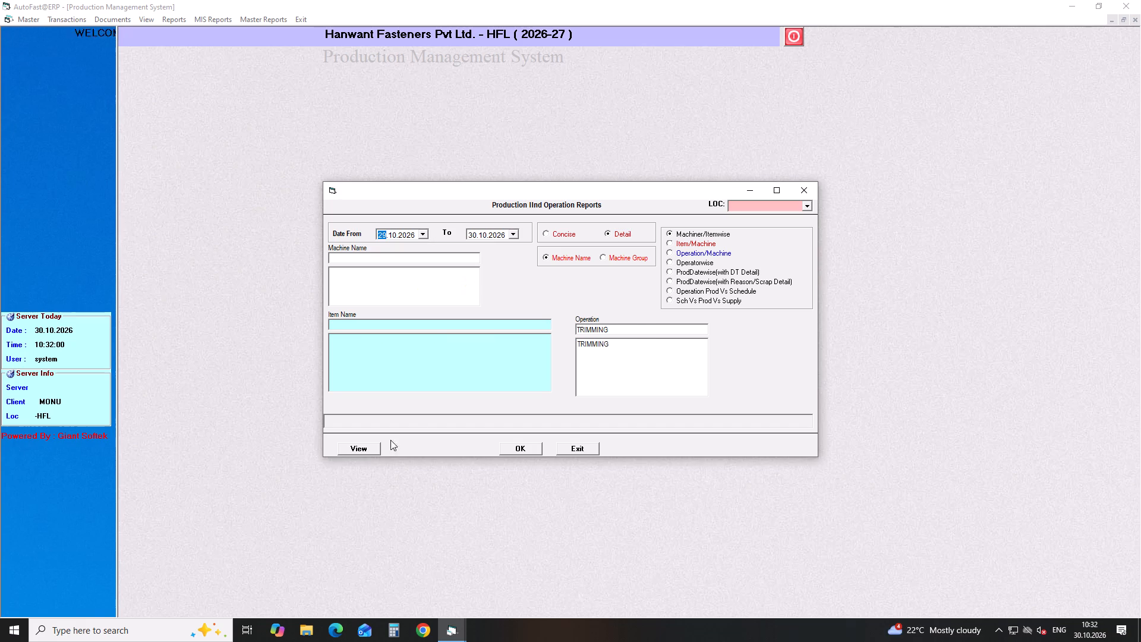
click(519, 443)
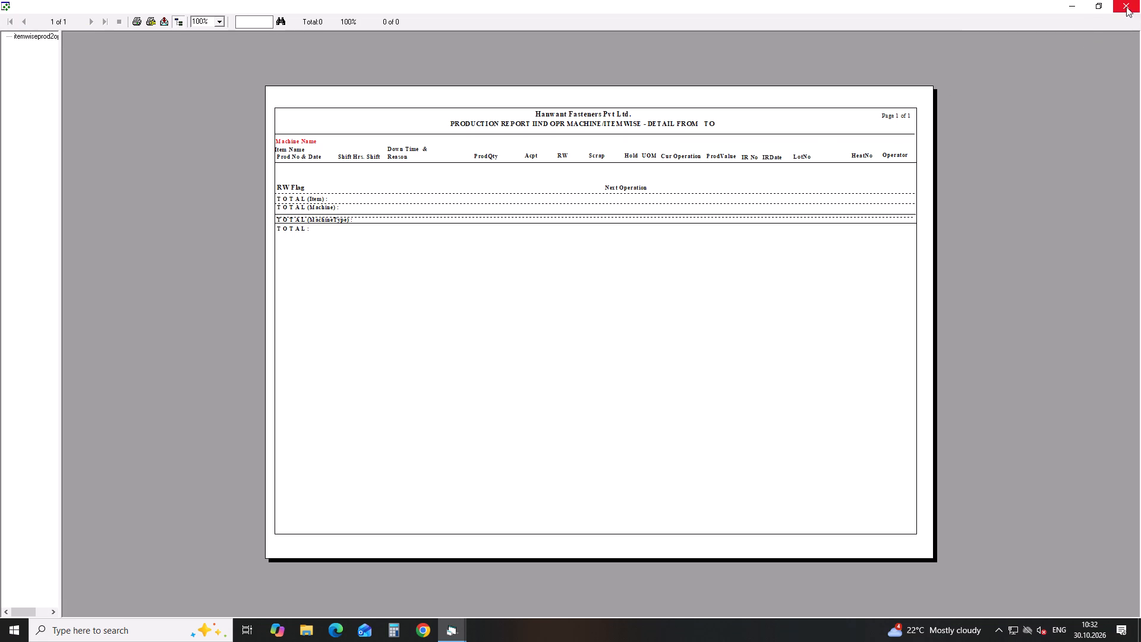
click(1126, 7)
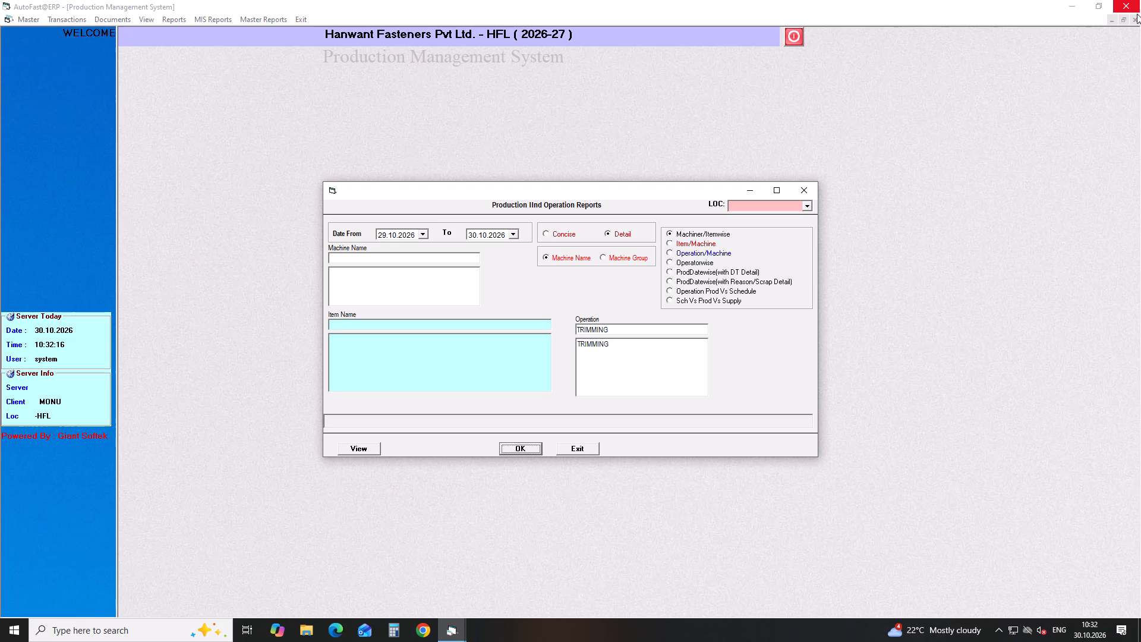
click(808, 184)
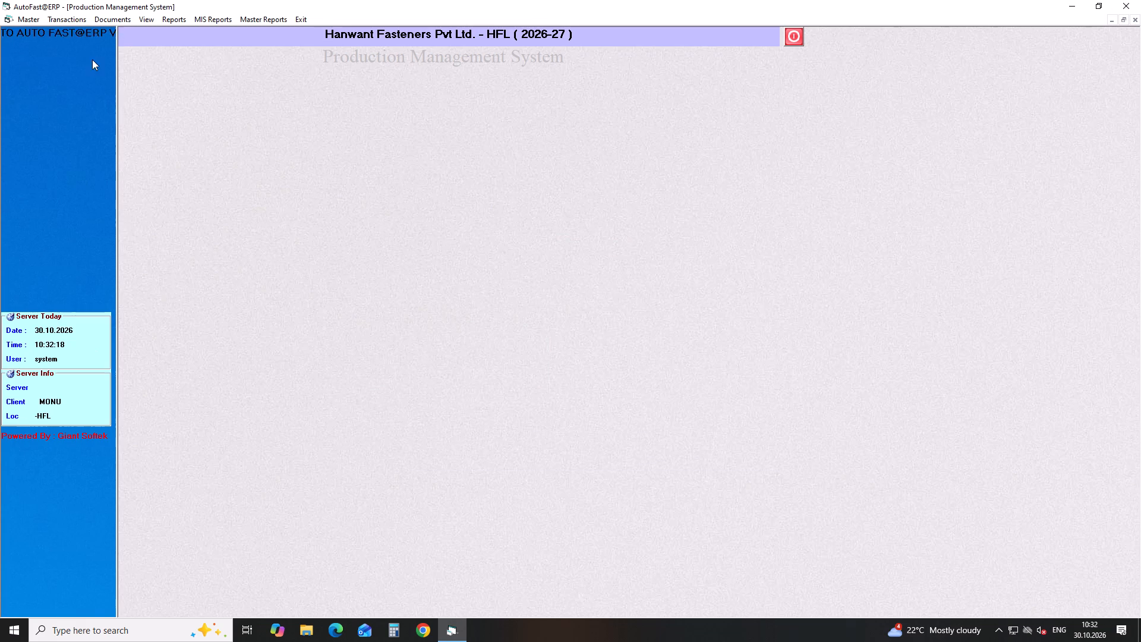
Start a second-operation item issue dated 29.10.2026 for BOLT HEX 6 X 25/I0204 at operation TRIMMING.
click(70, 22)
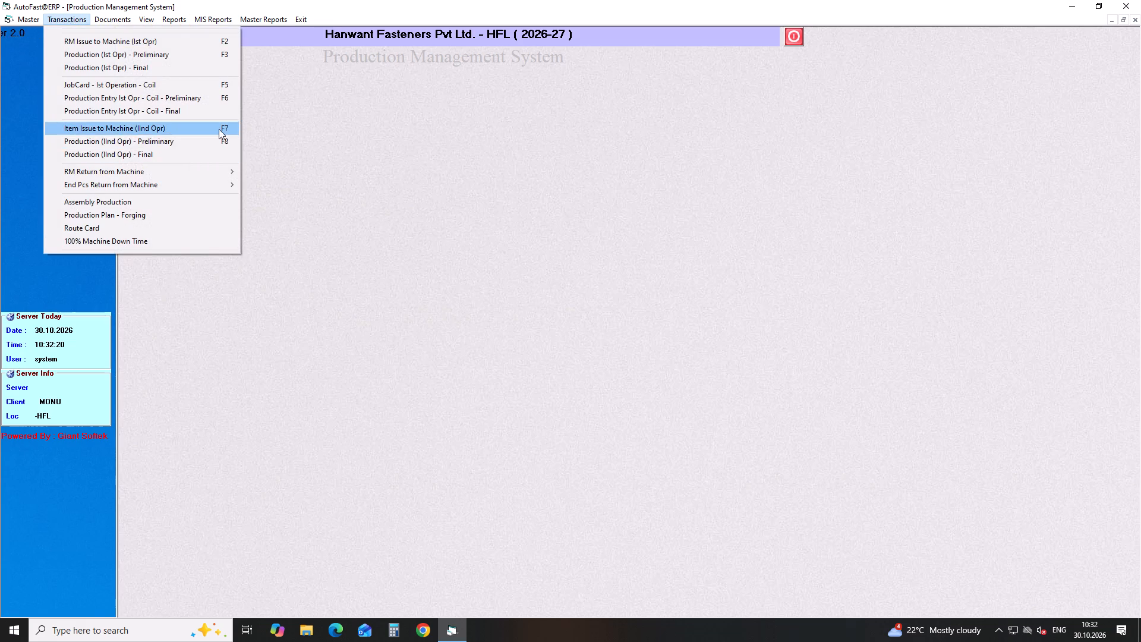
click(219, 129)
key(Return)
key(Return)
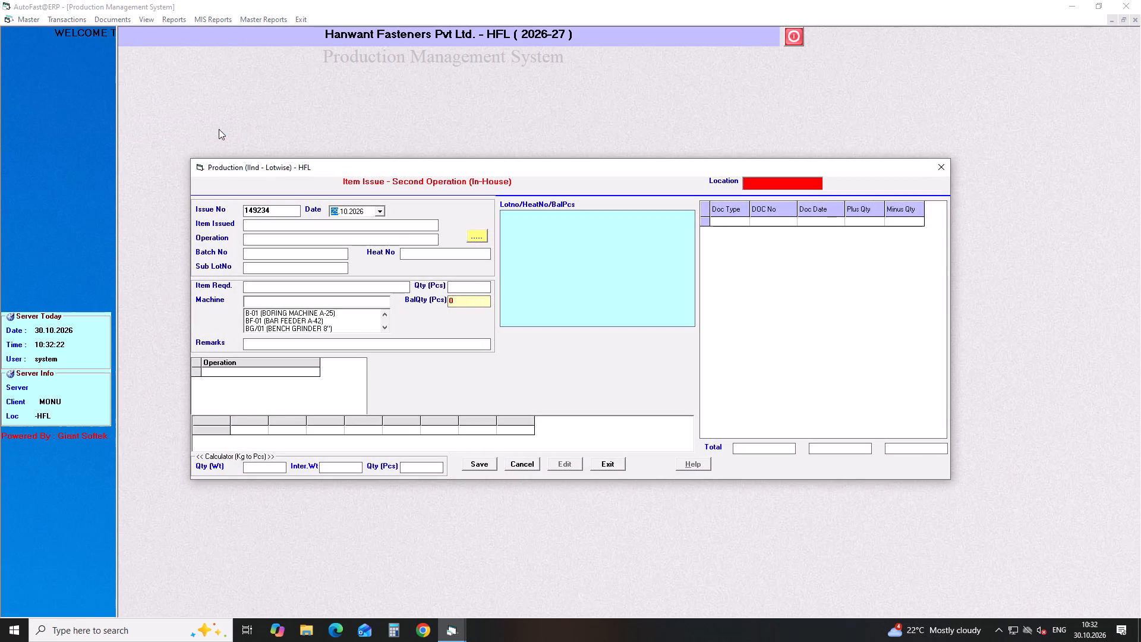
key(Return)
text(BOLT HEX)
key(space)
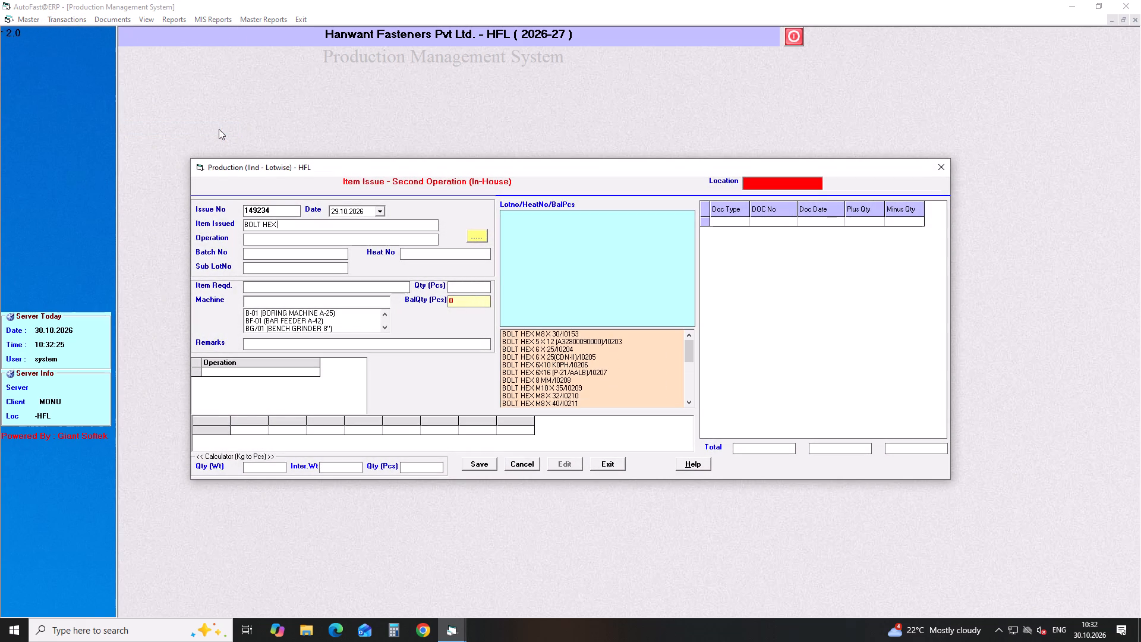
key(6)
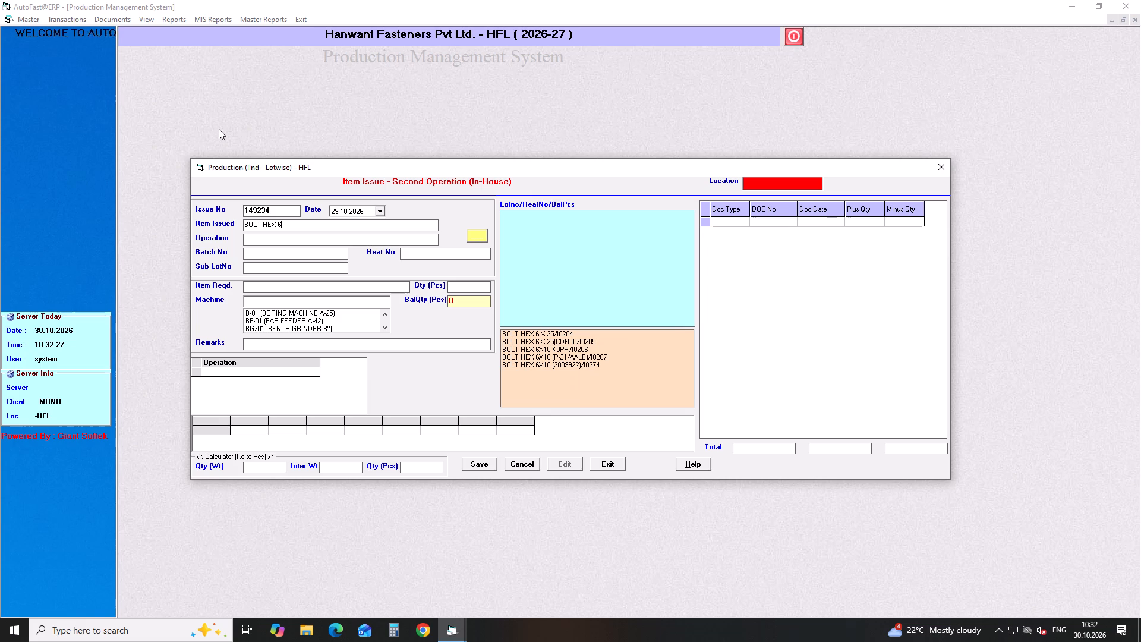
key(Down)
key(Down)
key(Return)
key(Return)
key(Down)
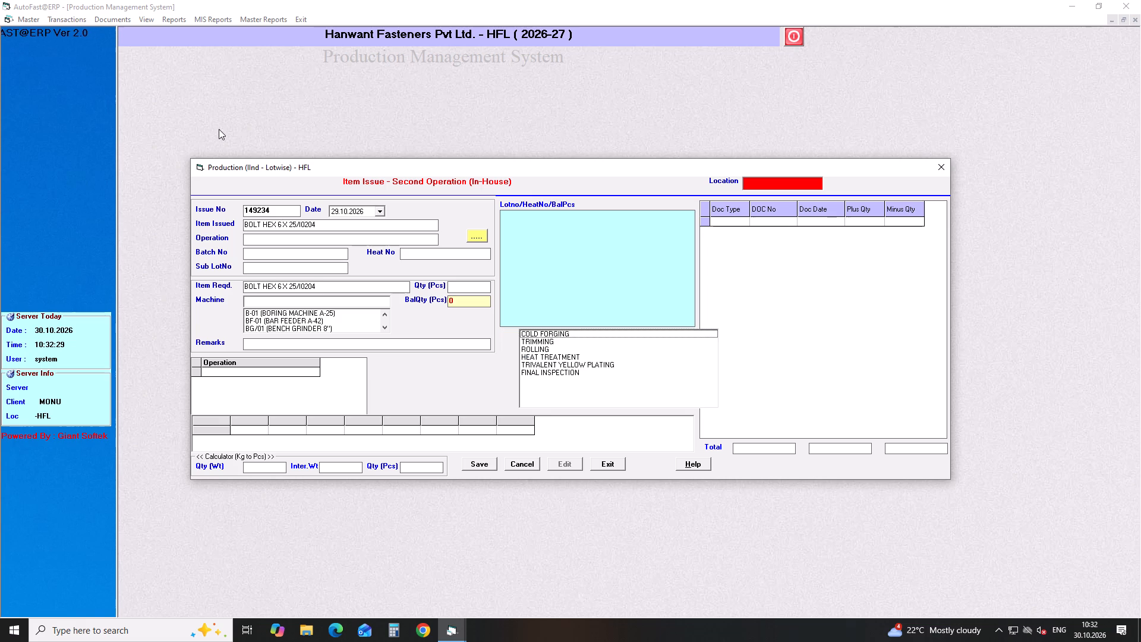
key(Down)
key(Down)
key(Return)
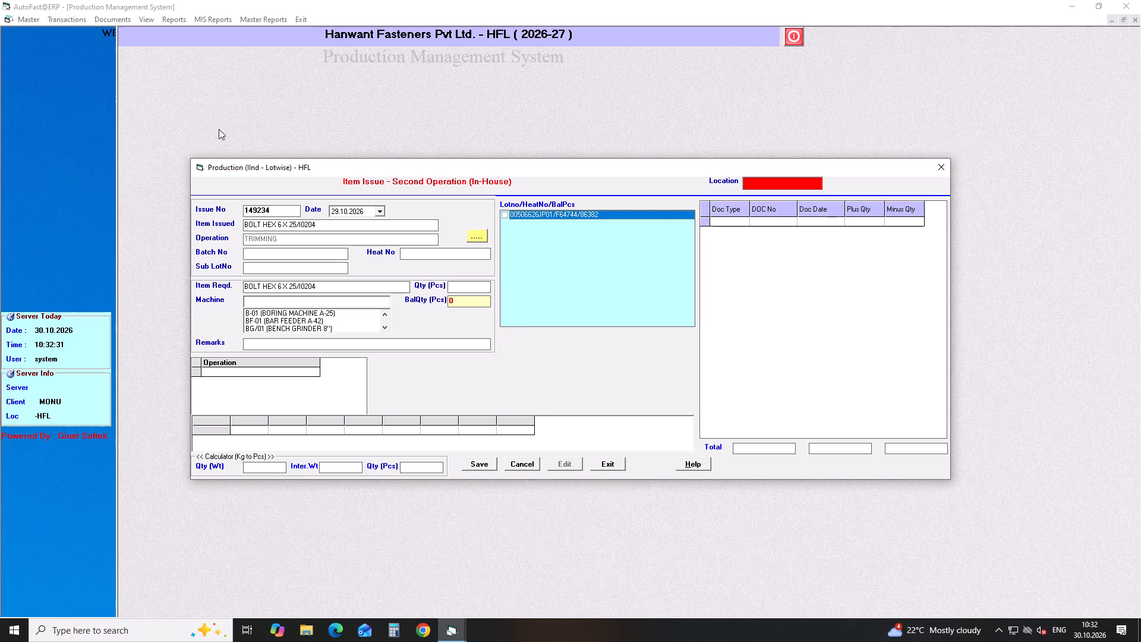
Allocate 26000 pcs from lot 00506626JP01, heat F64744, to machine TM-4 (TRIMMING 3/8").
click(505, 214)
drag(481, 287, 409, 292)
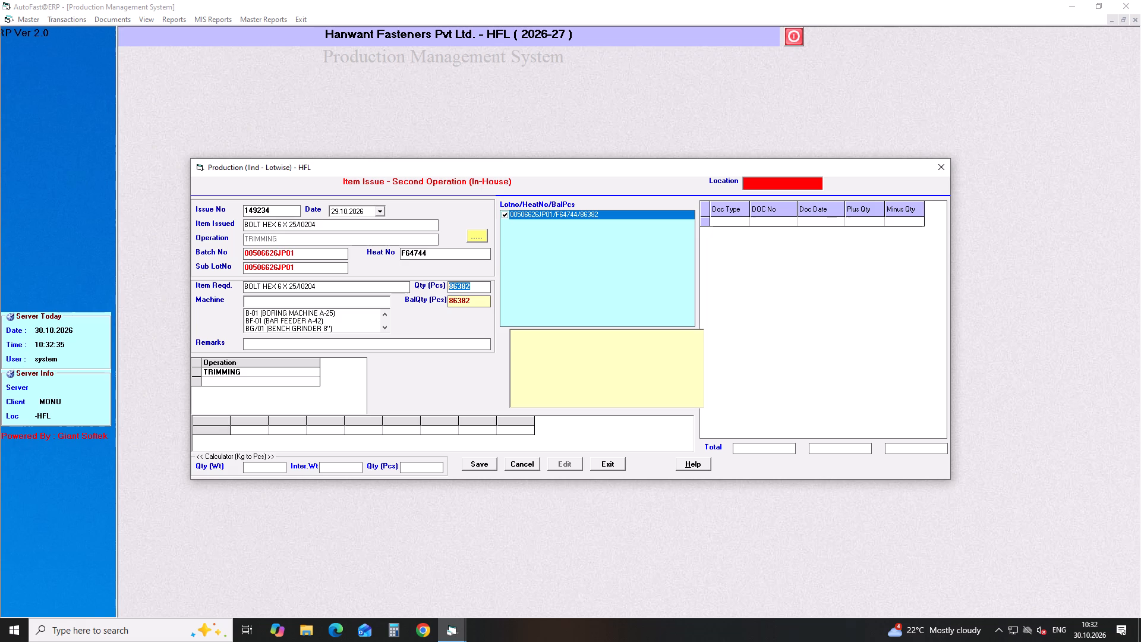
text(26000)
key(Return)
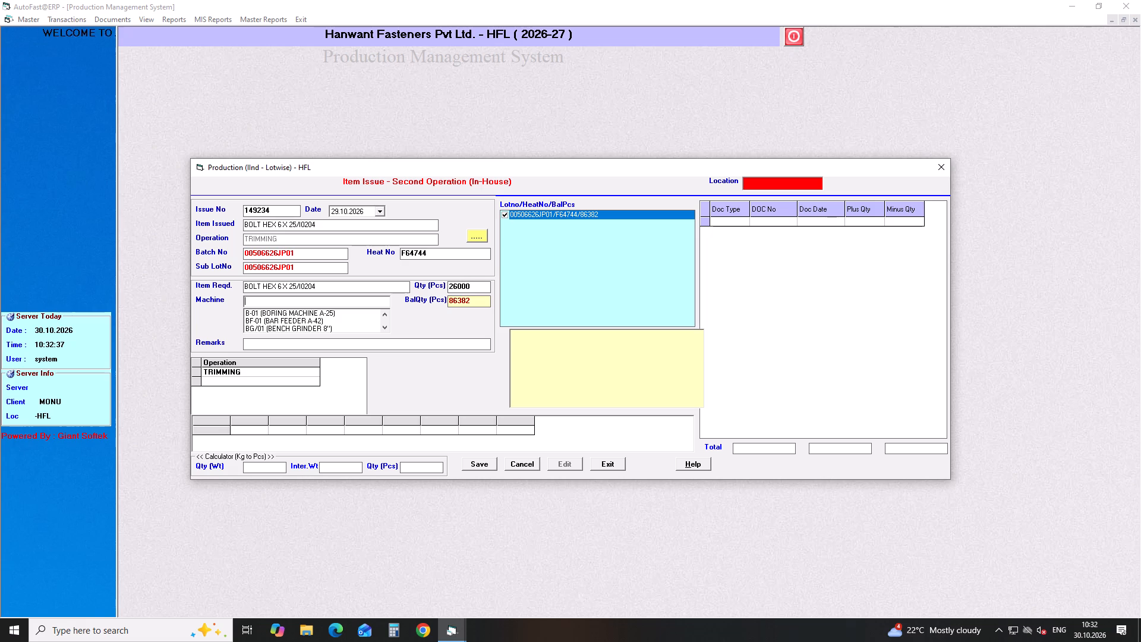
text(TM)
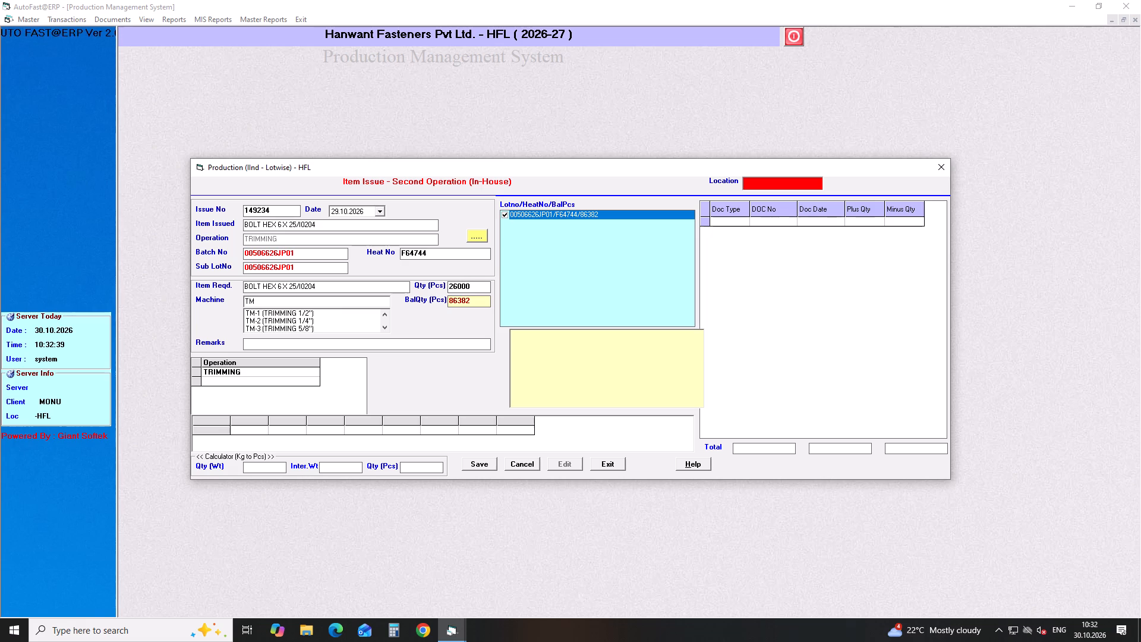
key(Down)
key(Down)
key(Down)
key(Down)
key(Return)
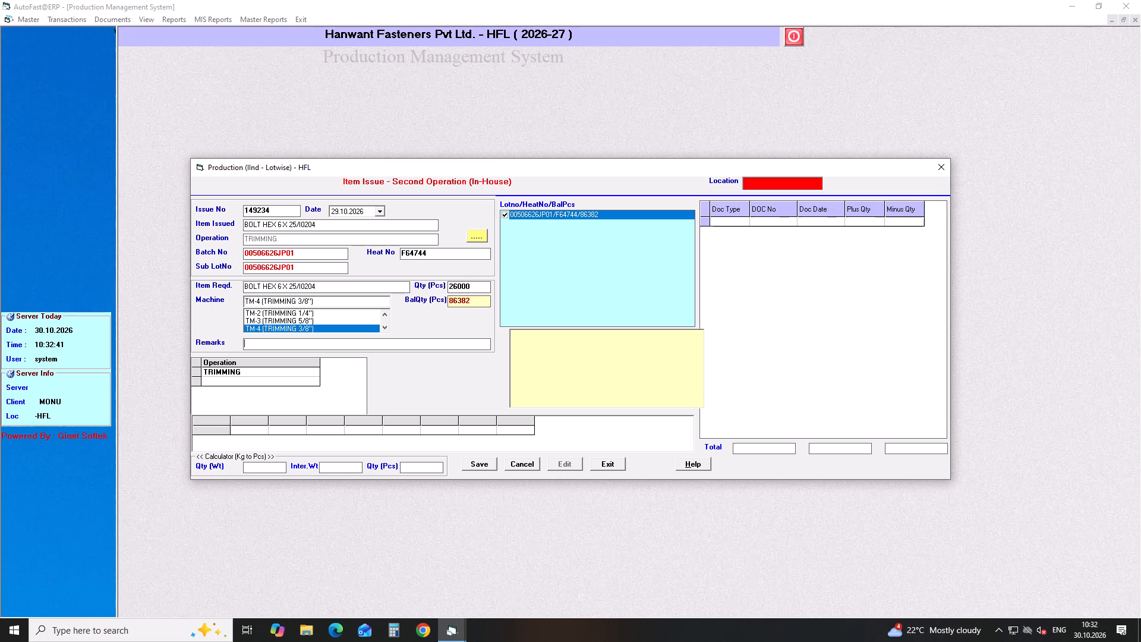
Save item issue 149234 and close the item issue form.
key(Return)
key(Return)
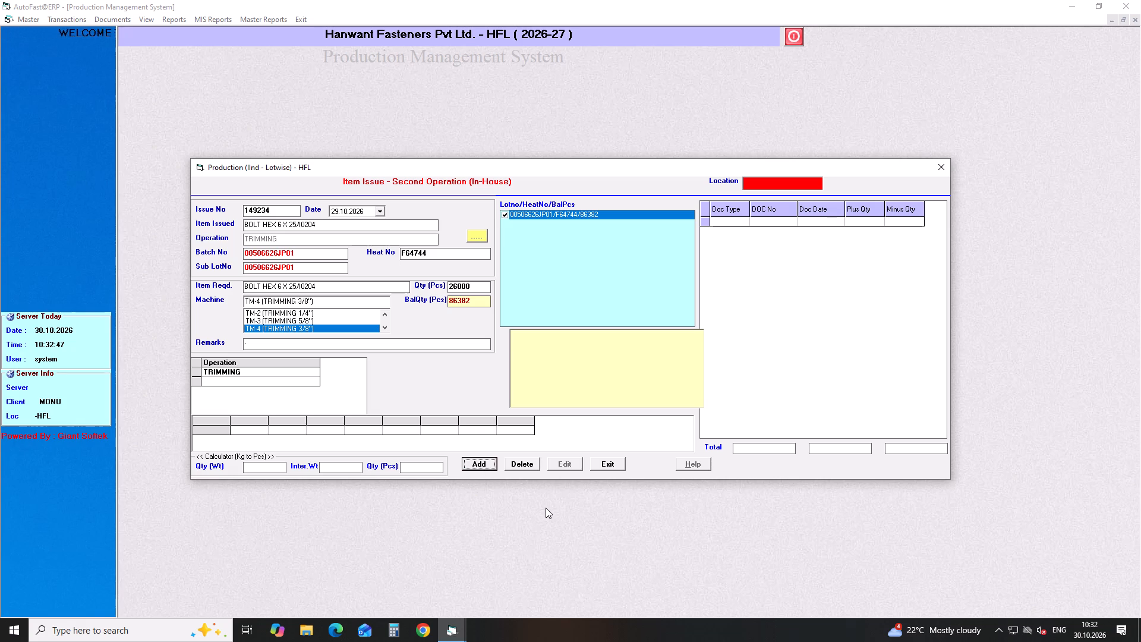
key(Return)
key(Return)
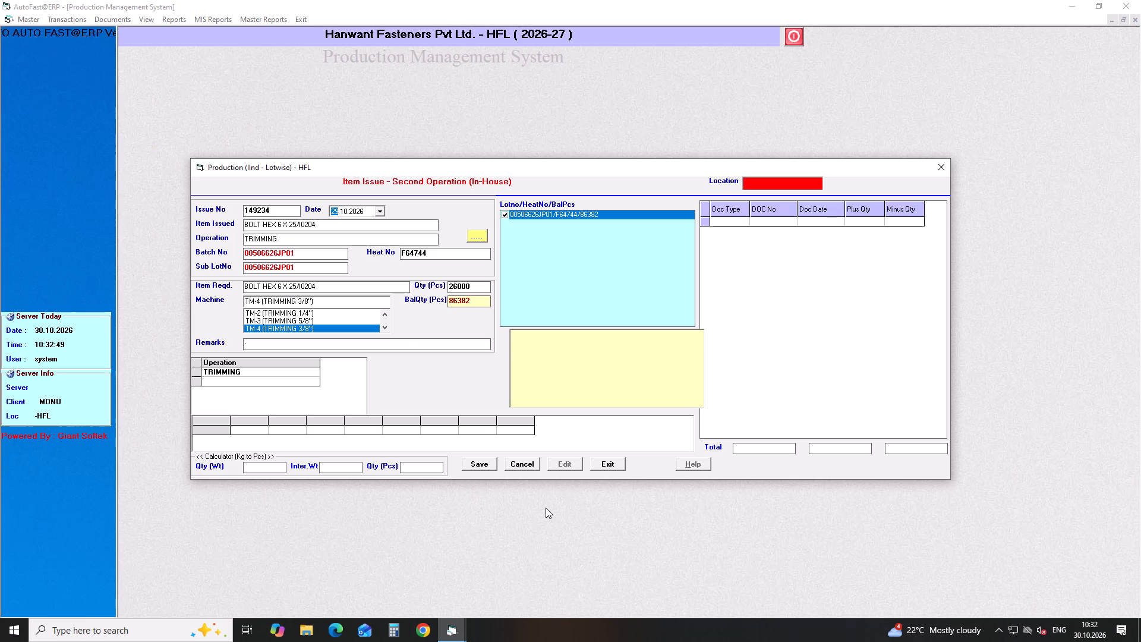
key(Return)
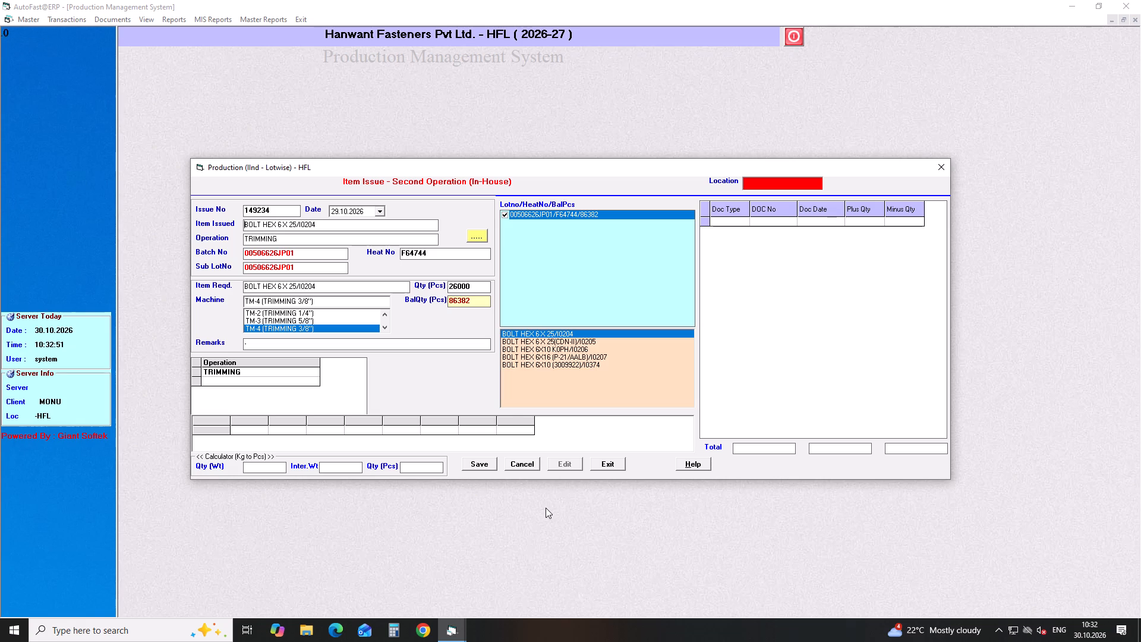
click(480, 461)
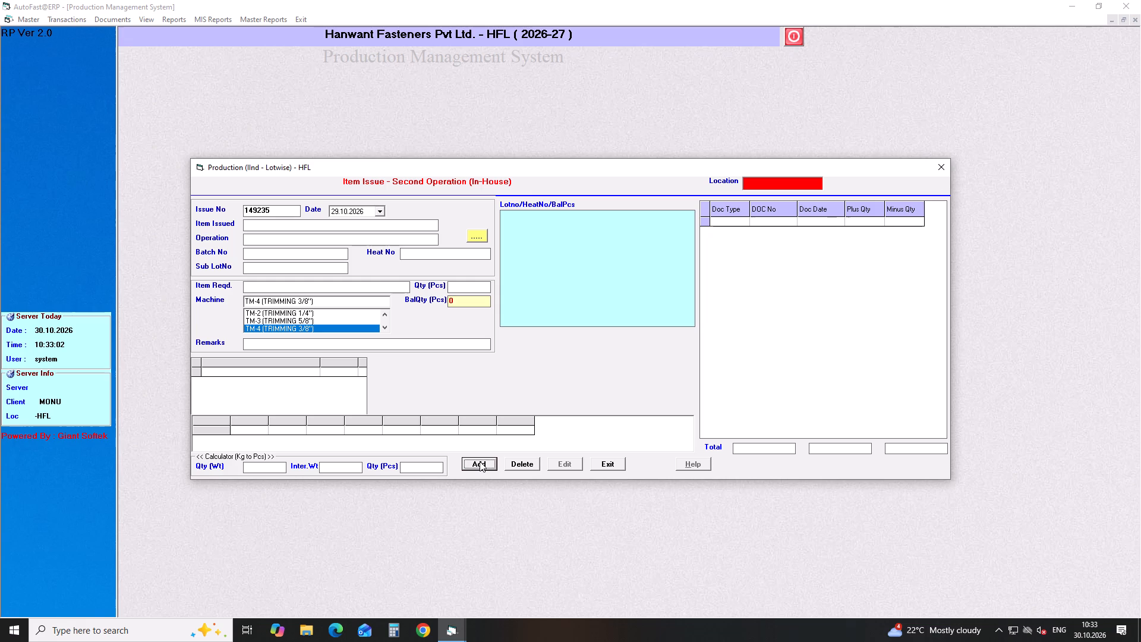
click(938, 164)
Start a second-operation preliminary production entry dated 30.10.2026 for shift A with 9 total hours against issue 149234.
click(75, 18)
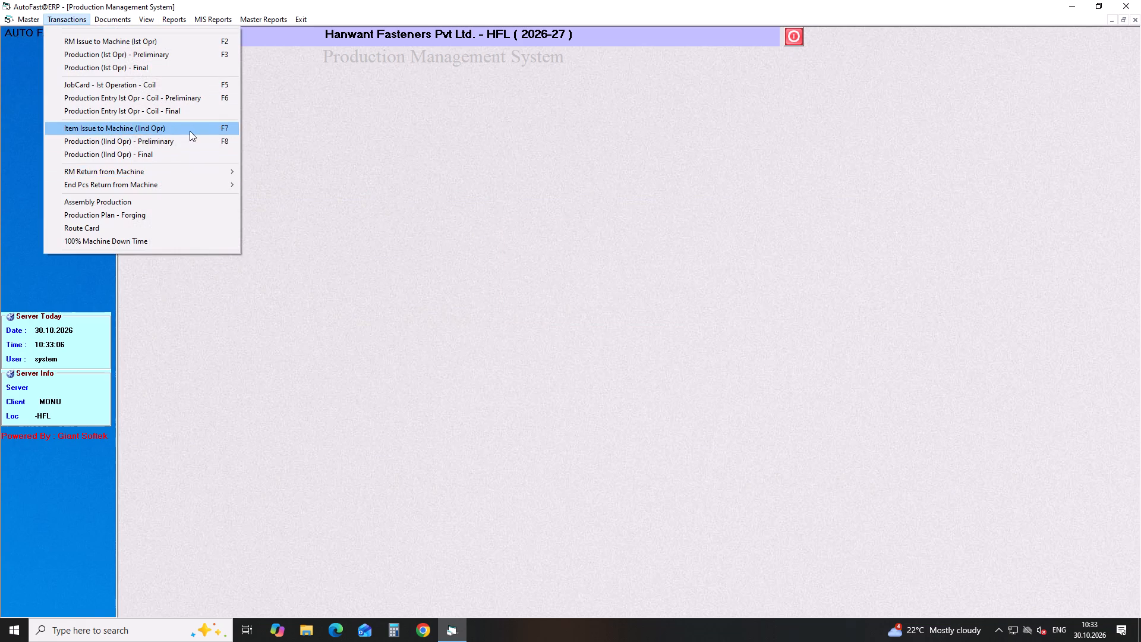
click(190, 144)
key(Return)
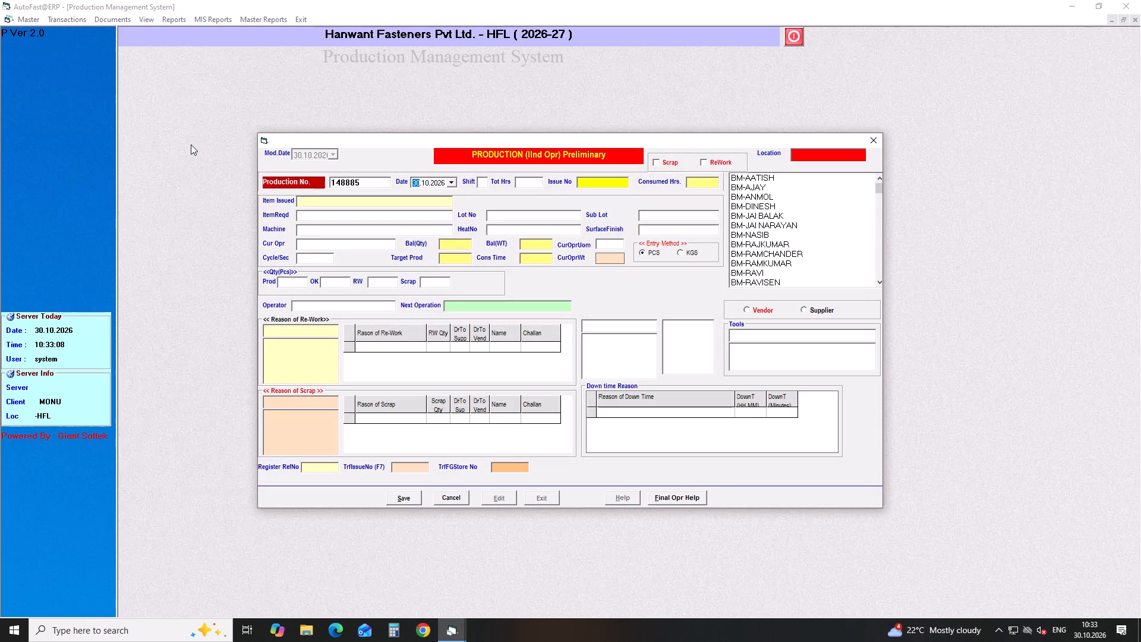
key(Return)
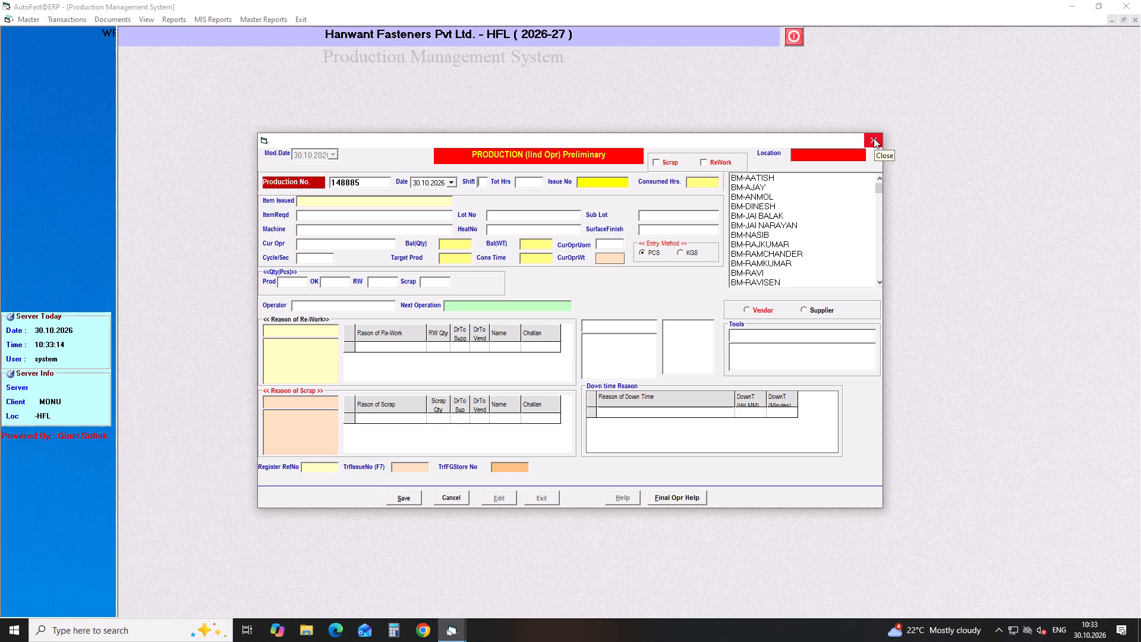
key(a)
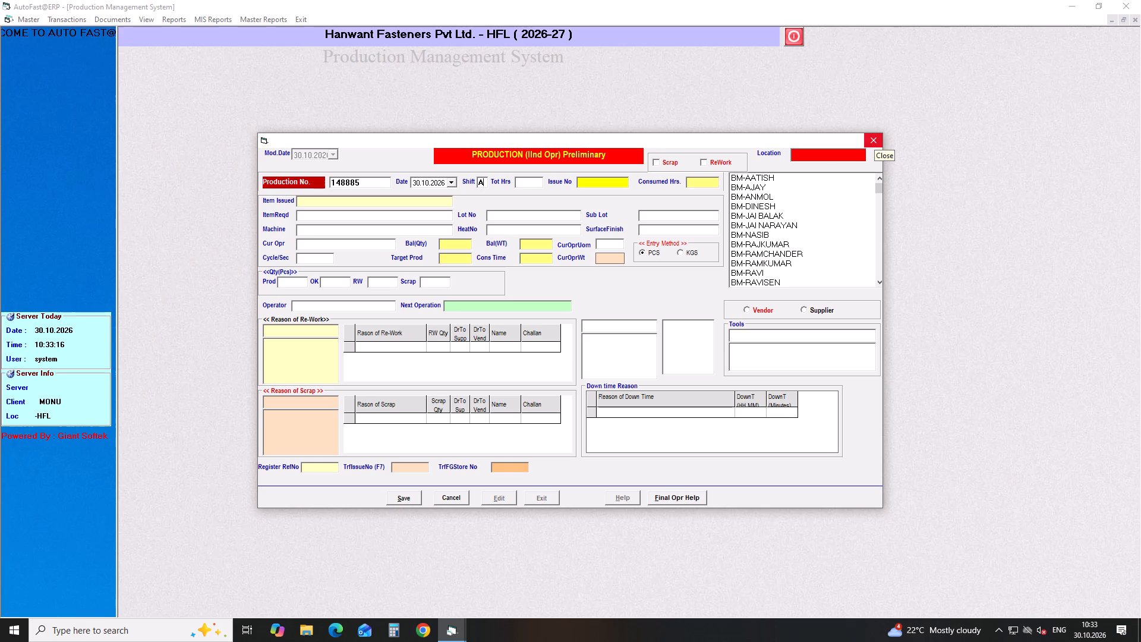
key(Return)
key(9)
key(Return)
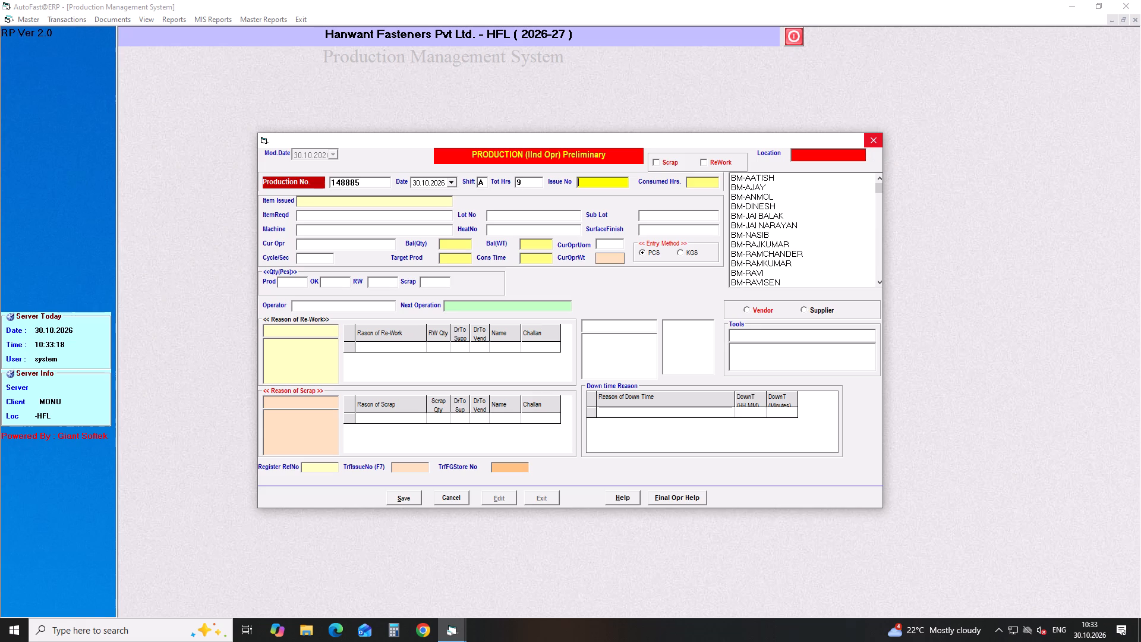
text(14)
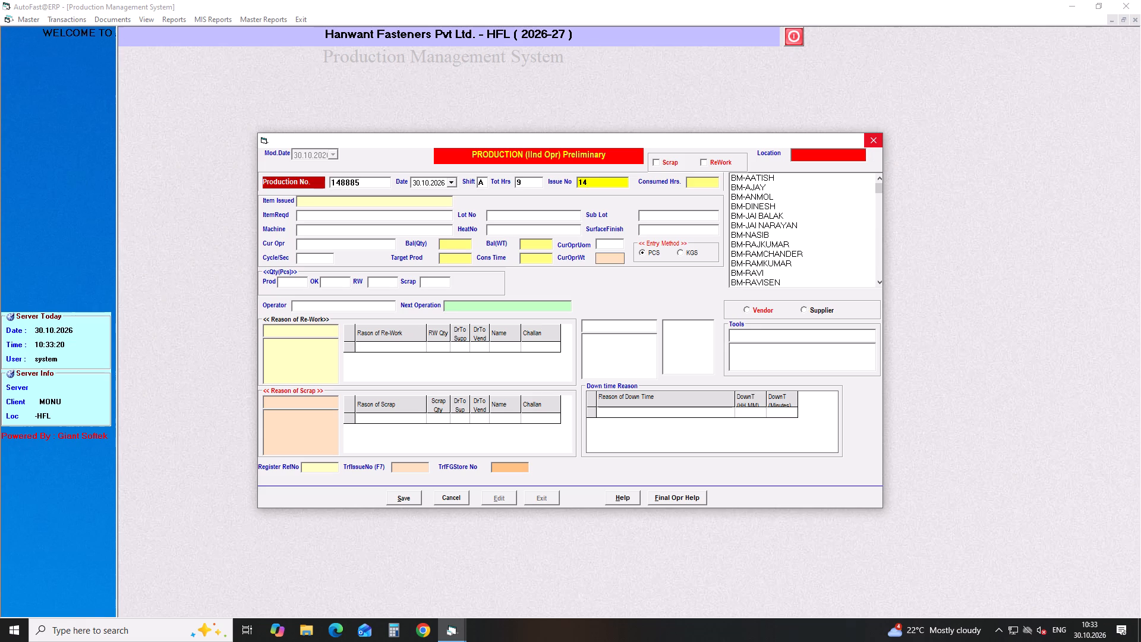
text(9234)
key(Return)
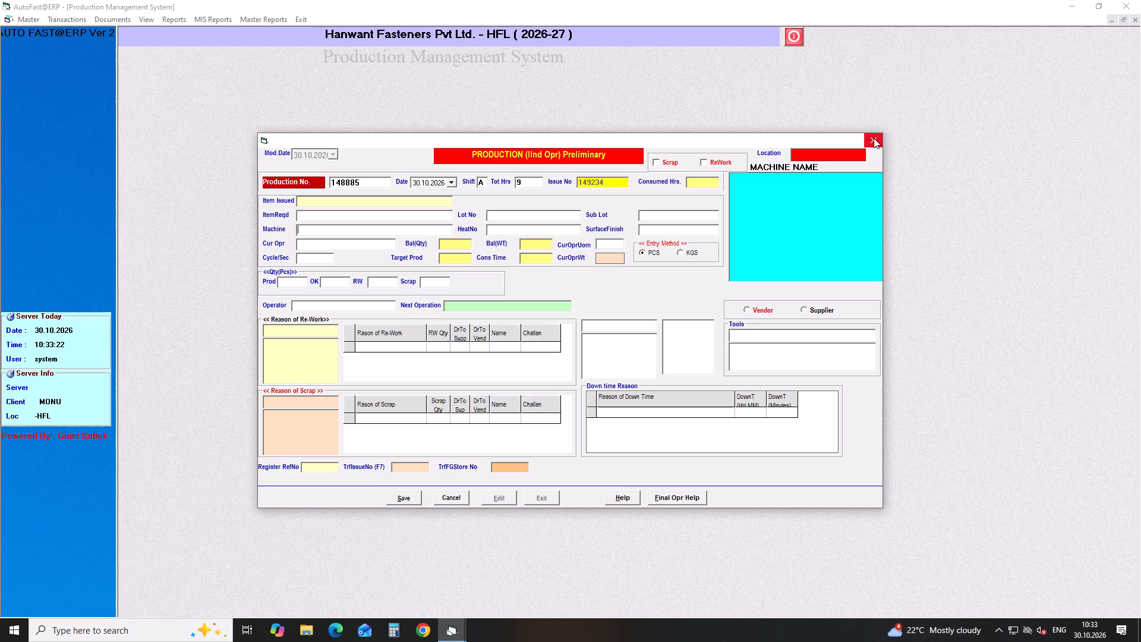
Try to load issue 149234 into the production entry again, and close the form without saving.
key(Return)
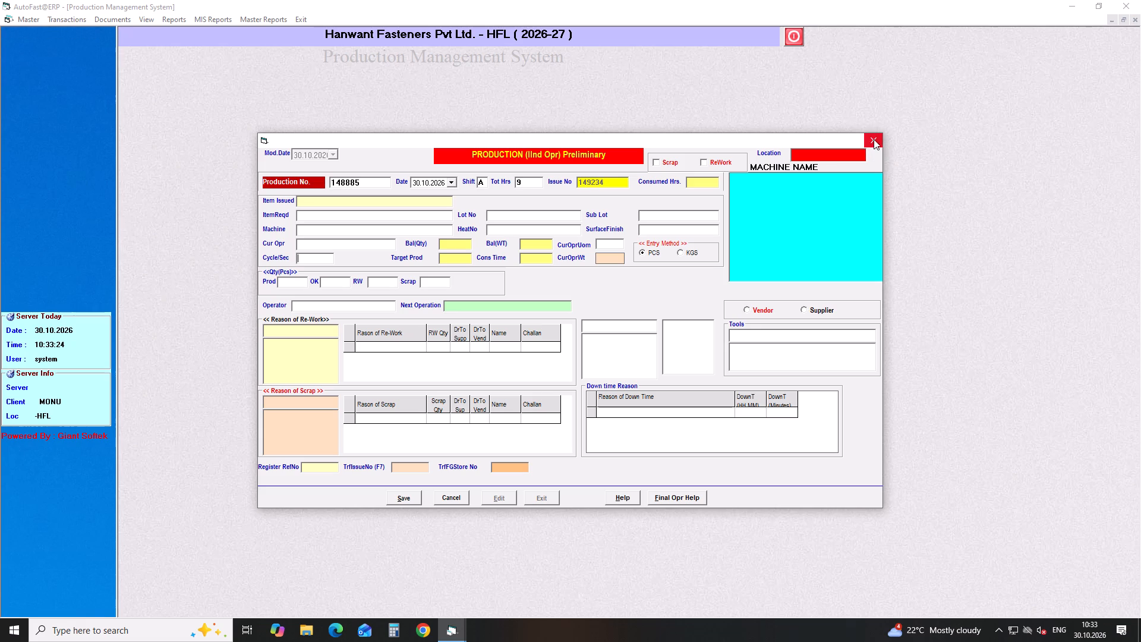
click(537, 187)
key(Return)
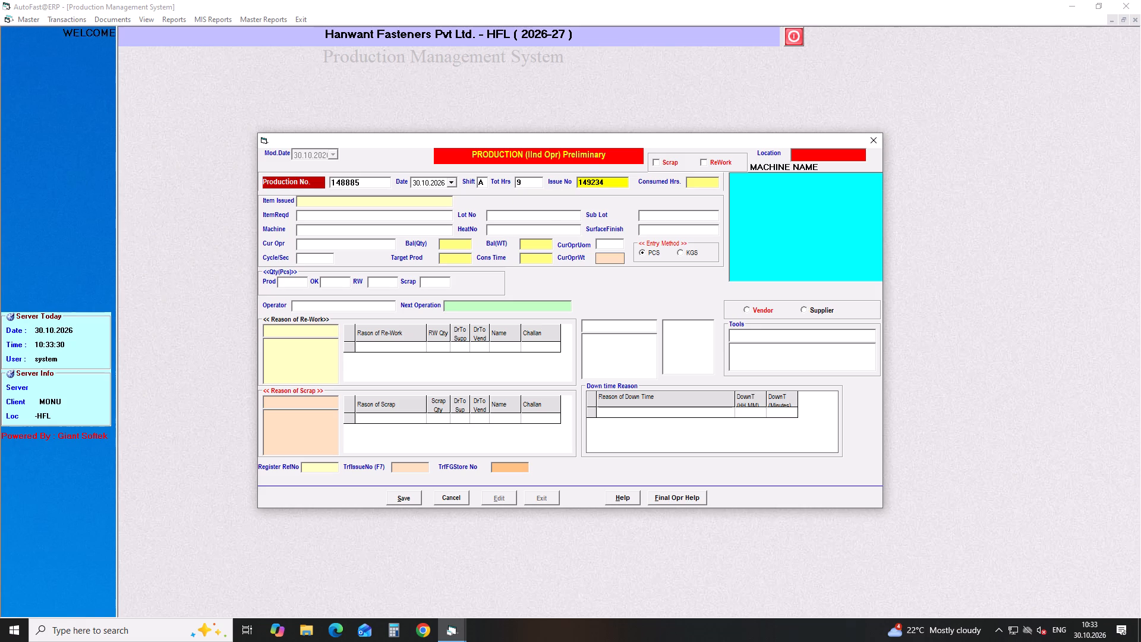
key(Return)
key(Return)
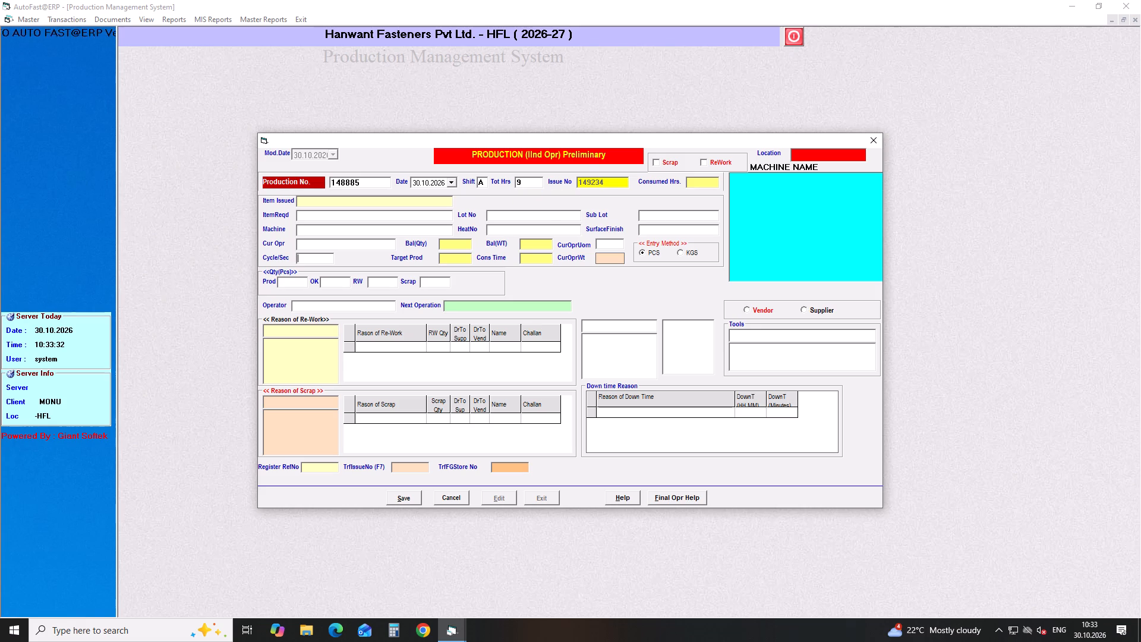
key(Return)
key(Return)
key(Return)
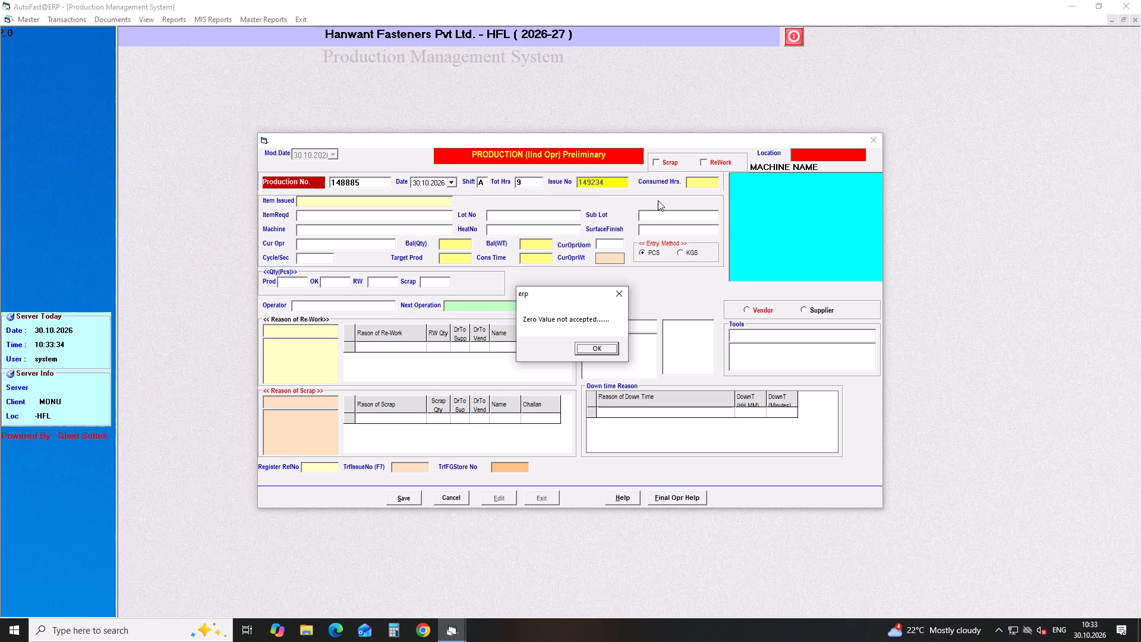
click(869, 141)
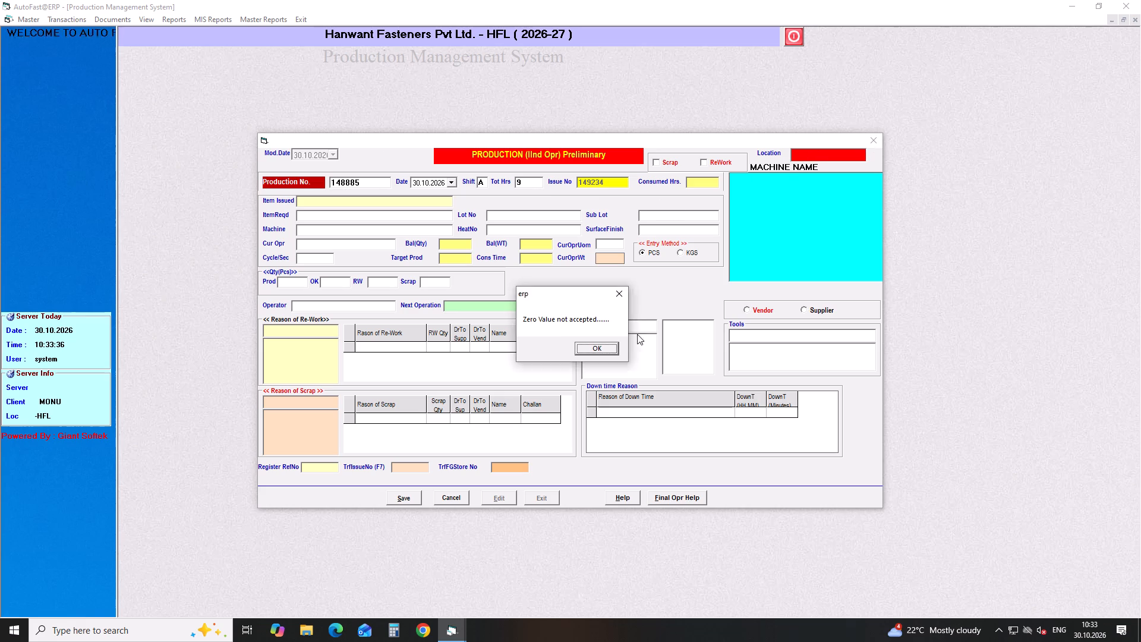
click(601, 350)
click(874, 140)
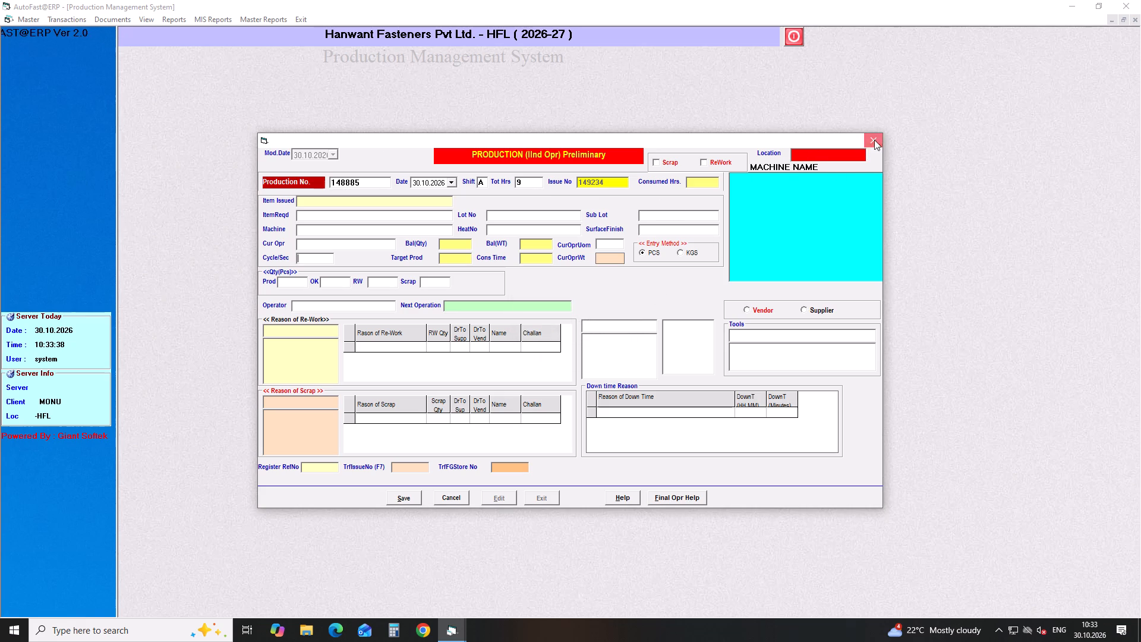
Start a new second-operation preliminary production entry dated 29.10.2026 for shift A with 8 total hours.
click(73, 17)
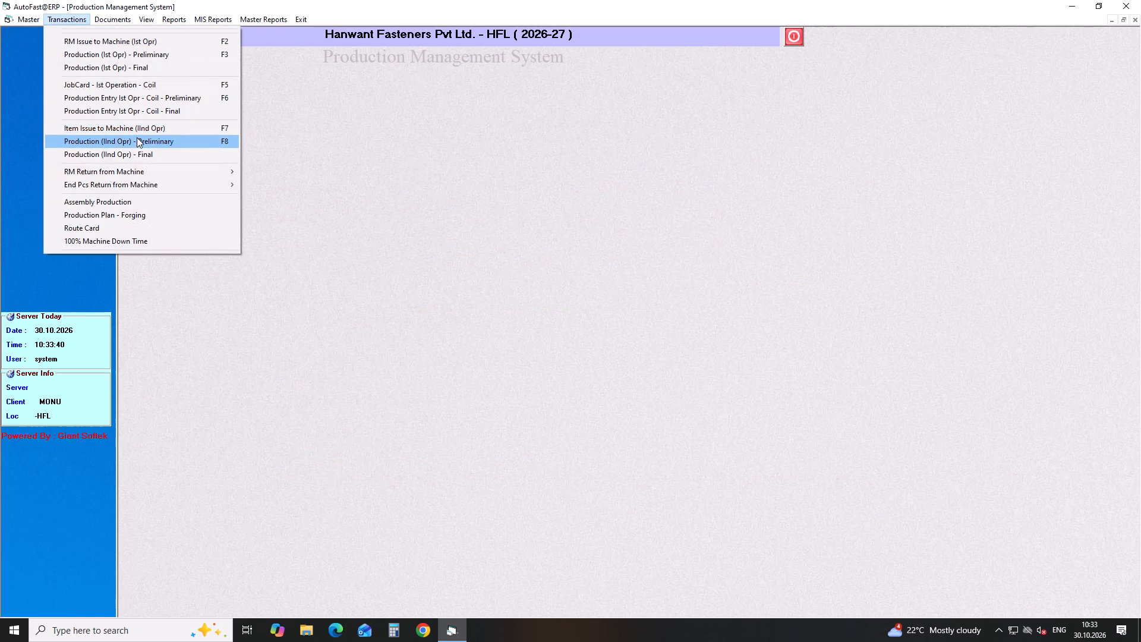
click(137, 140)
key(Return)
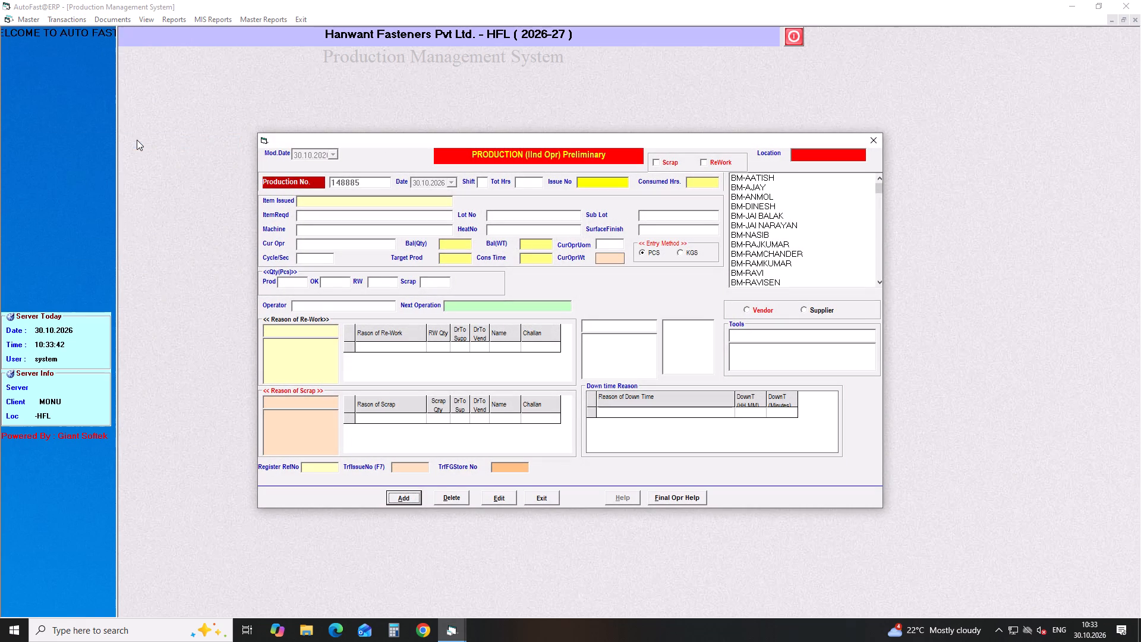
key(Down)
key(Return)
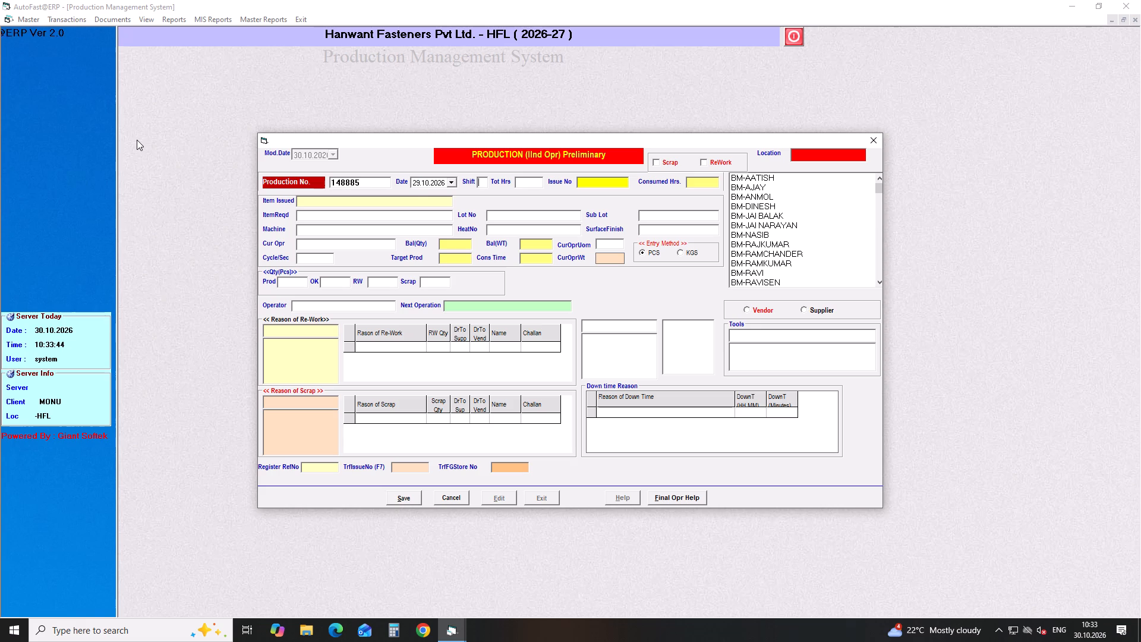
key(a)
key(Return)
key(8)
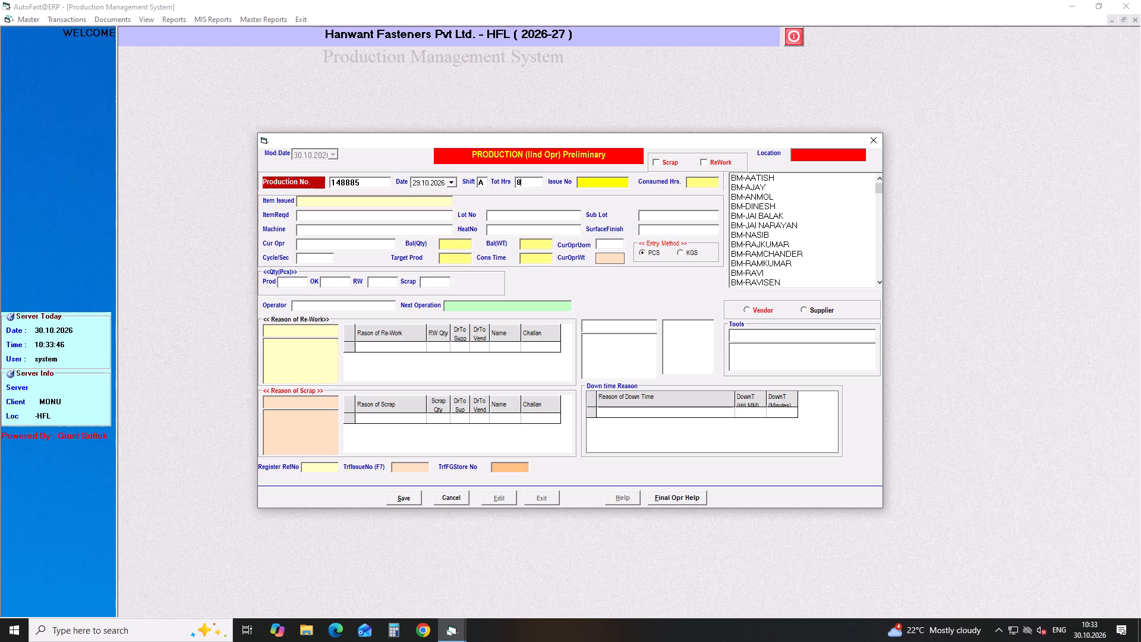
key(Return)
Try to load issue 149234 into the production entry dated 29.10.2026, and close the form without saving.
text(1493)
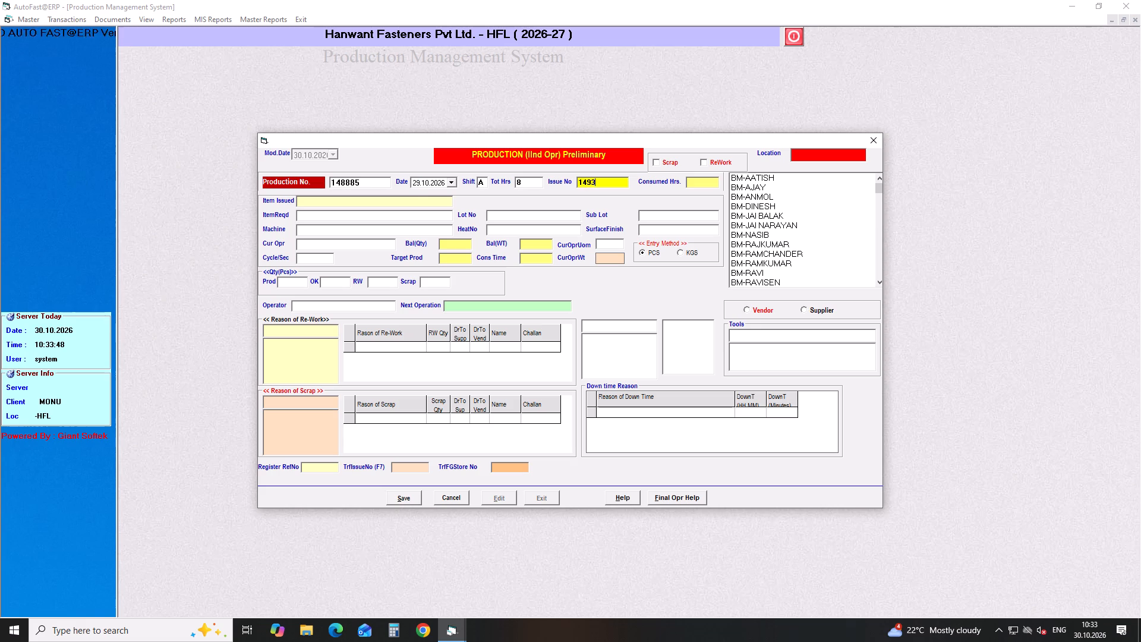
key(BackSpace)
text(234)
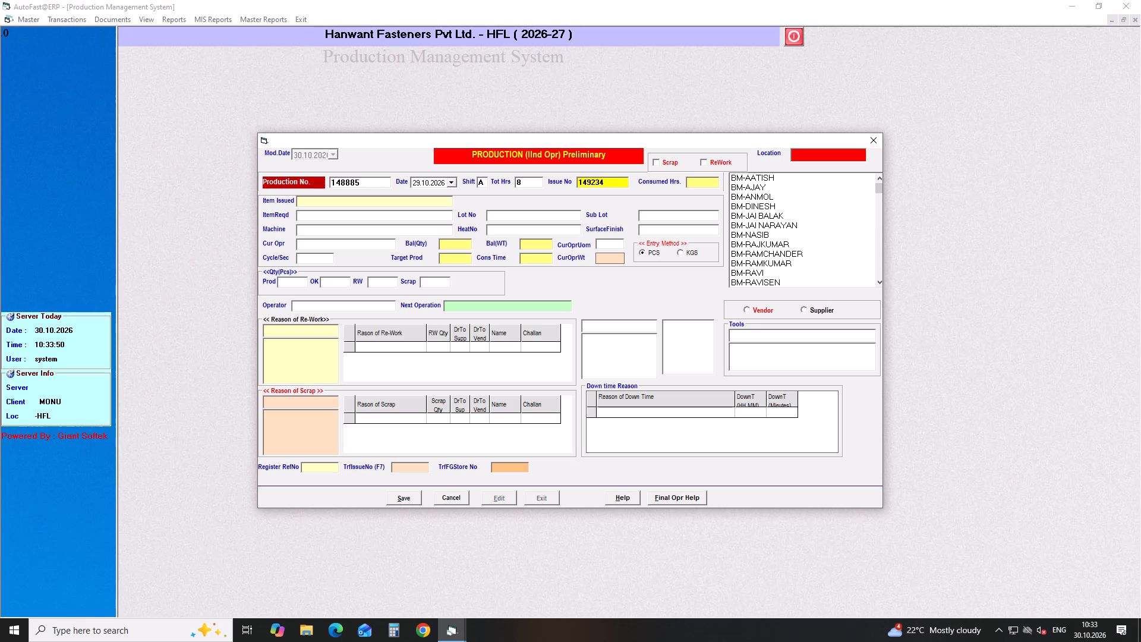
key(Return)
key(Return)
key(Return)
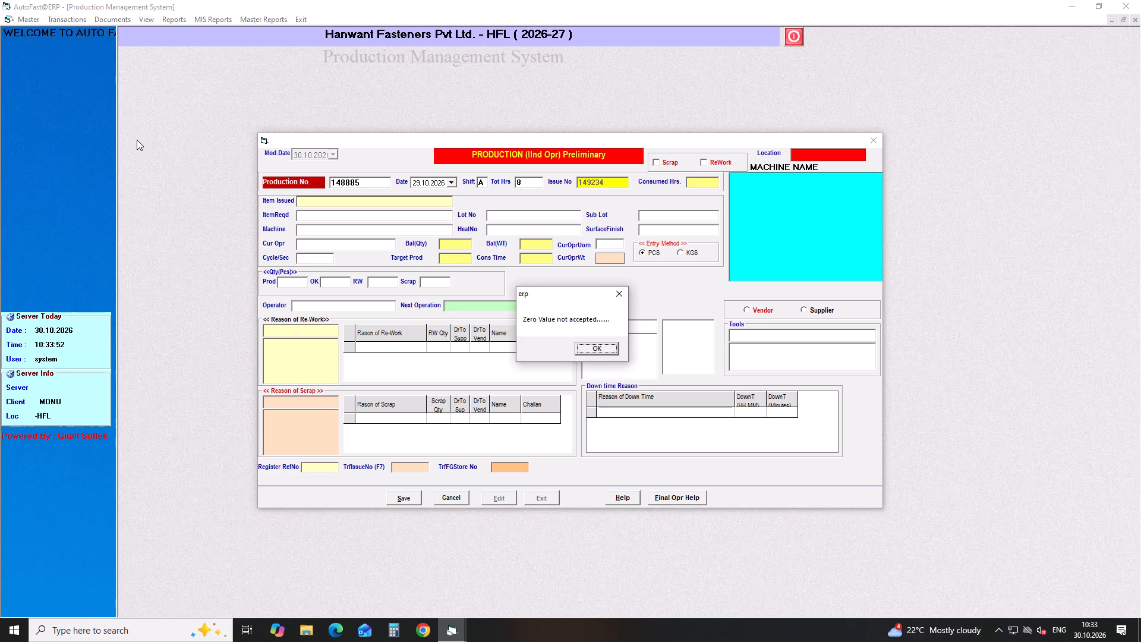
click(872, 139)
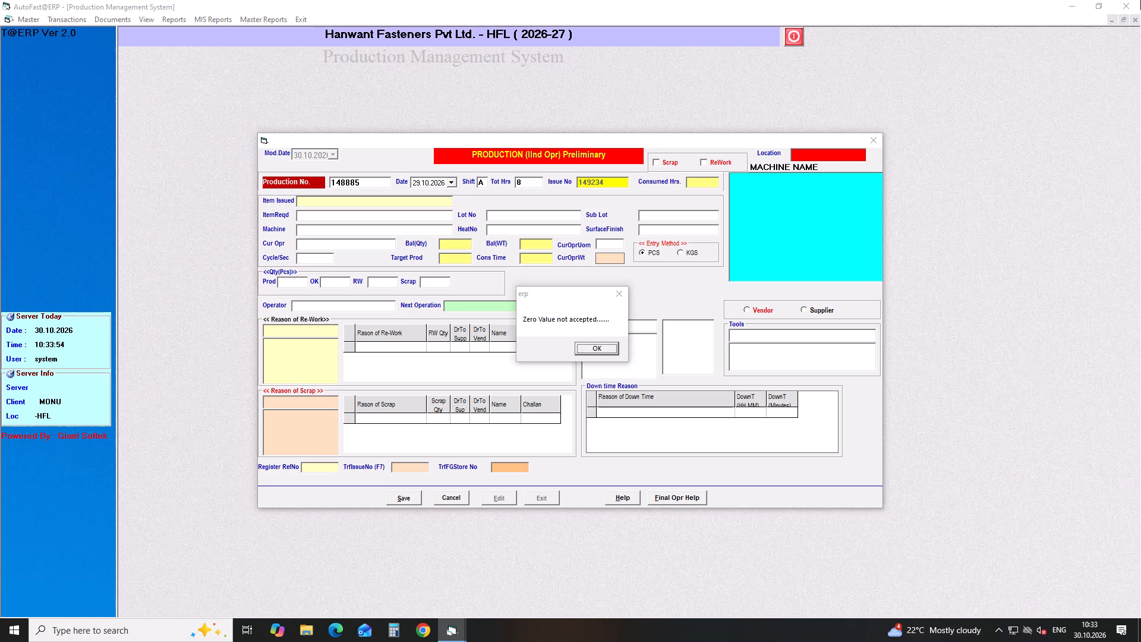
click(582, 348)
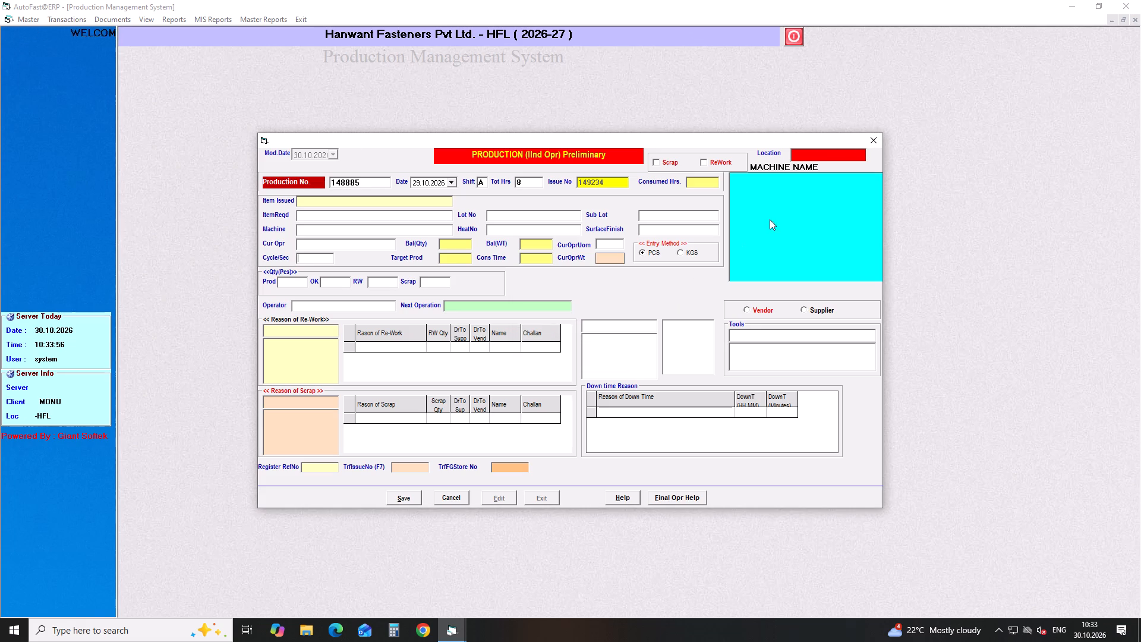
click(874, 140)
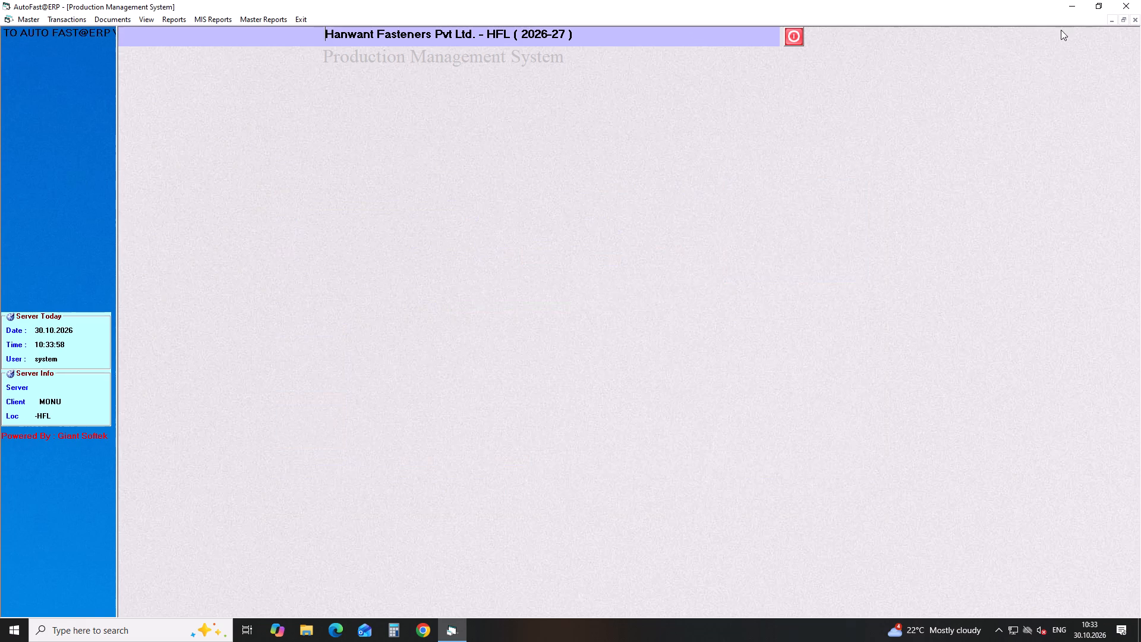
Close the ERP application.
click(1124, 2)
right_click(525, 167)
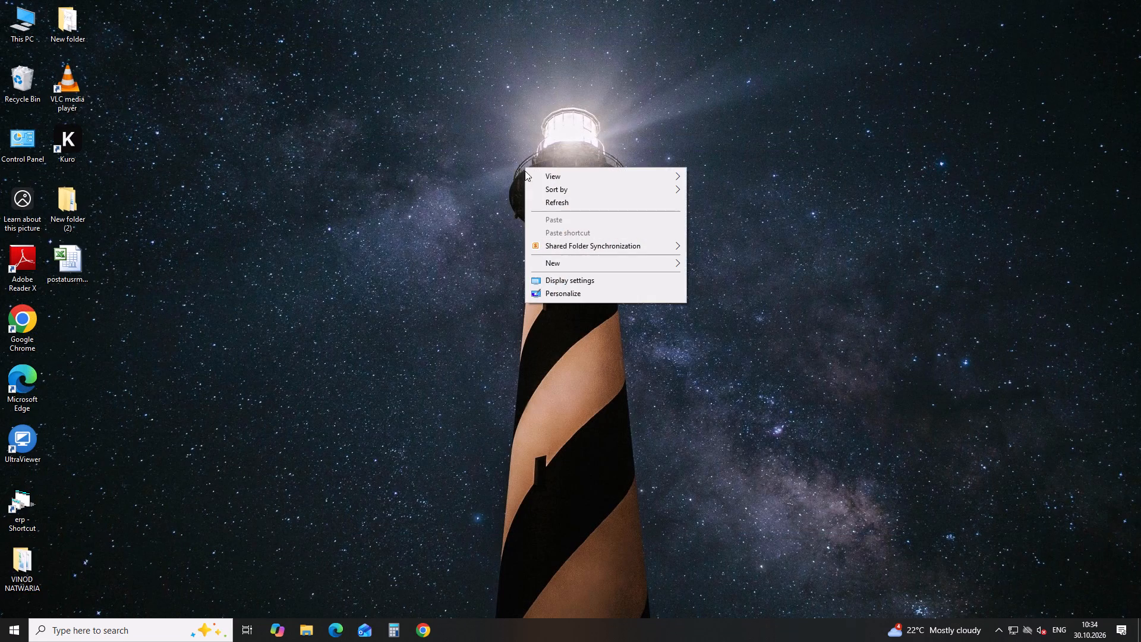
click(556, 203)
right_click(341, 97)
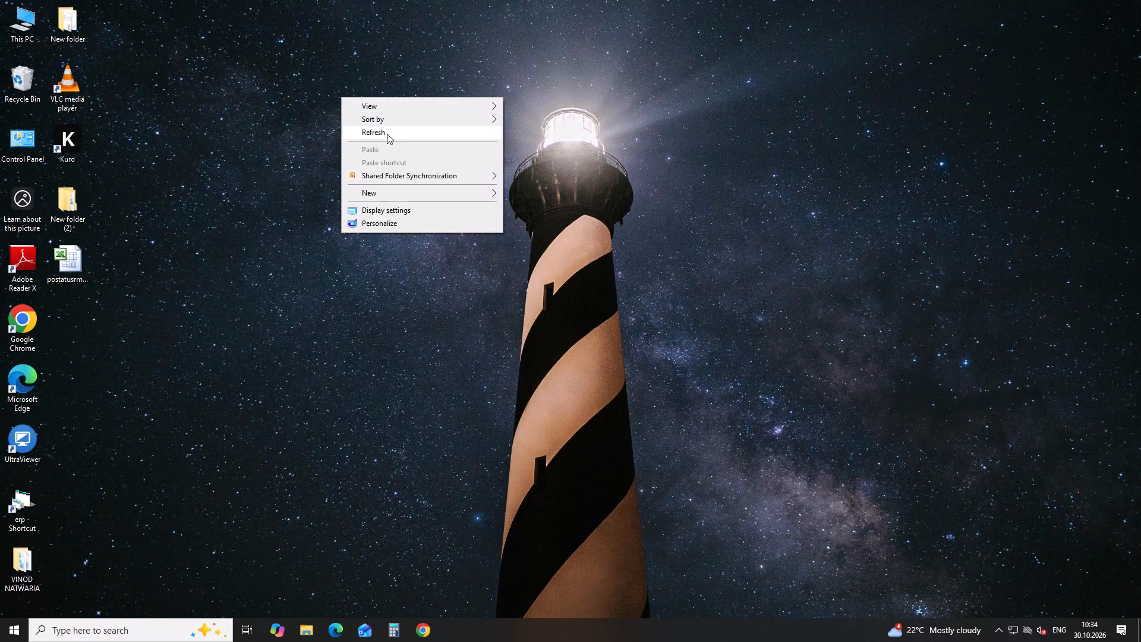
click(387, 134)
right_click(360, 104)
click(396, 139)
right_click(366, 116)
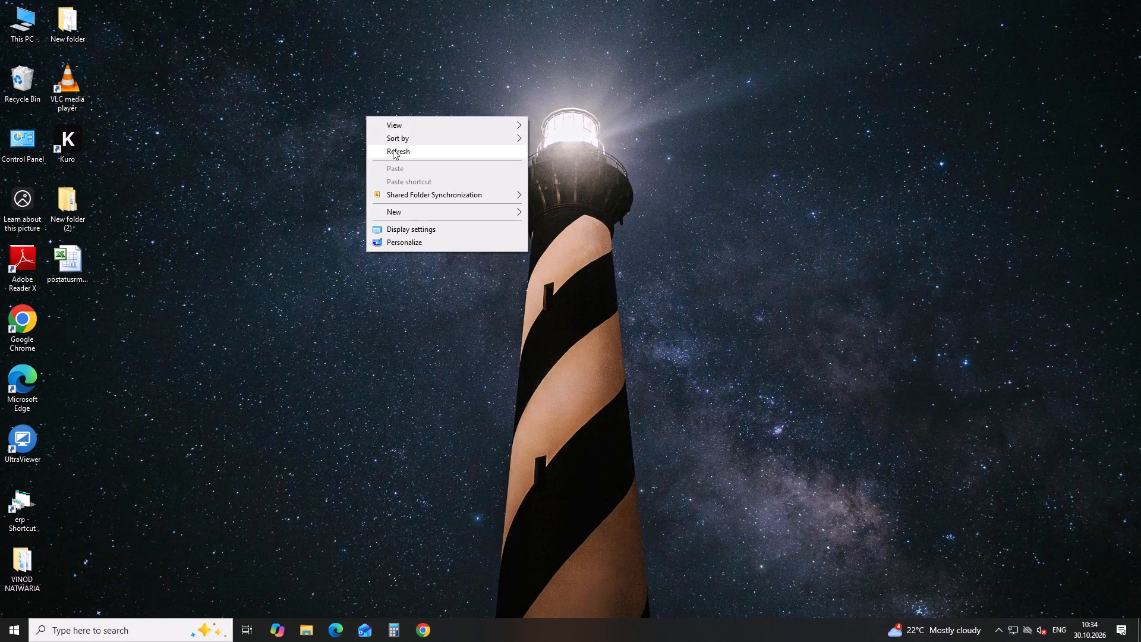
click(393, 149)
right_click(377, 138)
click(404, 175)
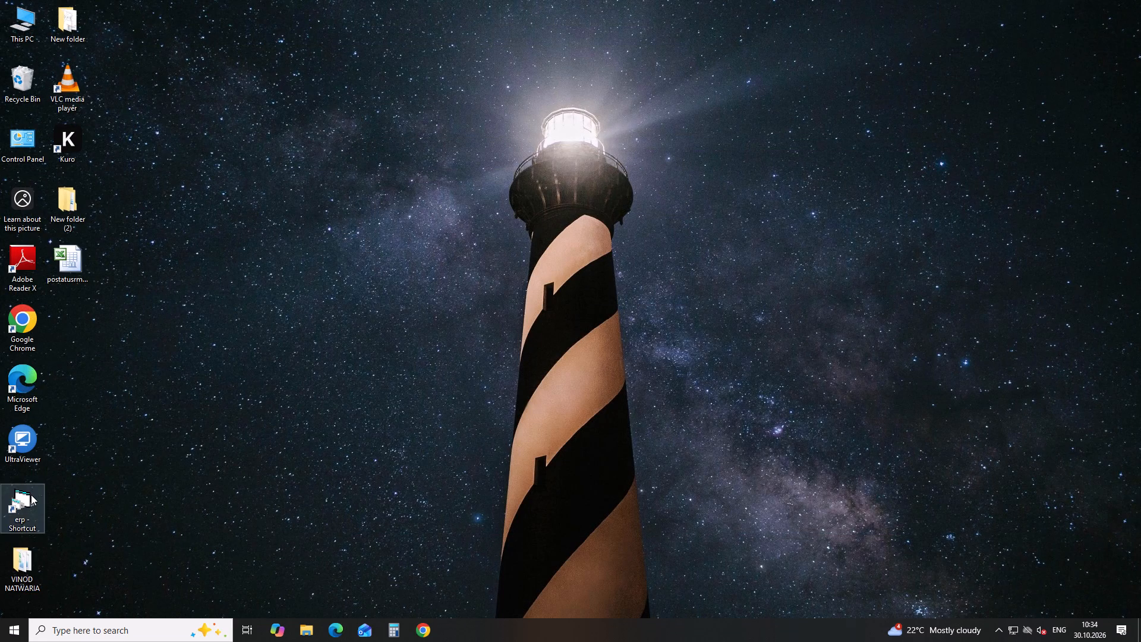
Relaunch the ERP from the desktop and log in to company Hanwant Fasteners Pvt Ltd. / HFL as user system.
double_click(31, 495)
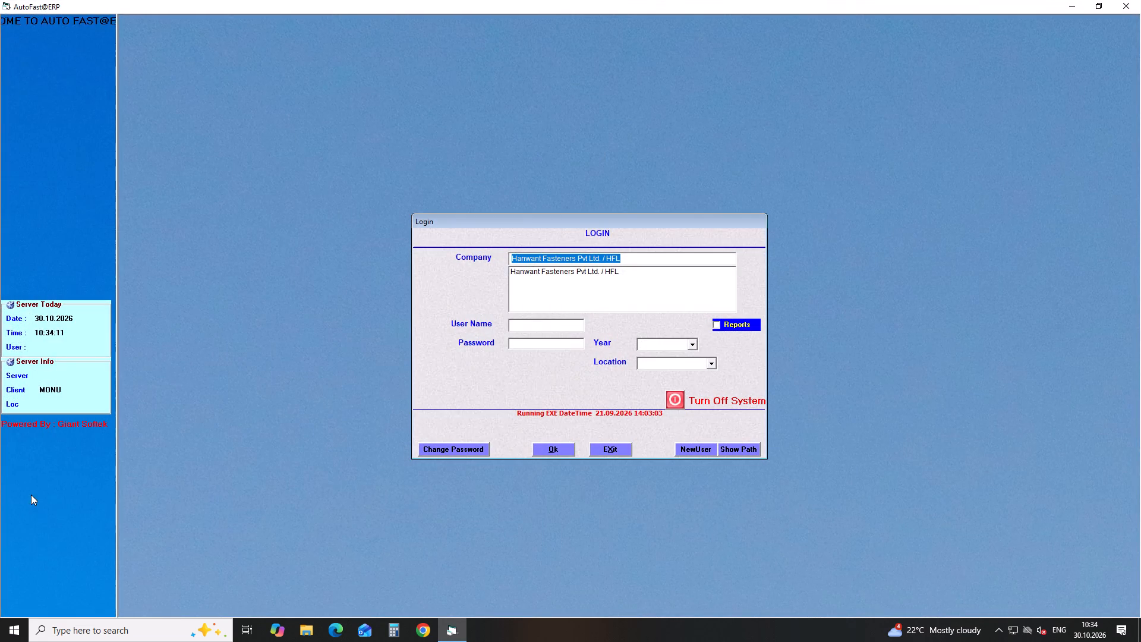
key(Down)
key(Return)
text(SYST)
key(Down)
key(Return)
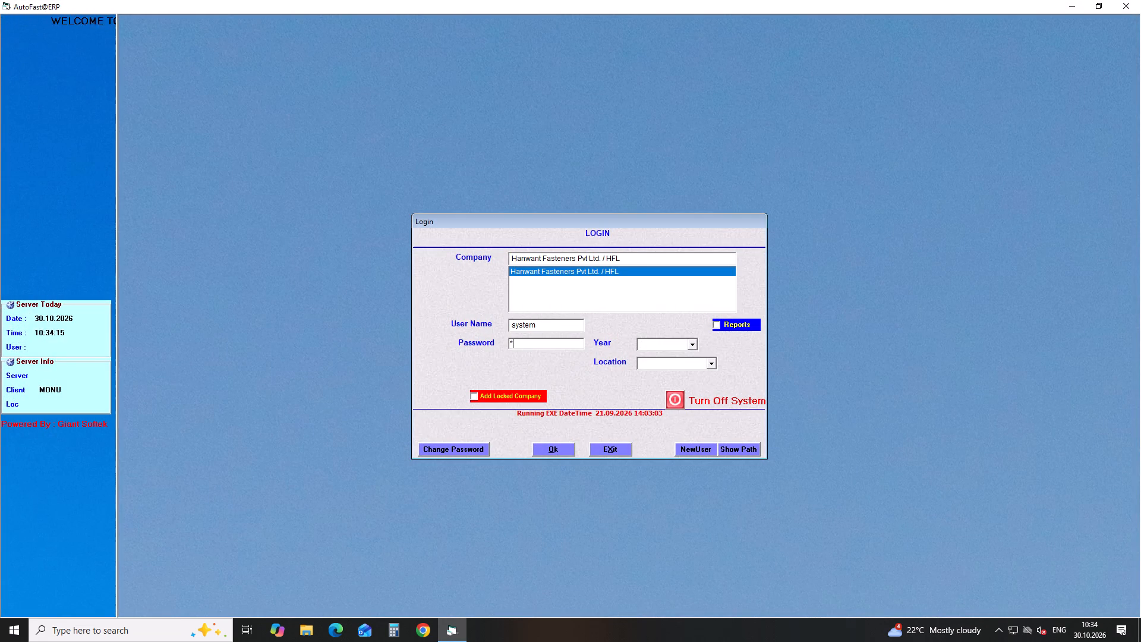
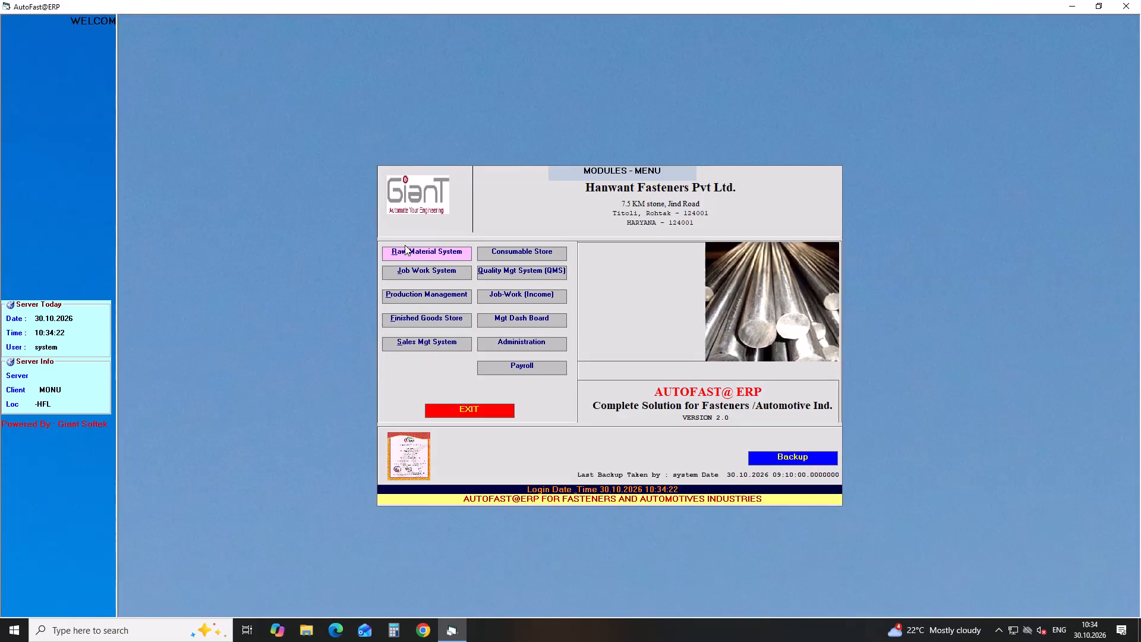
In Production Management, start a new second-operation preliminary production entry dated 29.10.2026 for shift A with 9 total hours.
click(414, 295)
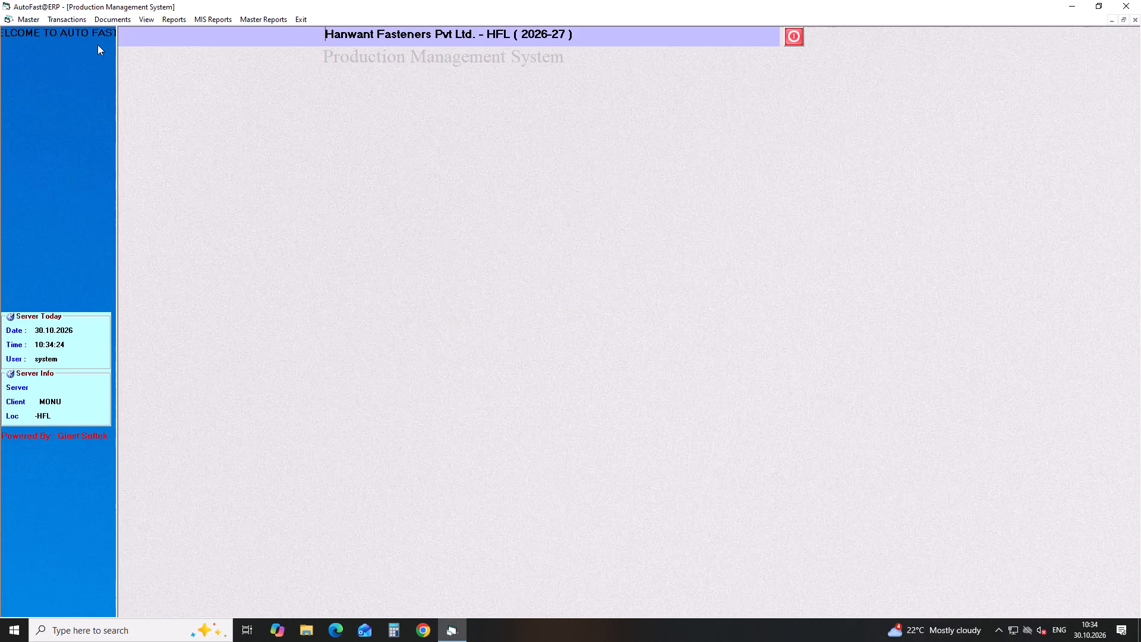
click(80, 20)
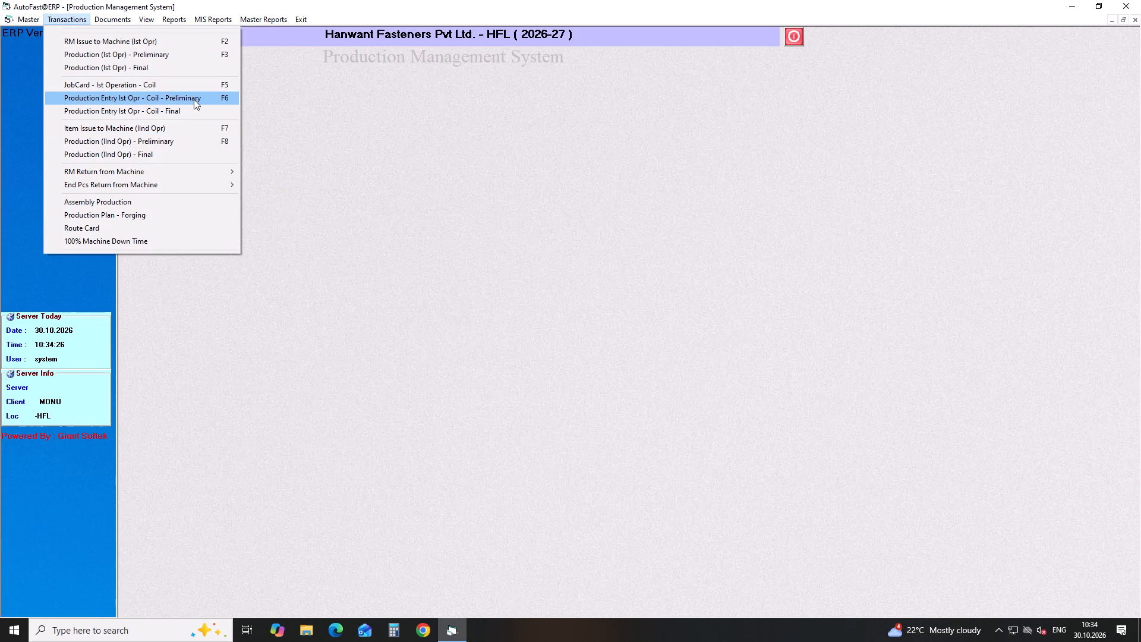
drag(194, 99, 204, 134)
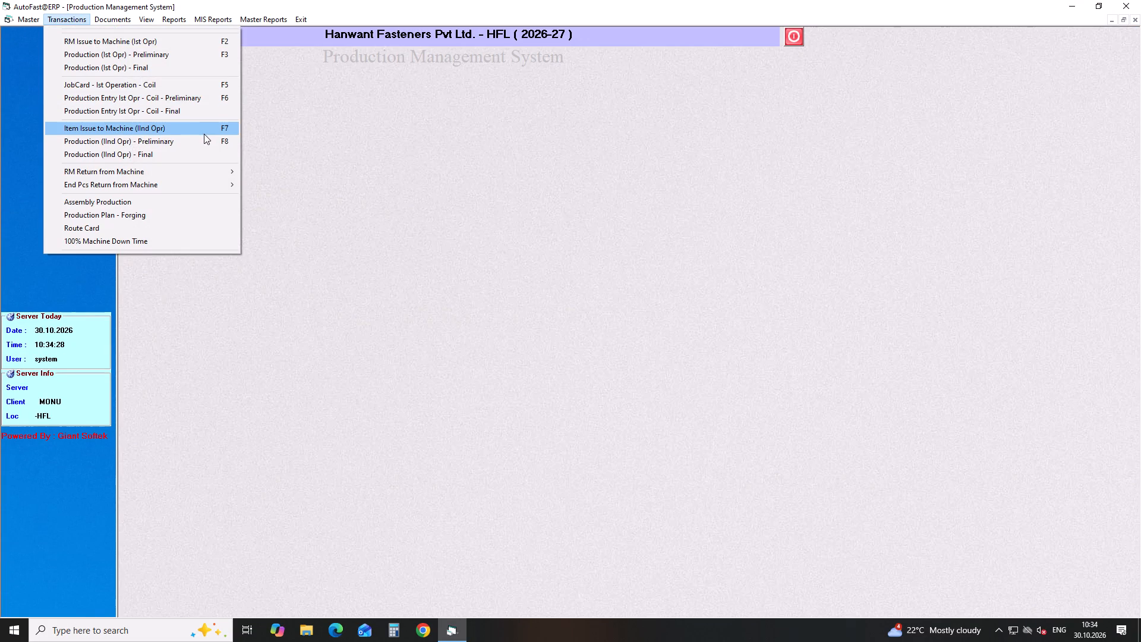
drag(204, 134, 206, 141)
key(Return)
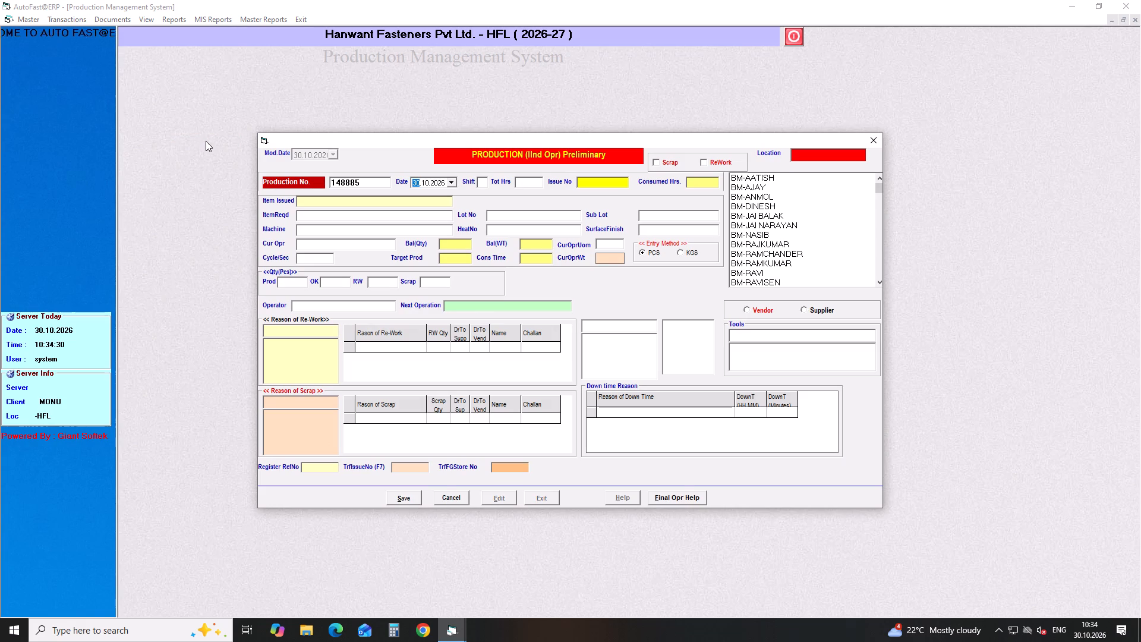
key(Down)
key(Return)
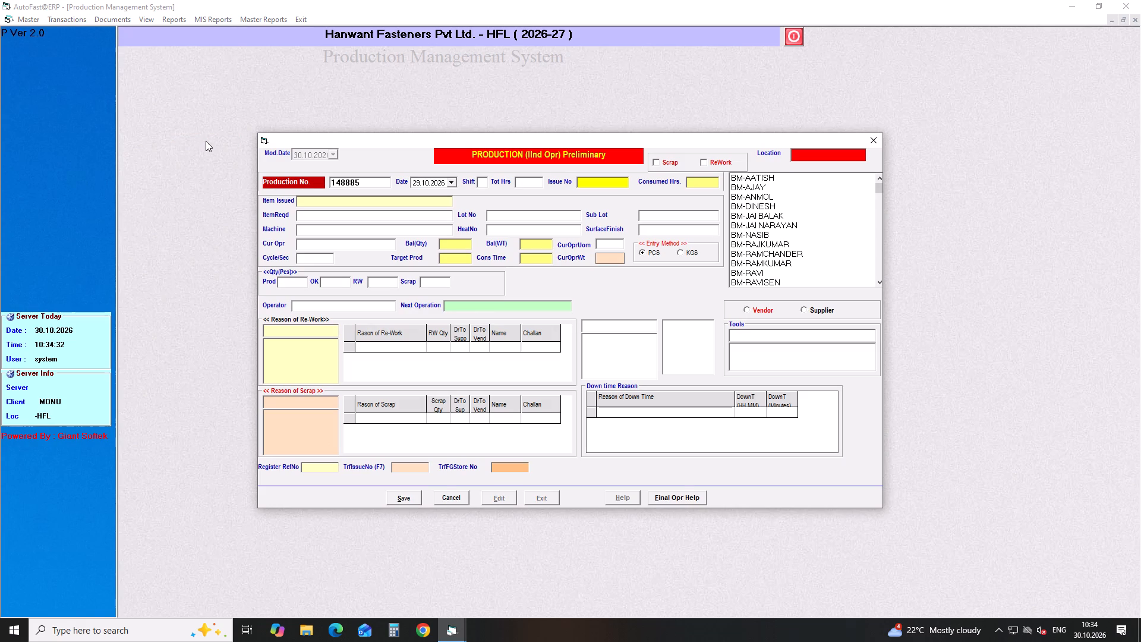
key(a)
key(Return)
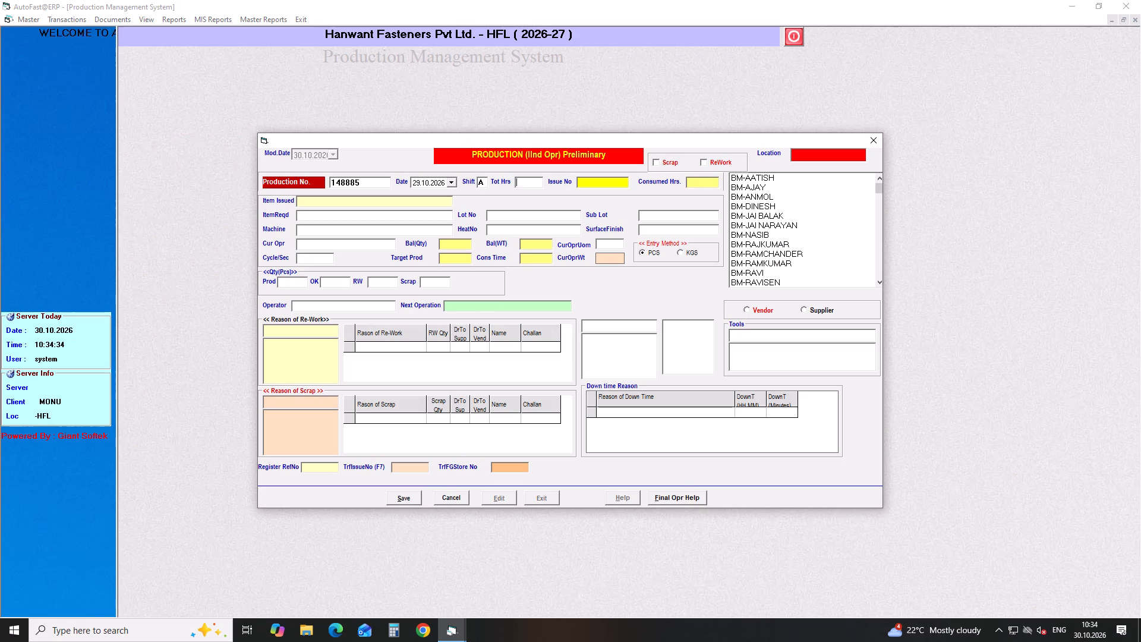
key(9)
key(Return)
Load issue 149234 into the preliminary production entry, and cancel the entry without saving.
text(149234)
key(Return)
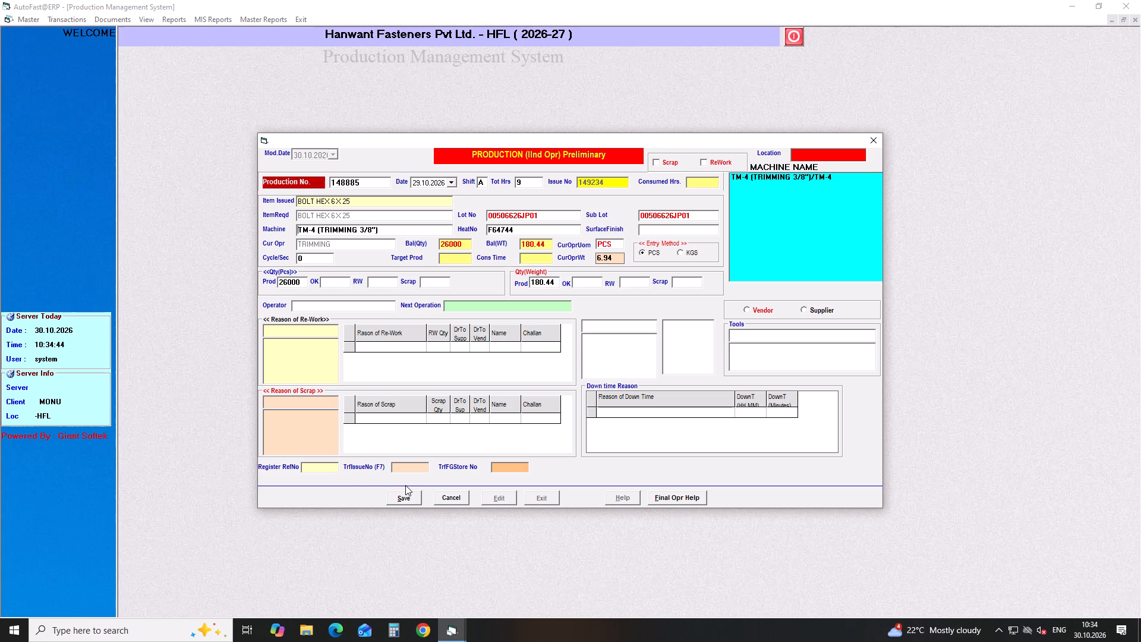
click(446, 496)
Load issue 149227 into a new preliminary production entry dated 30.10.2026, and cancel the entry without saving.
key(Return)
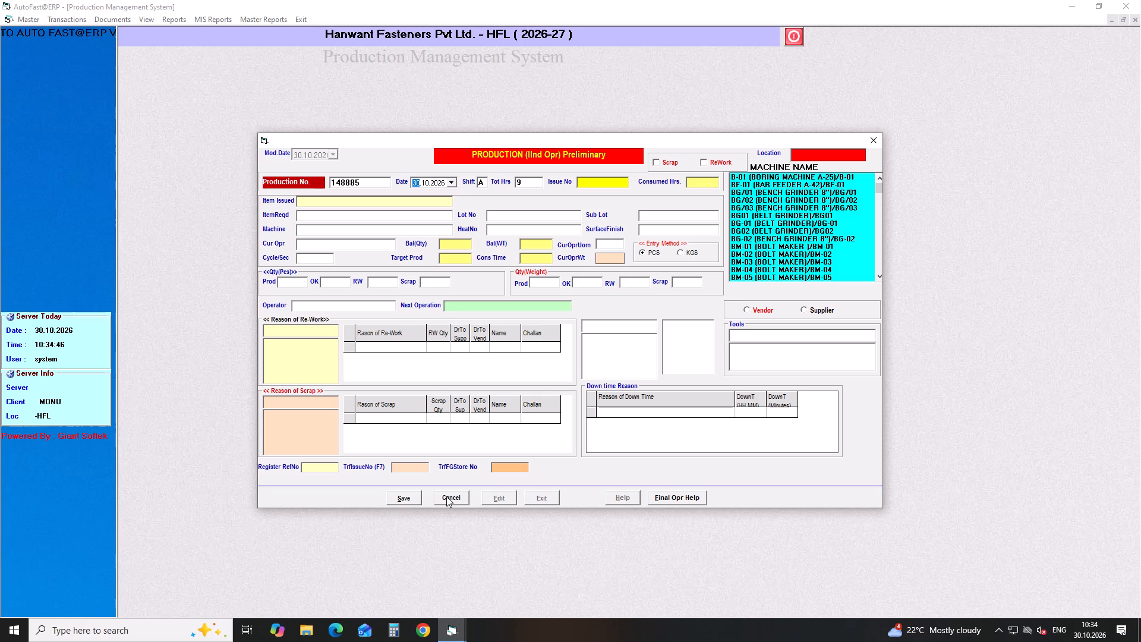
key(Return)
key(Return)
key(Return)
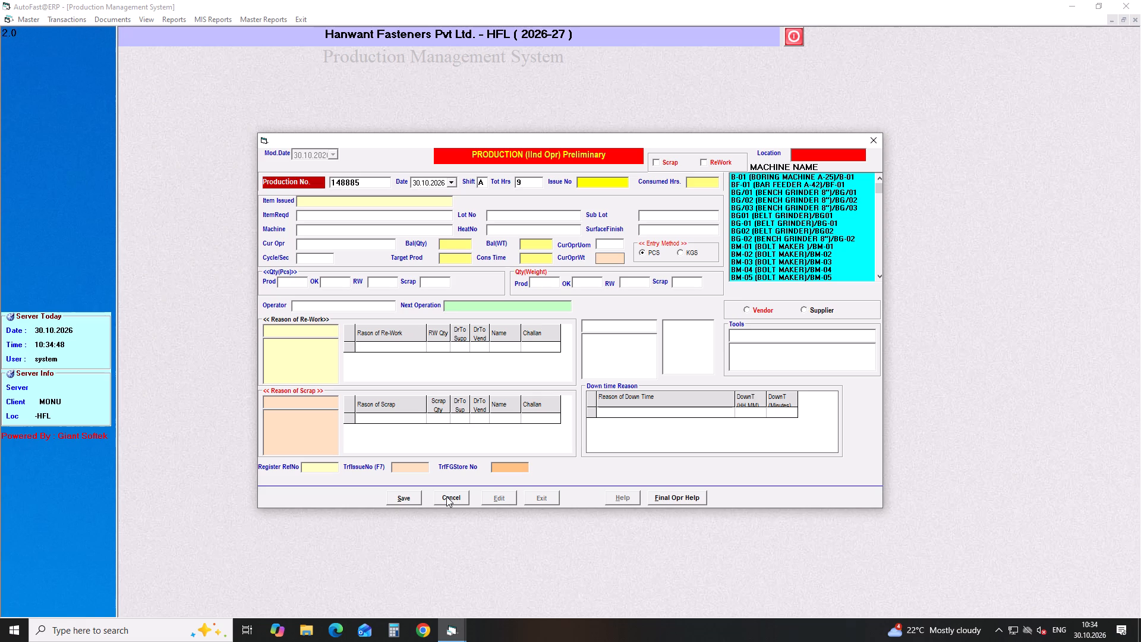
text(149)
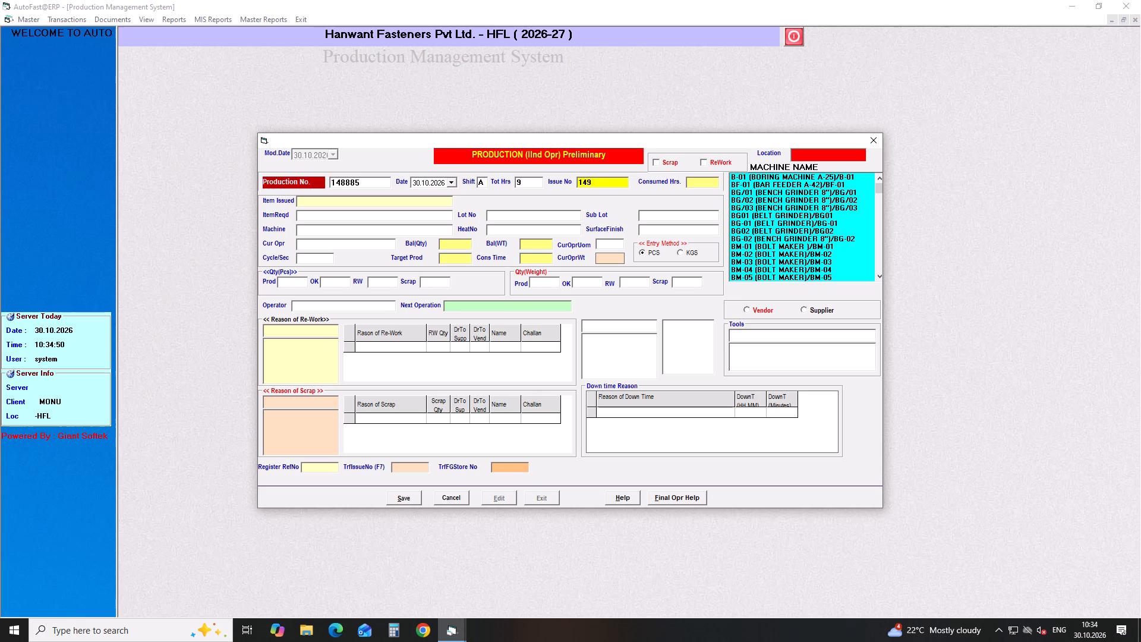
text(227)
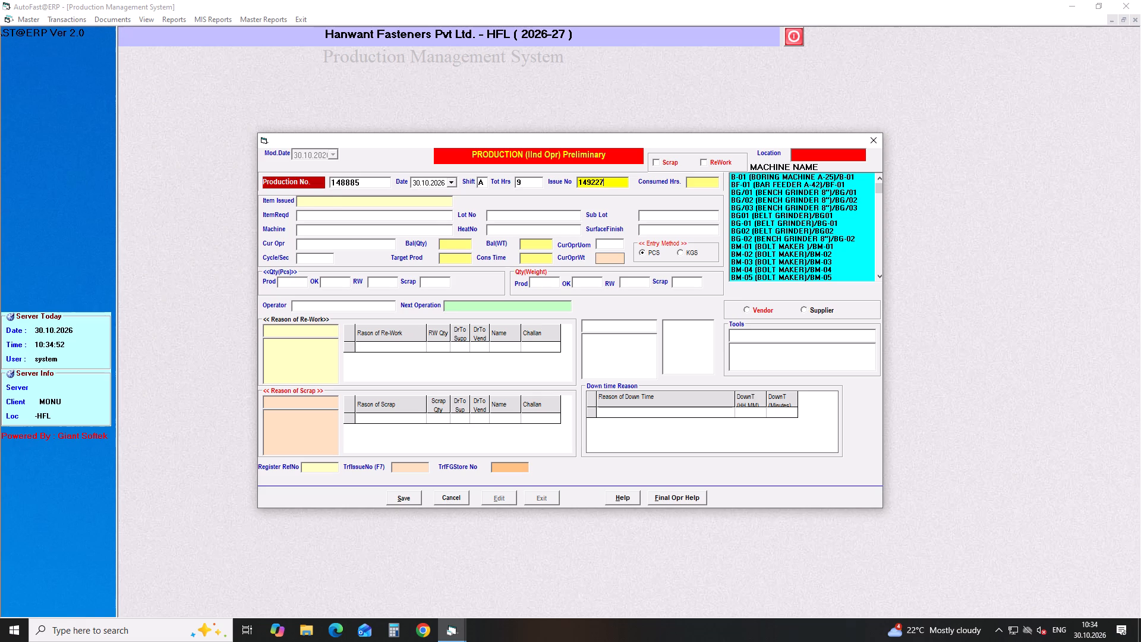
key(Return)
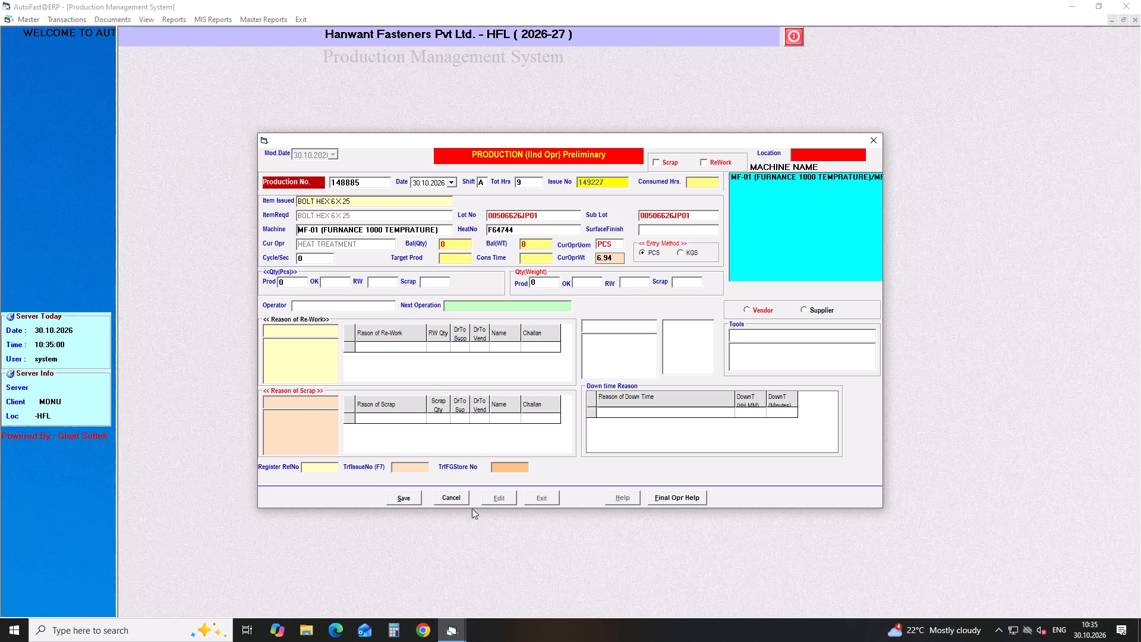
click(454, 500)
Start a new preliminary production entry dated 29.10.2026, keep shift A and 9 total hours, and load issue 149234.
key(Return)
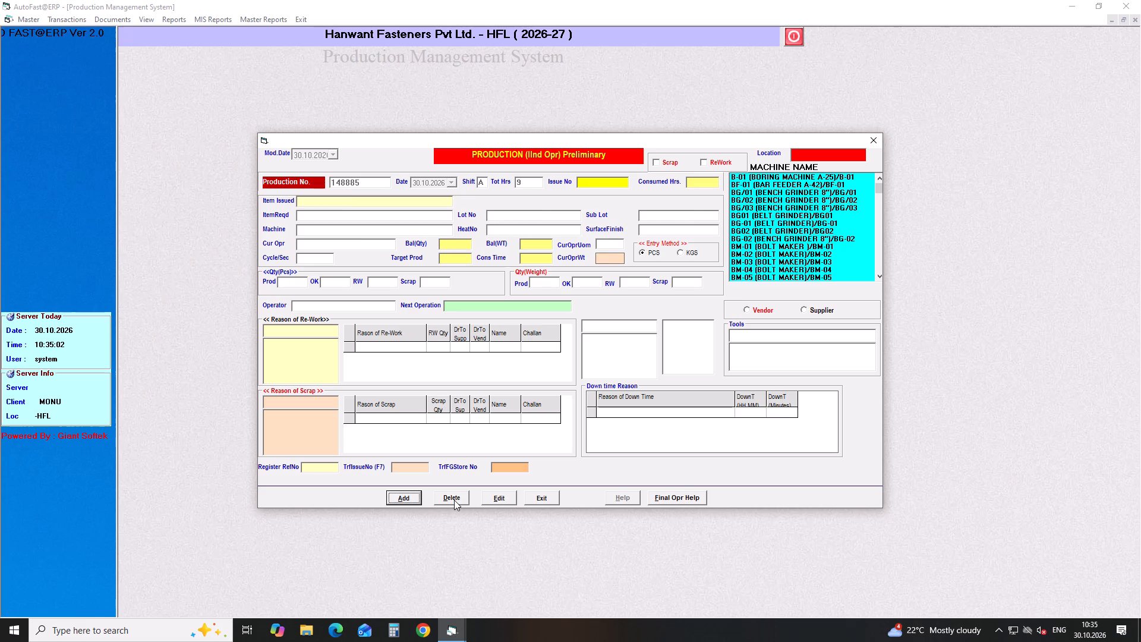
key(Return)
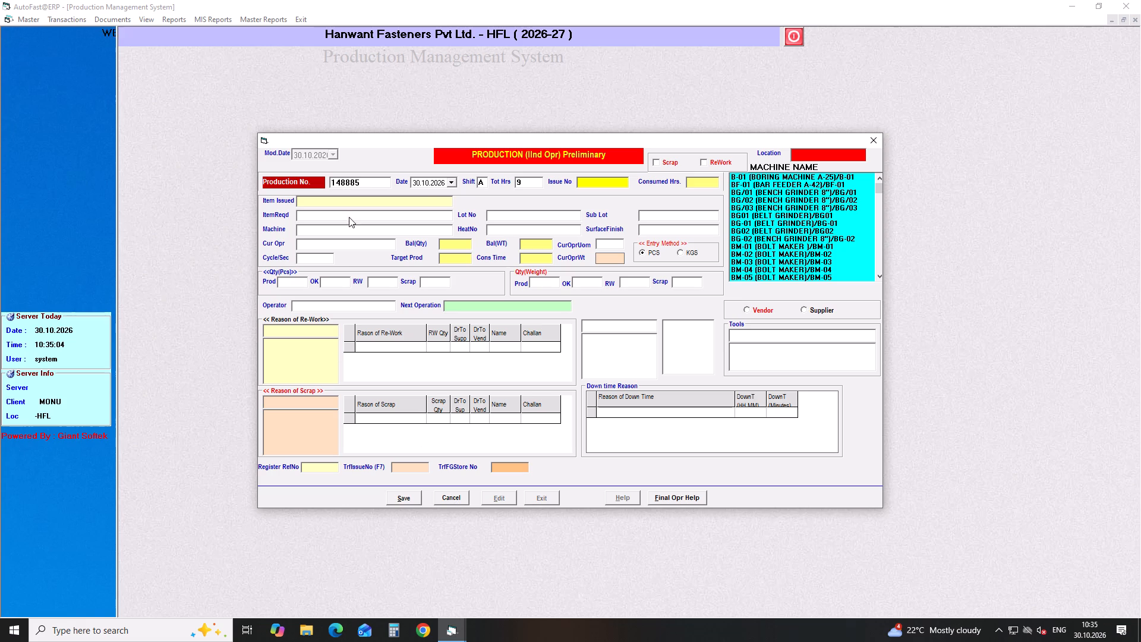
click(420, 185)
key(Down)
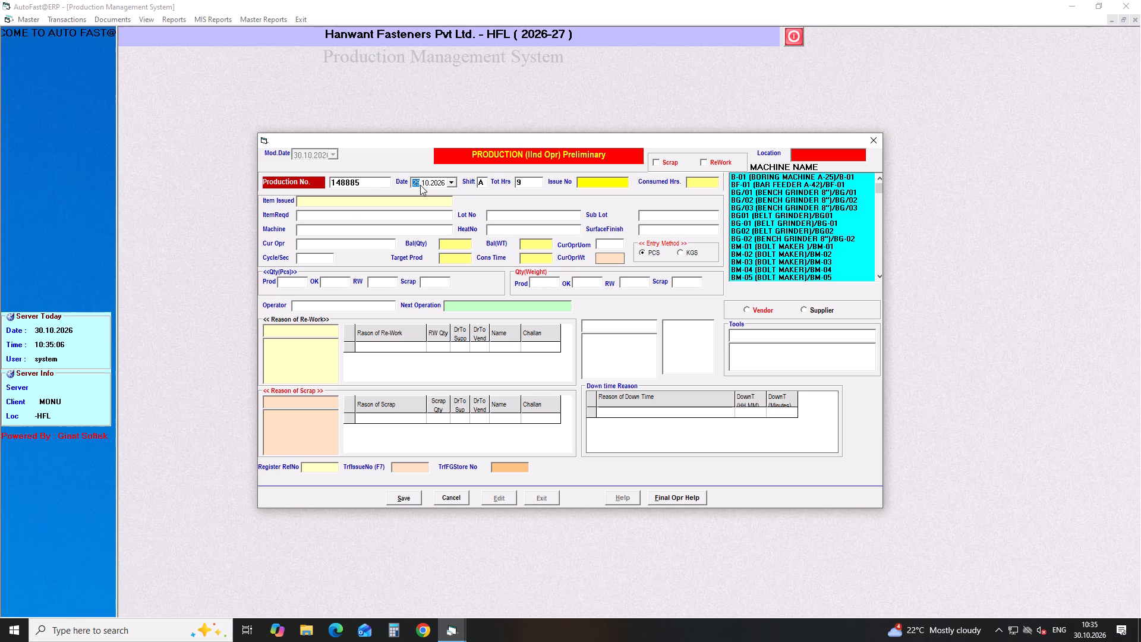
key(Return)
key(Return)
key(Return)
text(14932)
key(BackSpace)
key(BackSpace)
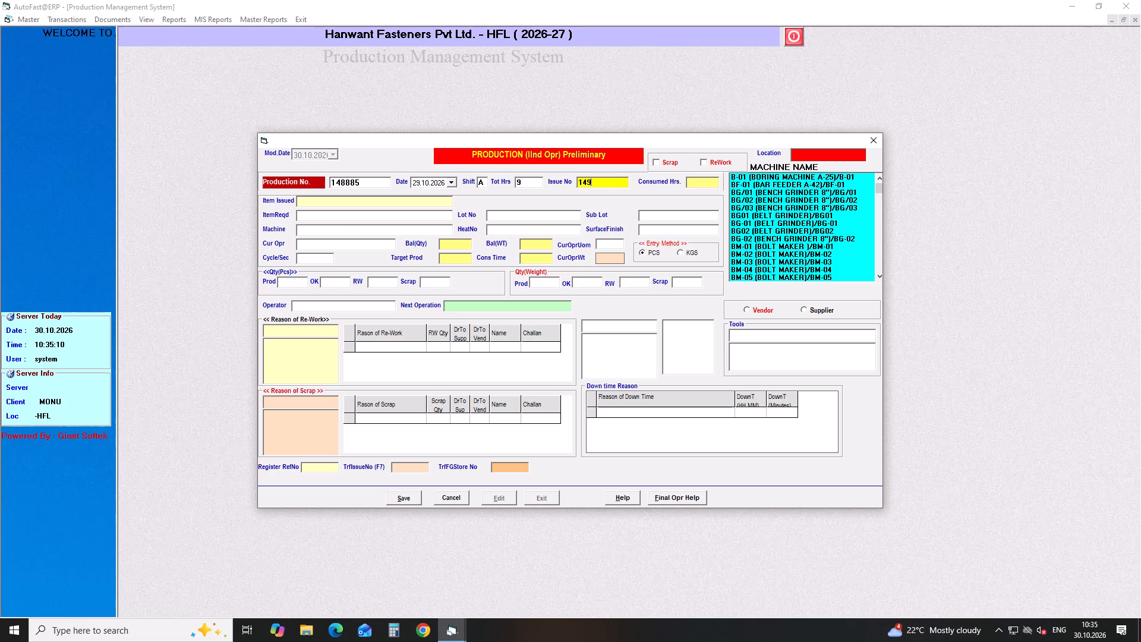
text(234)
key(Return)
key(Return)
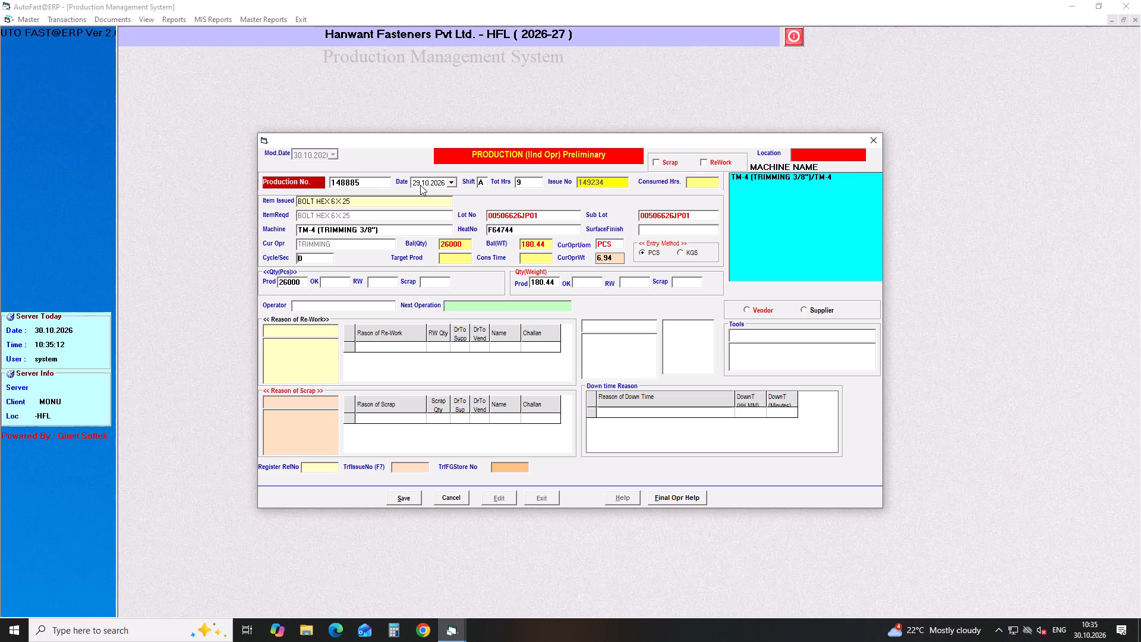
Set the cycle time to 1 second, assign the second operator matching H-SA, take ROLLING as next operation, save, and close the form.
key(Right)
key(1)
key(Return)
key(Return)
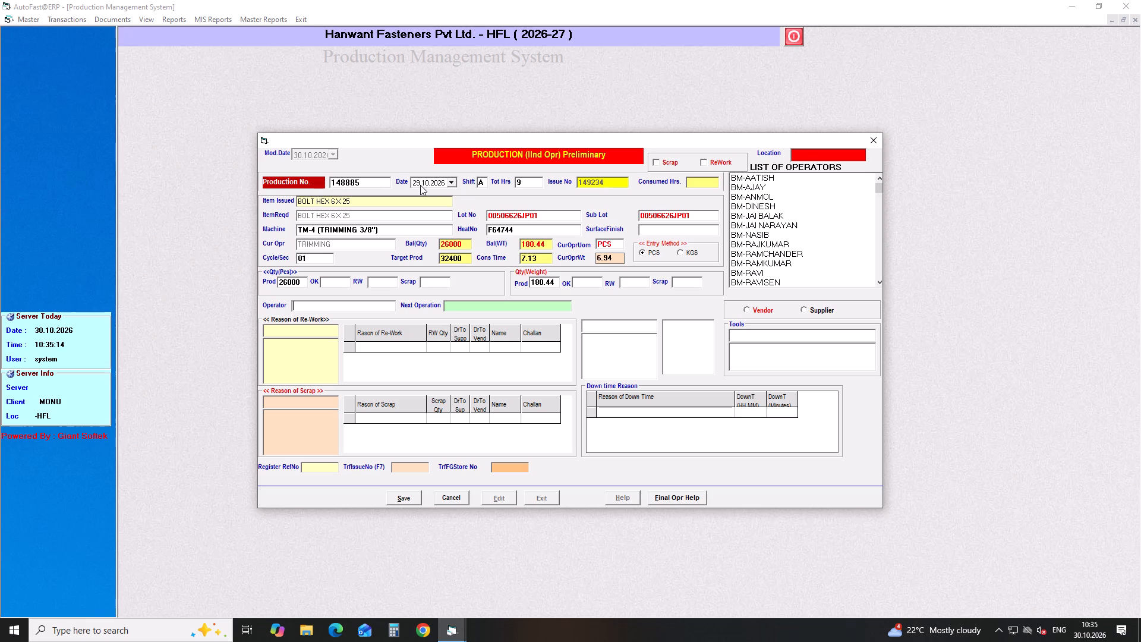
text(H-SA)
key(Down)
key(Down)
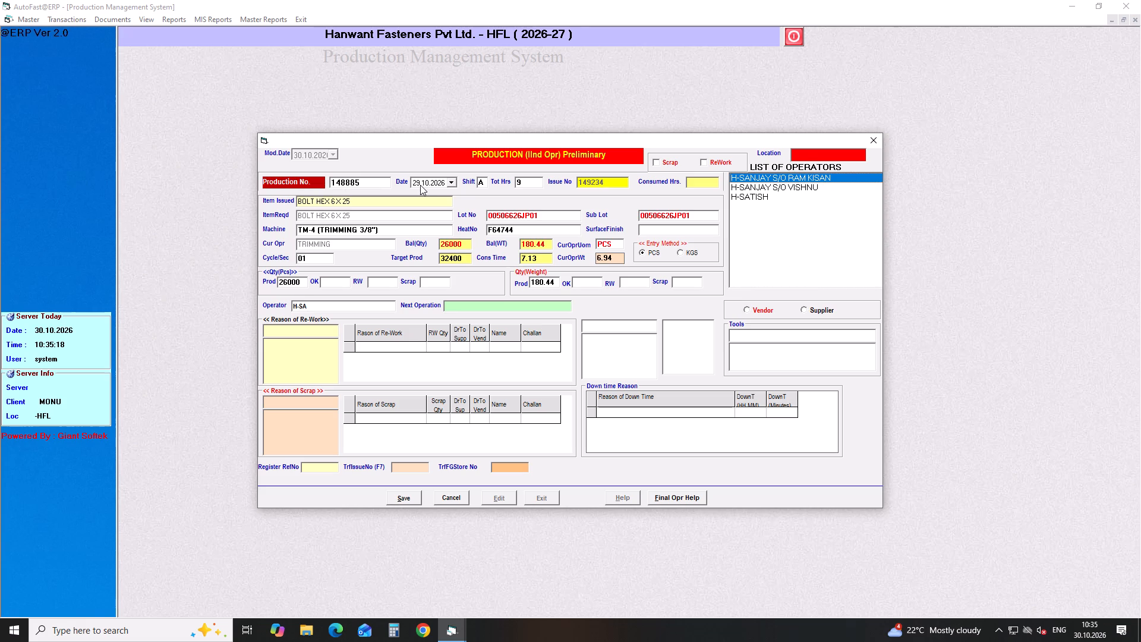
key(Down)
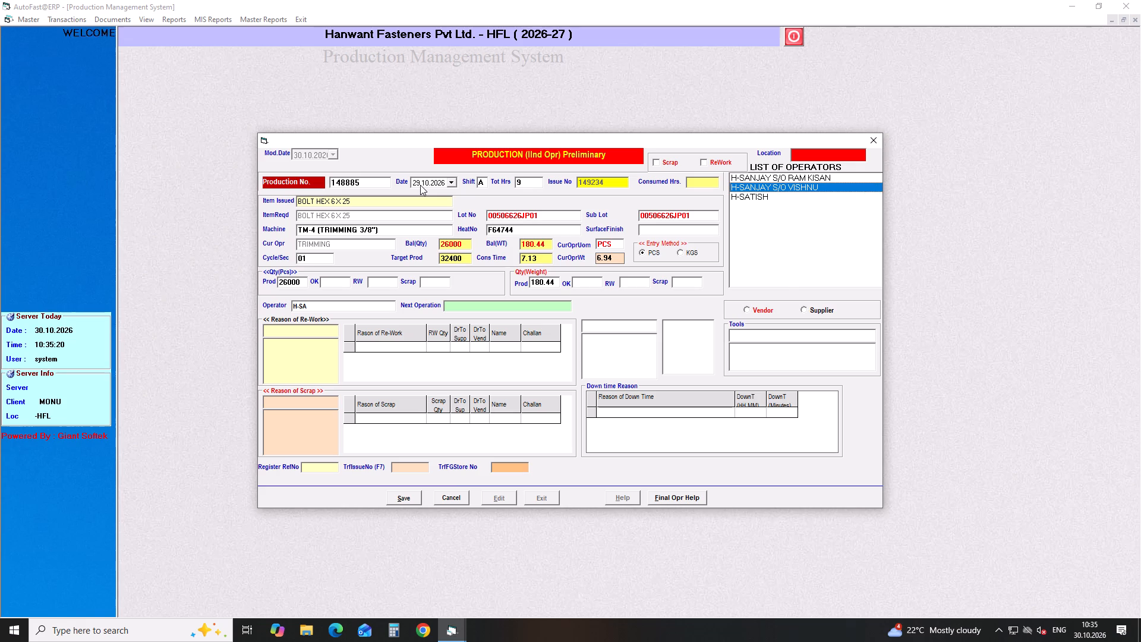
key(Return)
key(Return)
key(Return)
key(Return)
key(Return)
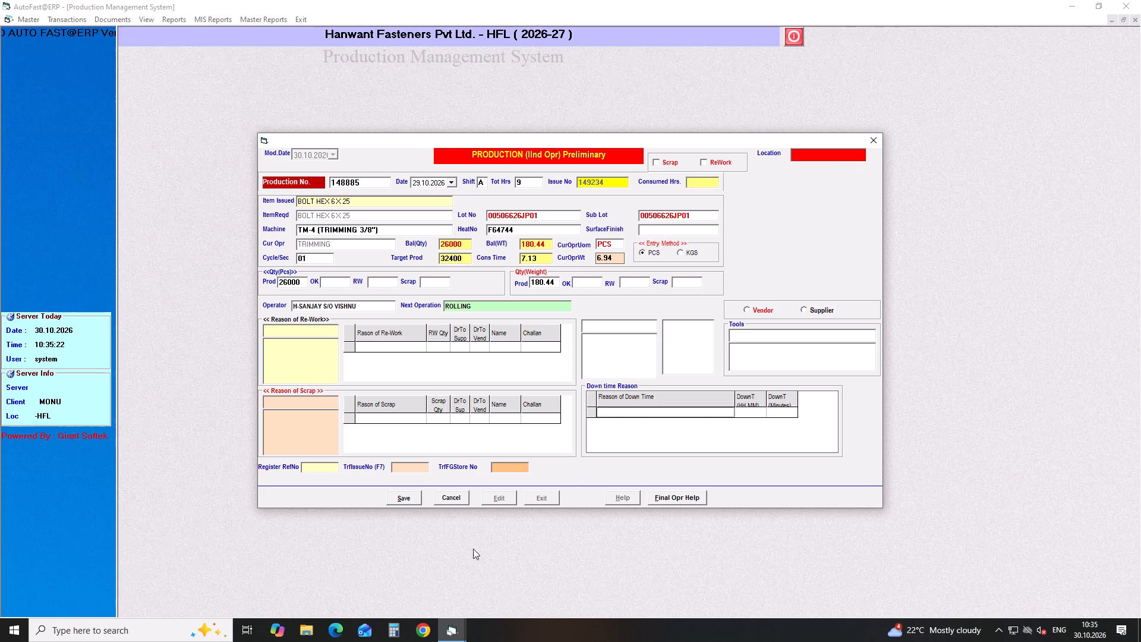
click(412, 496)
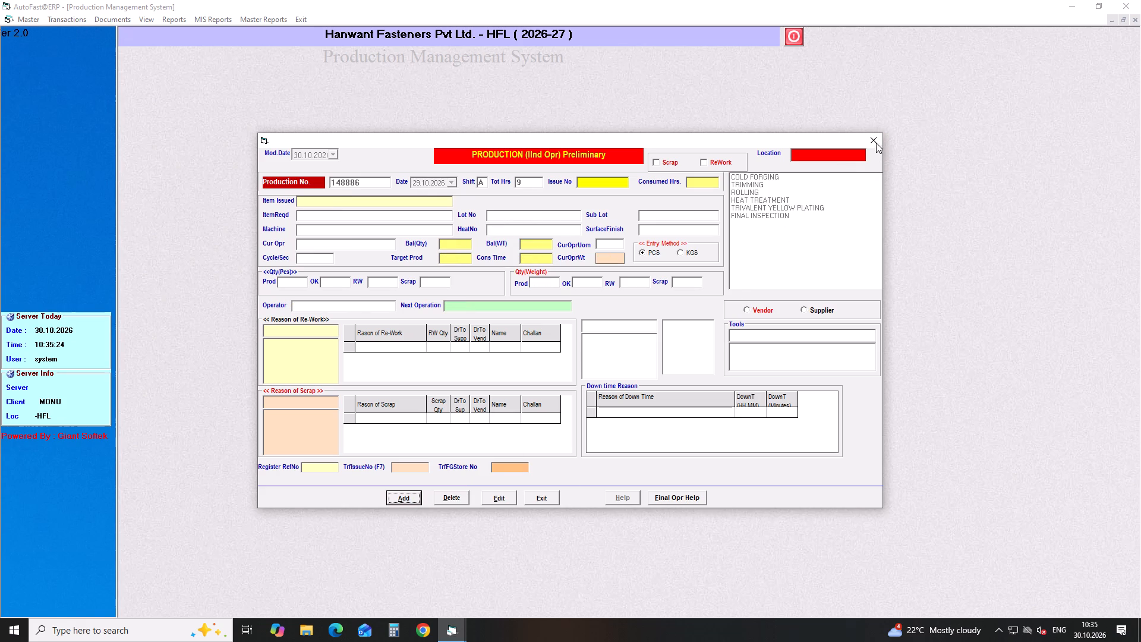
click(876, 139)
List the pending MRP for inspection for in-house produced items as on 30.10.2026, covering operations except final.
click(144, 25)
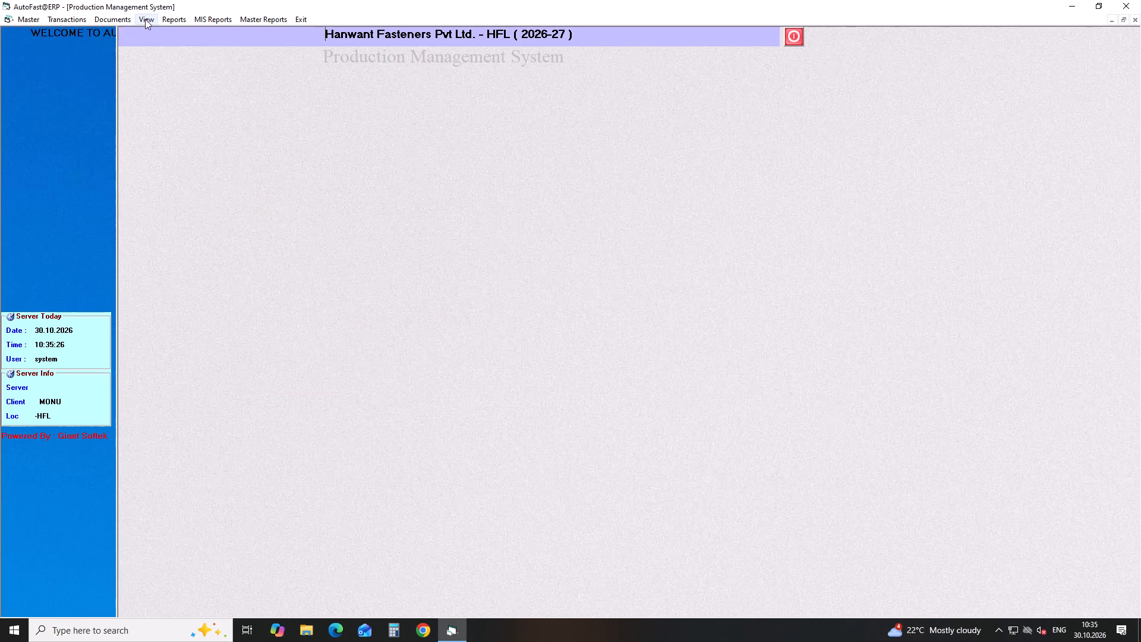
click(145, 17)
click(155, 29)
key(Return)
key(Return)
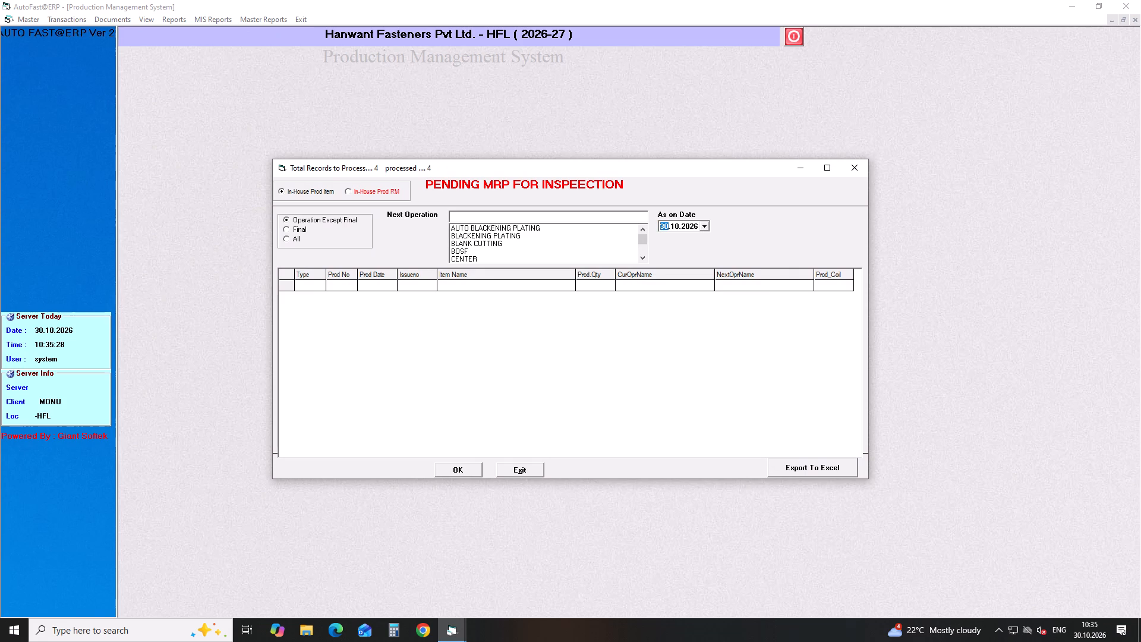
key(Return)
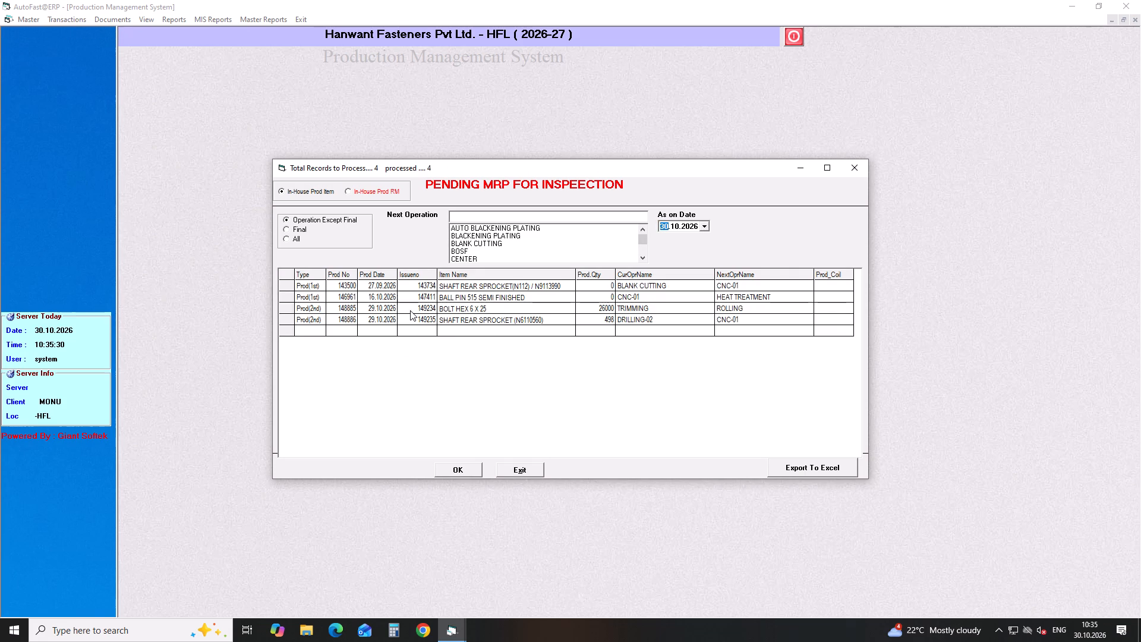
Finalise second-operation production 148885 for BOLT HEX 6 X 25 trimming from the pending list, refresh the list, and close it.
click(410, 310)
key(Return)
key(Return)
key(Return)
key(Return)
key(Return)
key(Return)
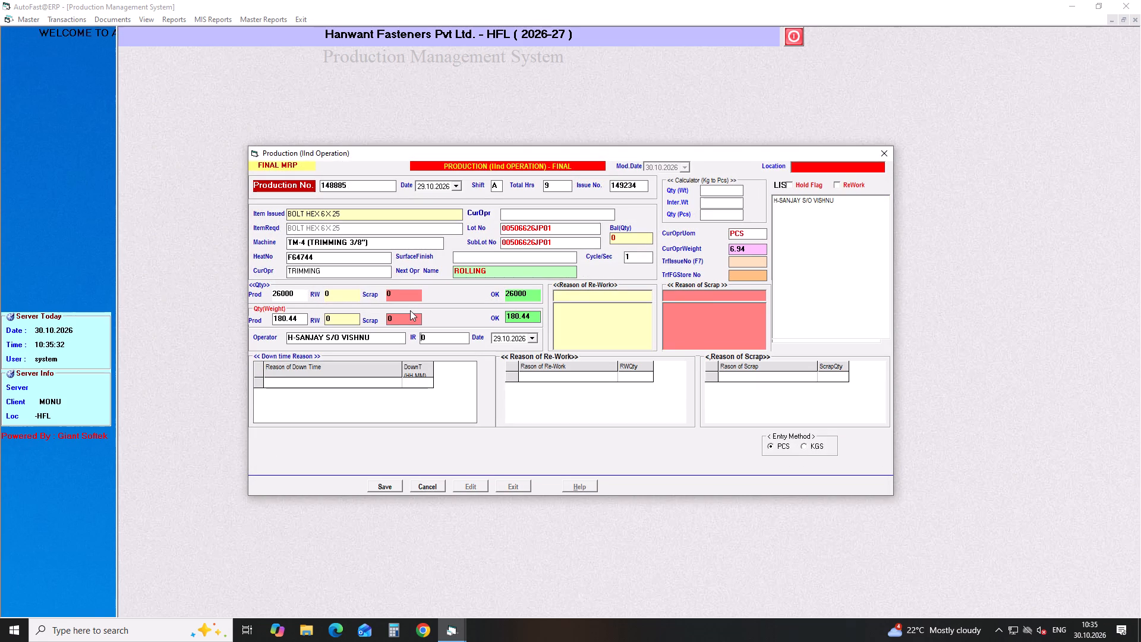
key(Return)
key(Return)
key(Return)
key(Return)
key(Return)
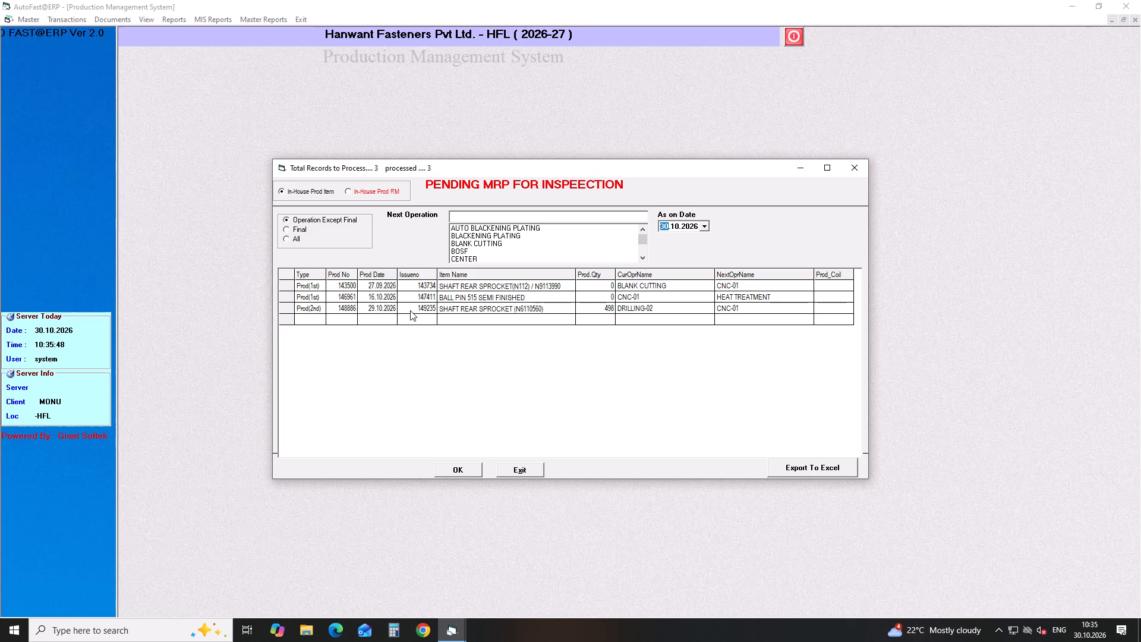
key(Return)
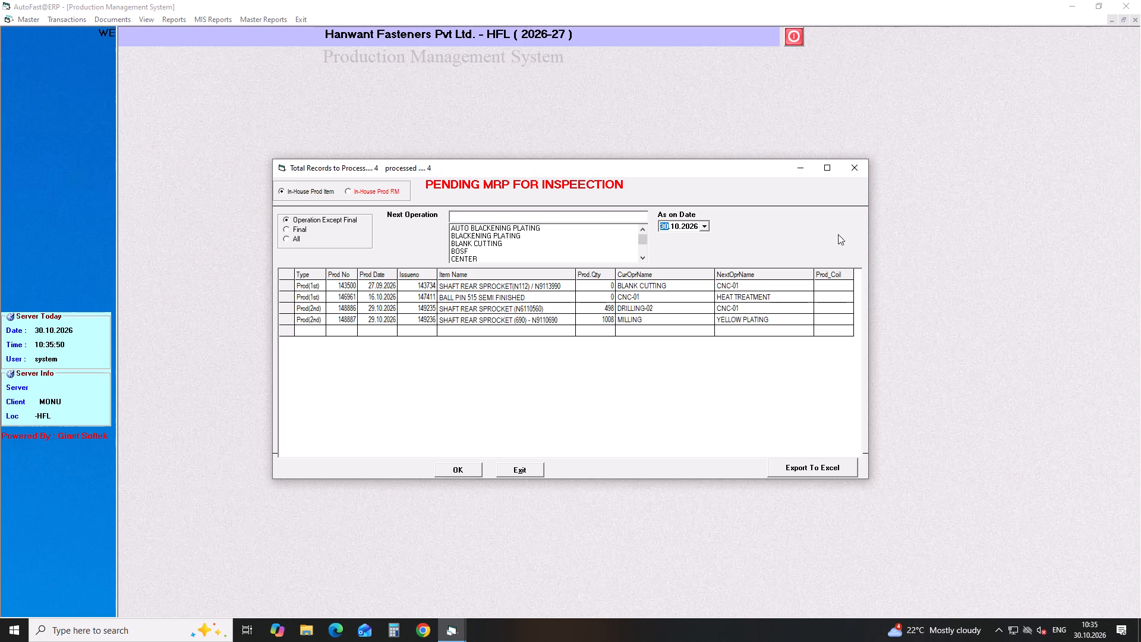
click(852, 168)
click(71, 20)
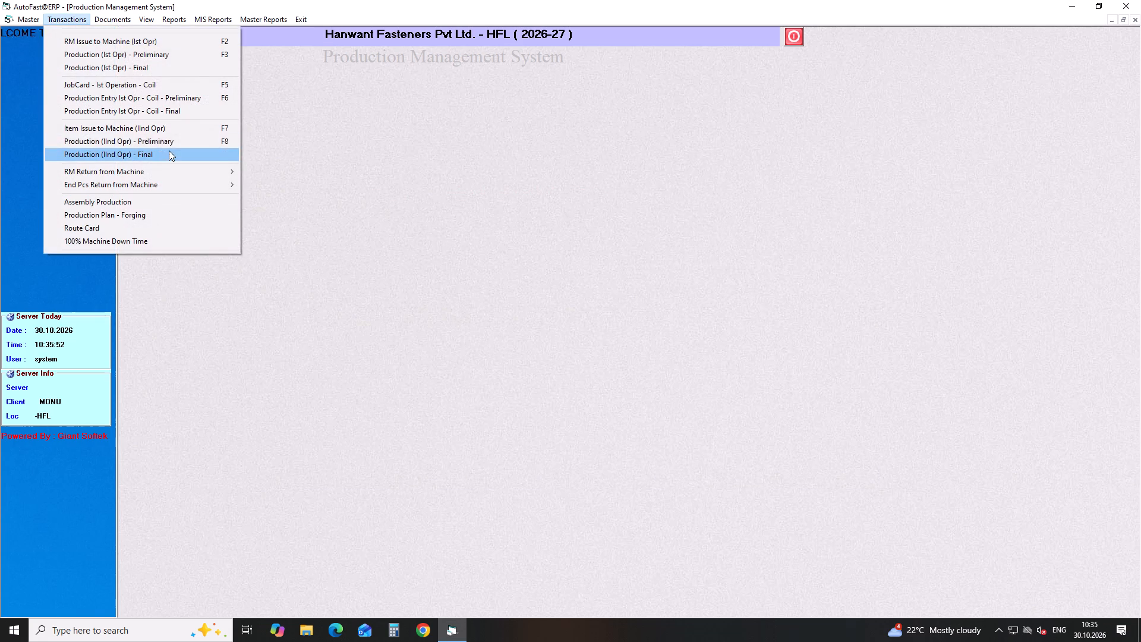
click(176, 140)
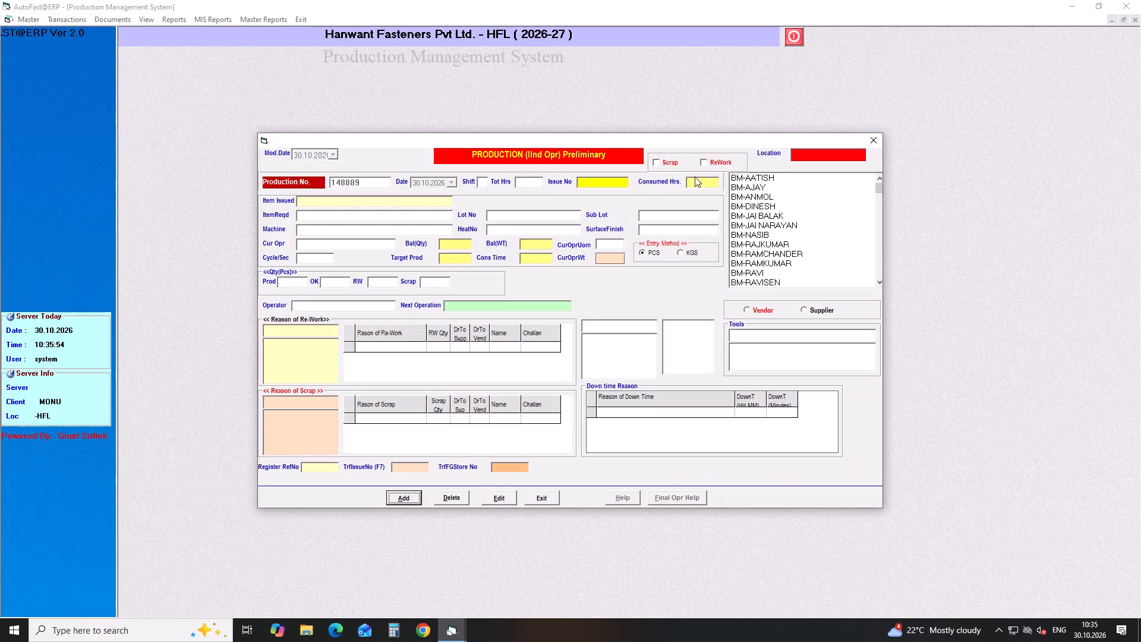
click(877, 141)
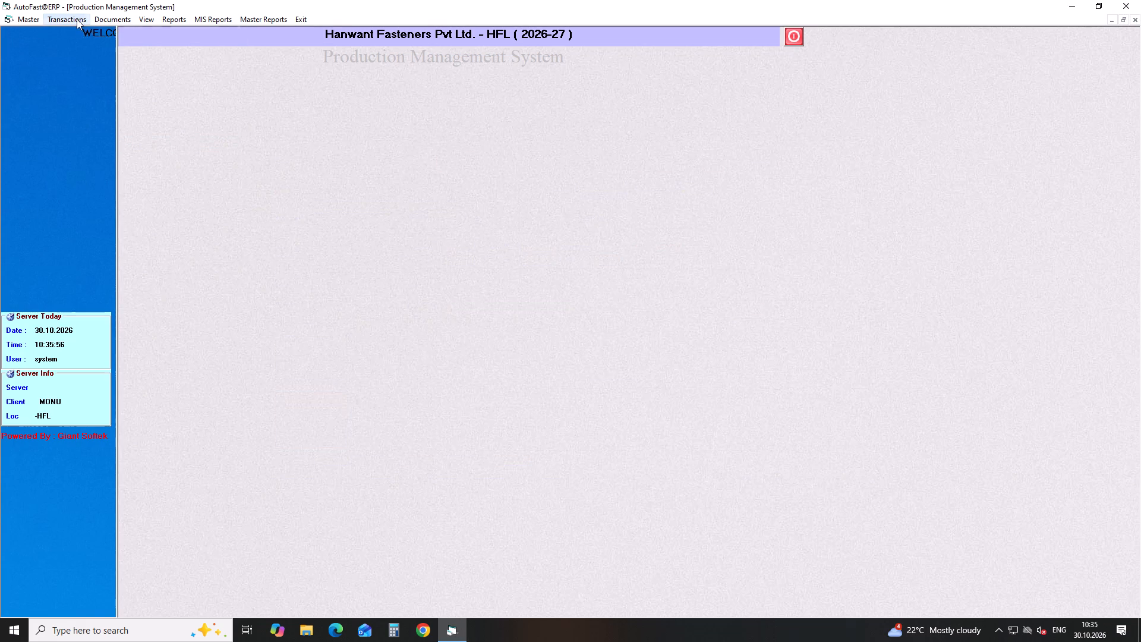
Start an in-house second-operation item issue dated 29.10.2026 for BOLT M10 X 1.25 X 39 with operation ROLLING.
click(77, 19)
click(200, 129)
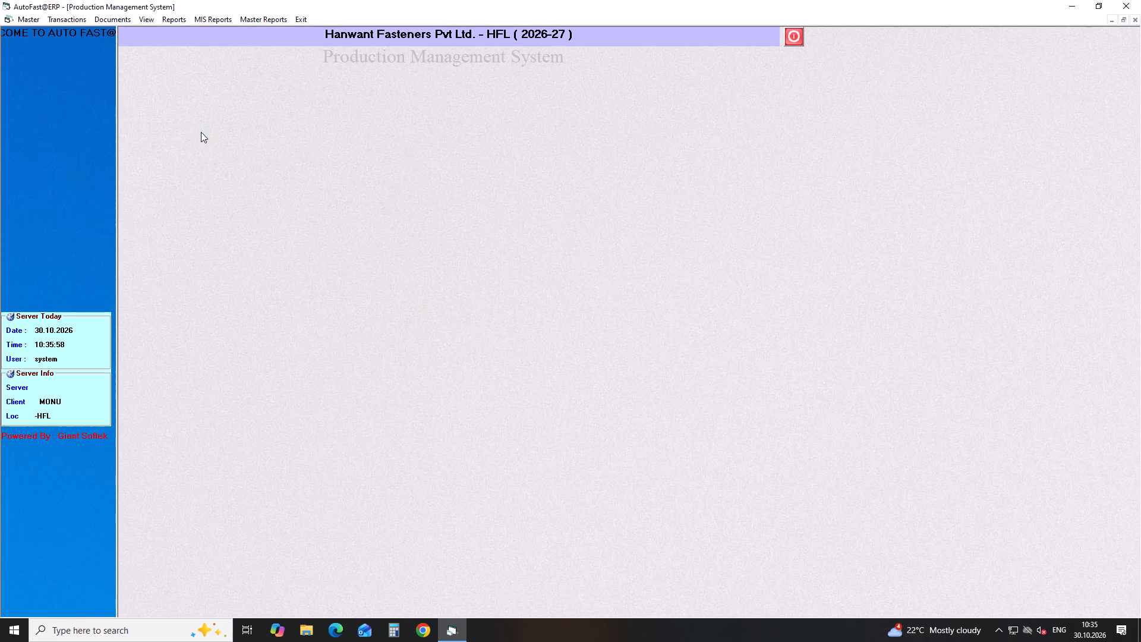
key(Return)
key(Return)
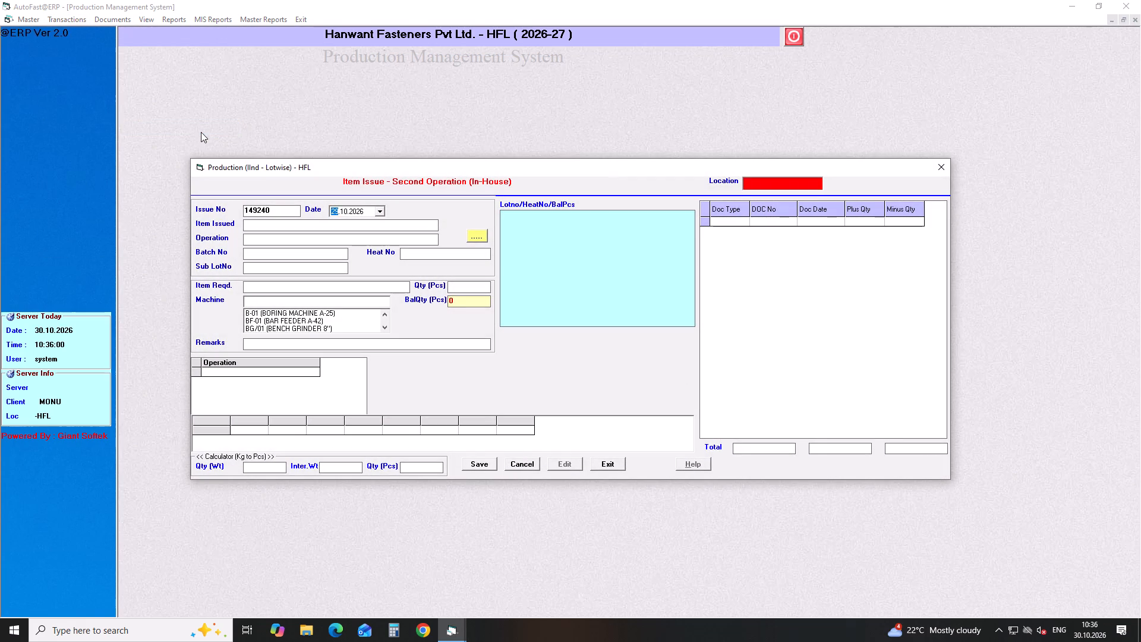
key(Return)
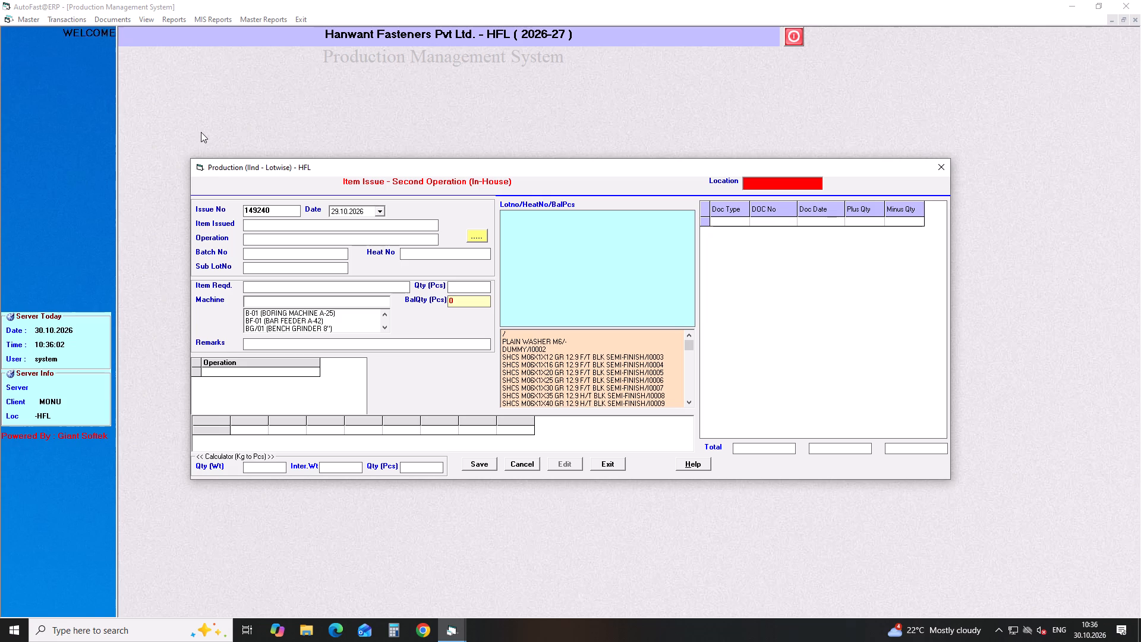
text(BOLT M10)
key(Down)
key(Down)
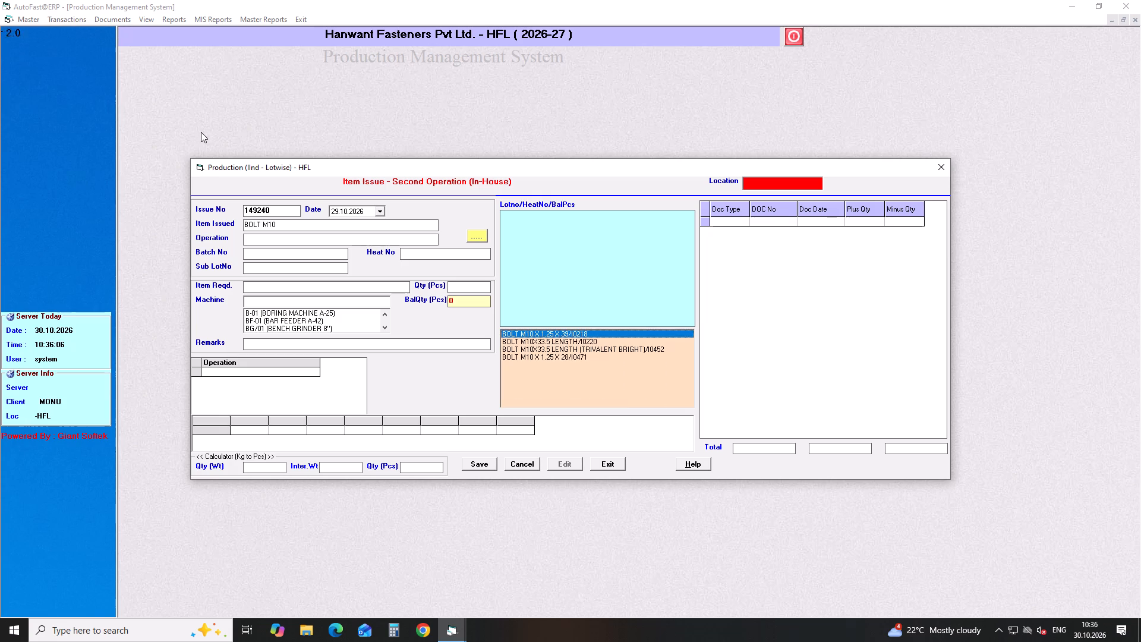
key(Return)
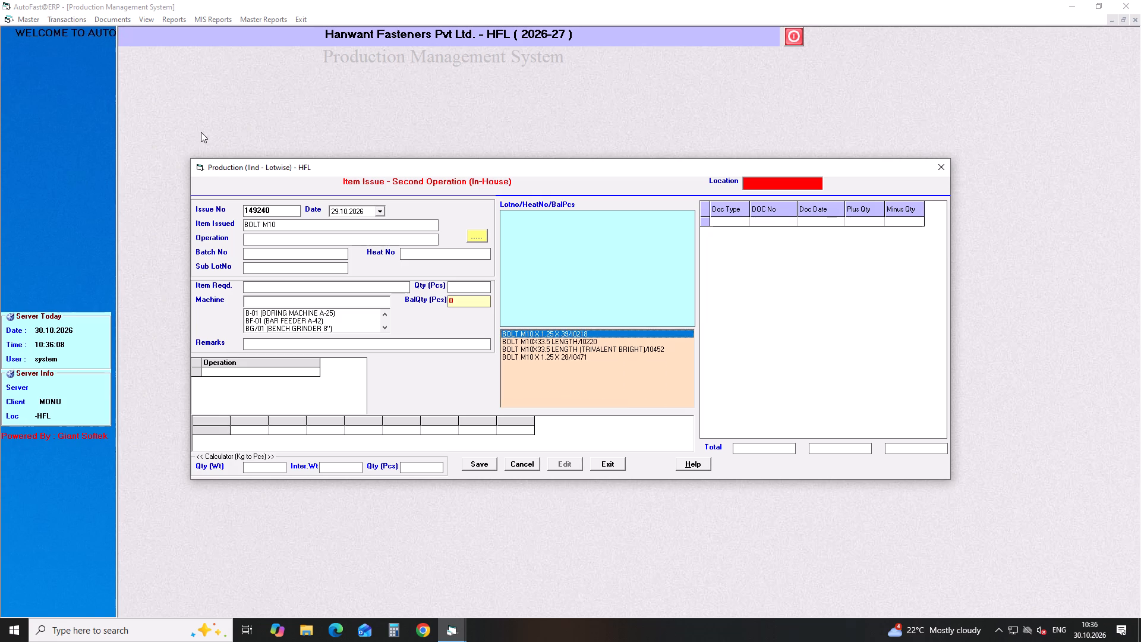
key(Return)
key(Down)
key(Down)
key(Down)
key(Return)
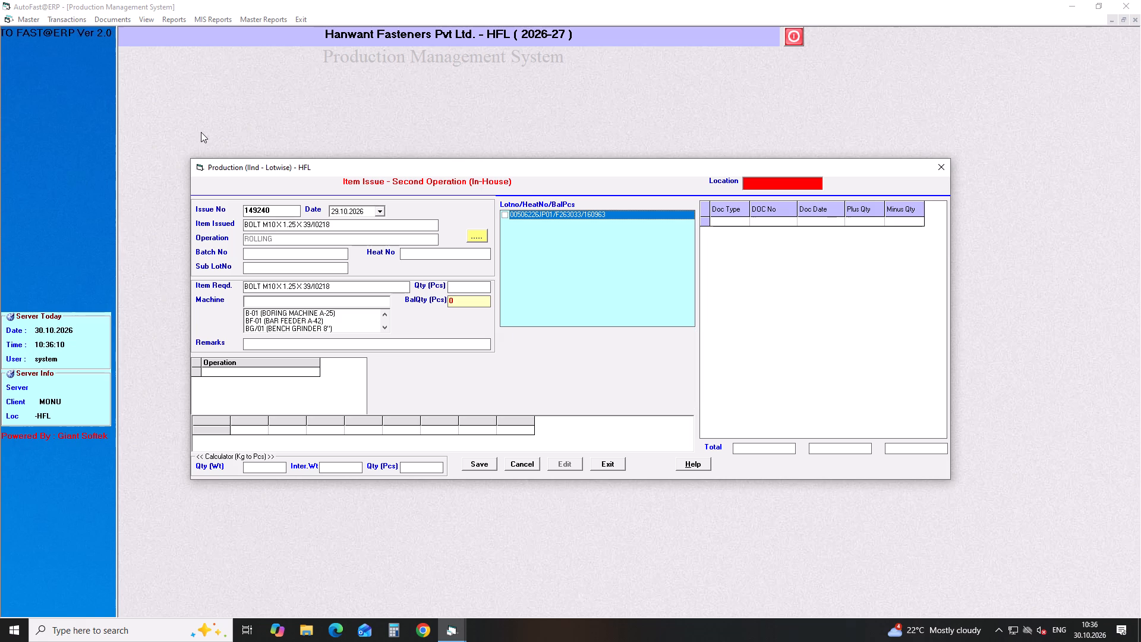
Issue 12000 pcs from batch 00506226JP01 to machine TRM-1 (ROLLING 1/2") and save issue 149240.
click(506, 213)
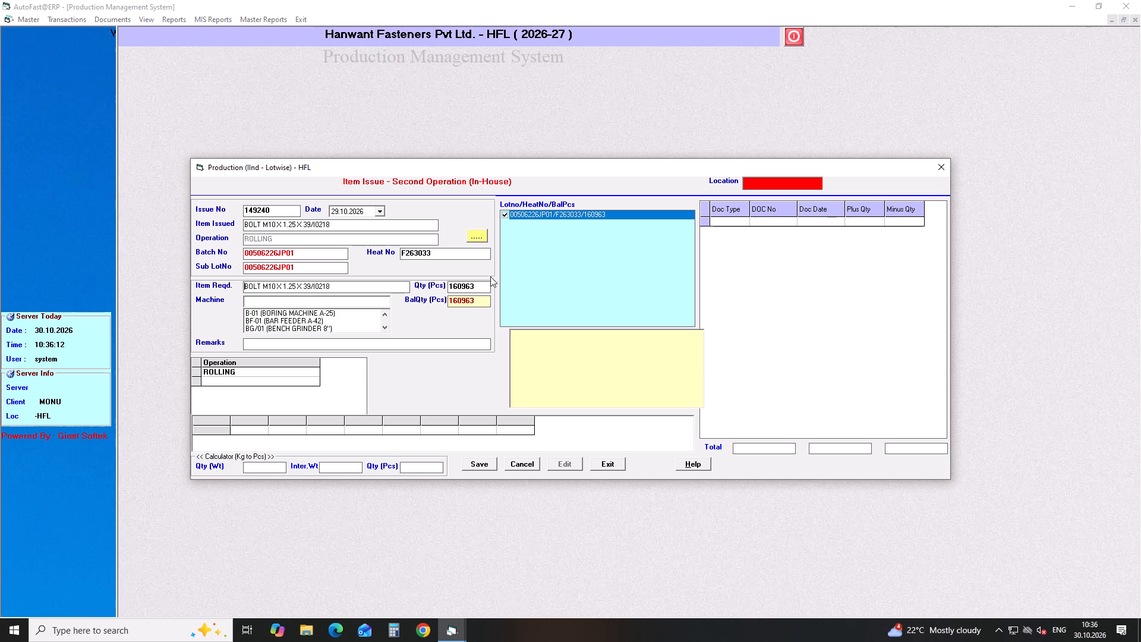
drag(484, 285, 394, 306)
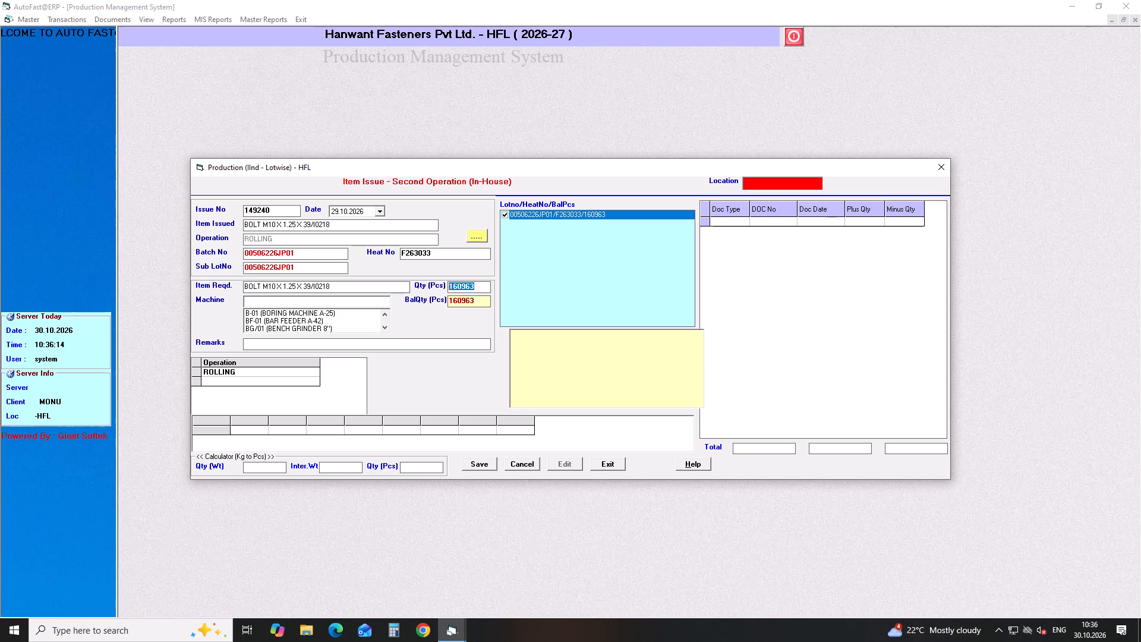
text(12000)
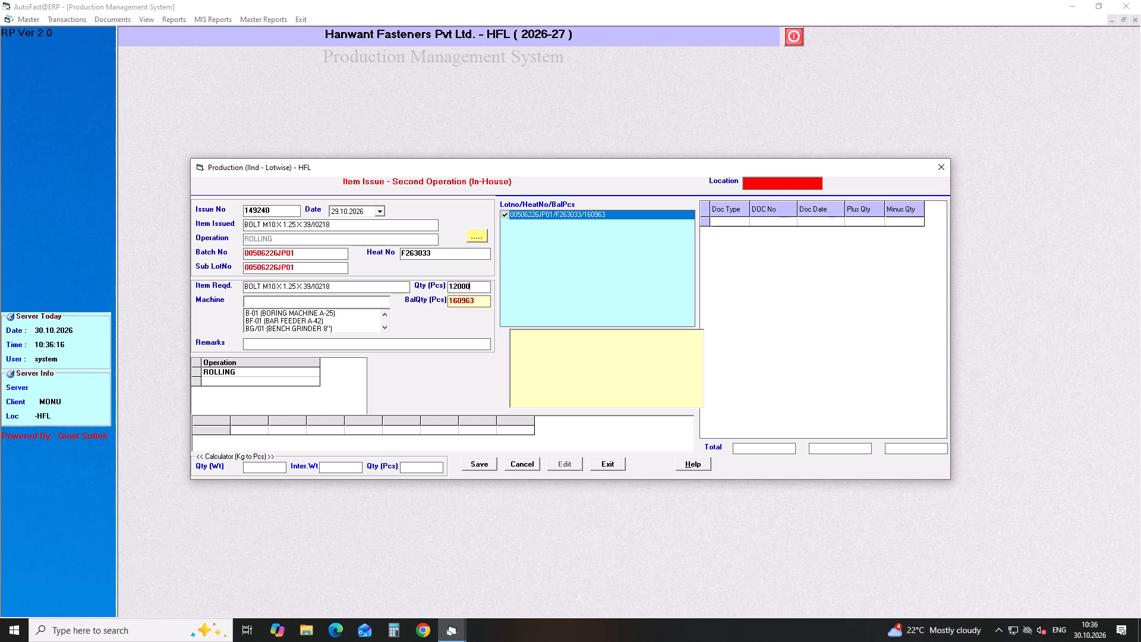
key(Return)
text(TRN)
key(BackSpace)
key(m)
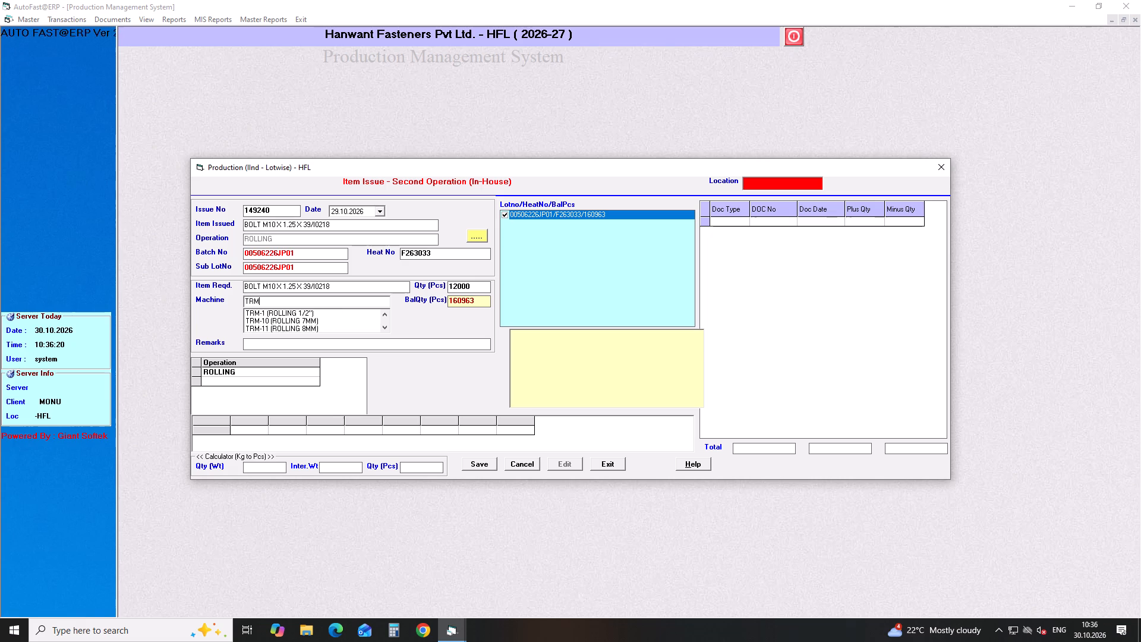
key(Down)
key(Return)
key(Return)
key(Return)
key(Return)
key(Return)
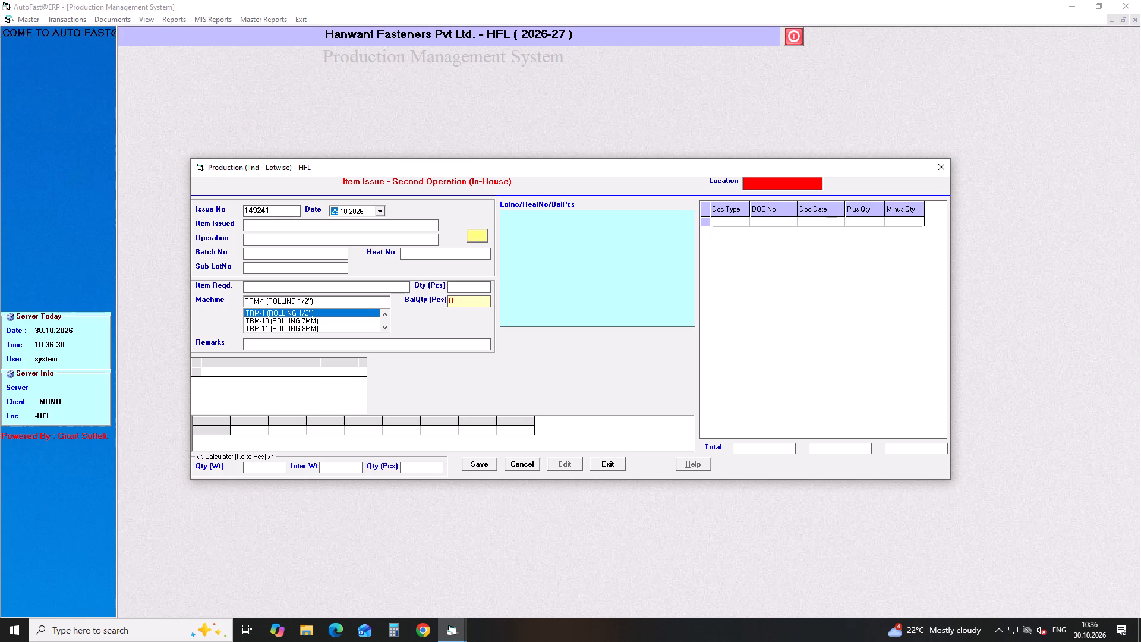
Start the 29.10.2026 issue for BOLT FLANGE SH 6X16 (P-17) with operation ROLLING.
key(Return)
text(BOLT FLANGE)
key(space)
text(SH)
key(space)
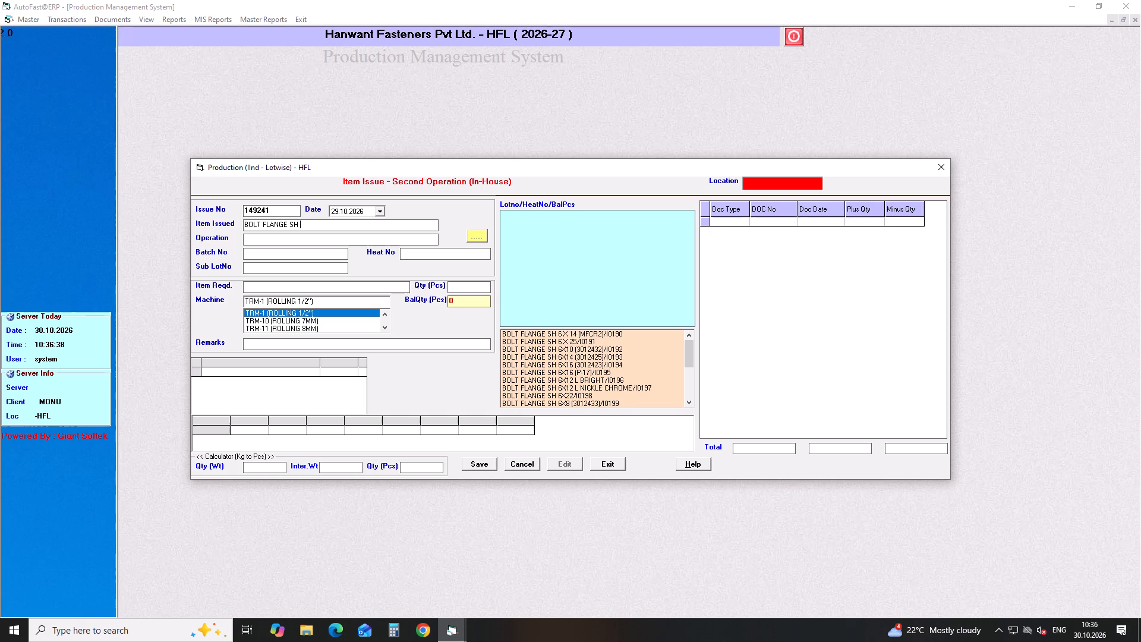
key(6)
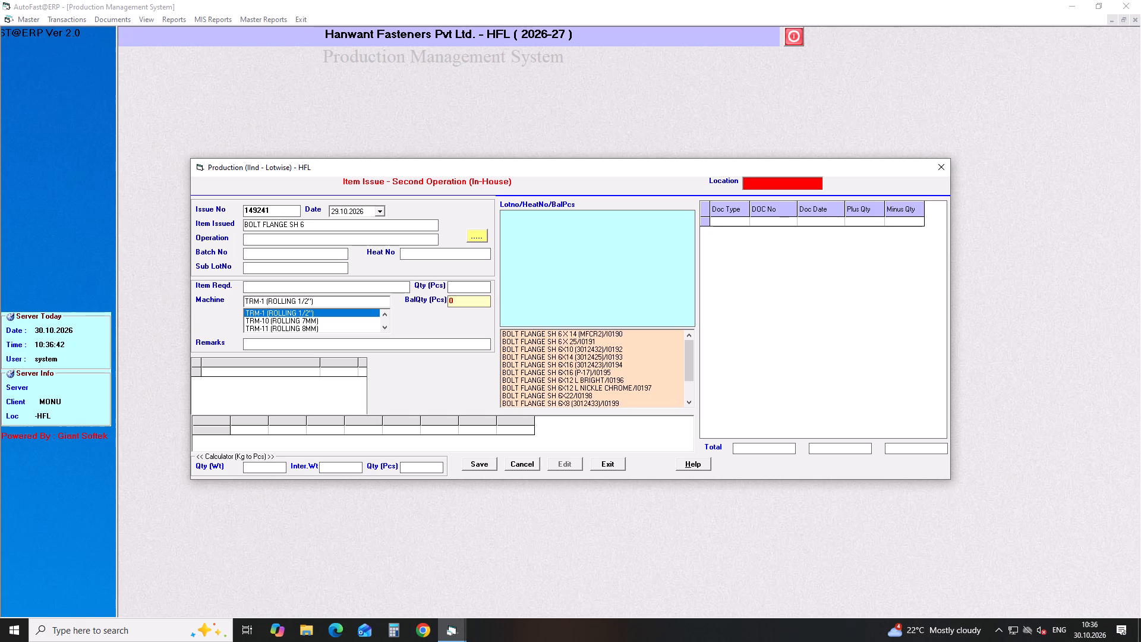
key(BackSpace)
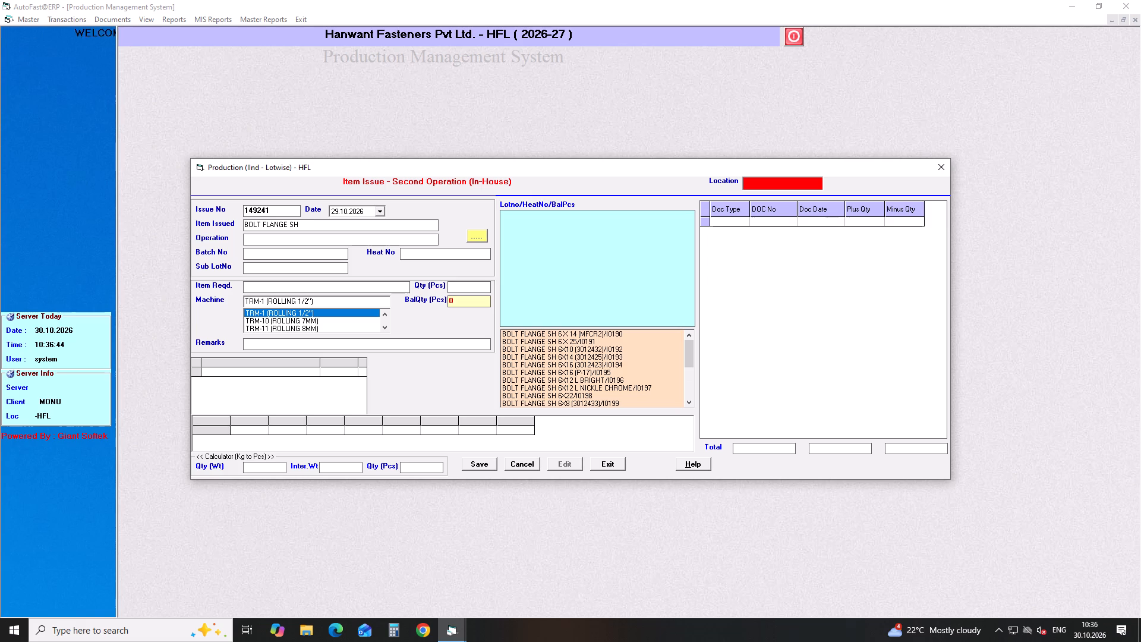
key(6)
key(Down)
key(Down)
key(Down)
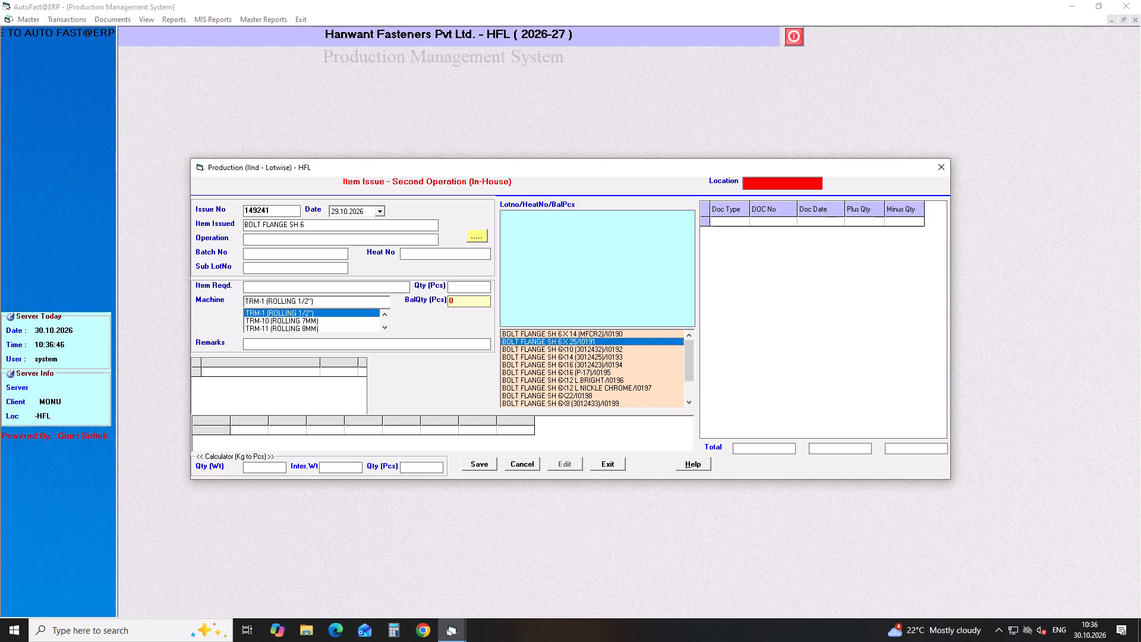
key(Down)
key(Down)
key(Down)
key(Down)
key(Return)
key(Return)
key(Down)
key(Down)
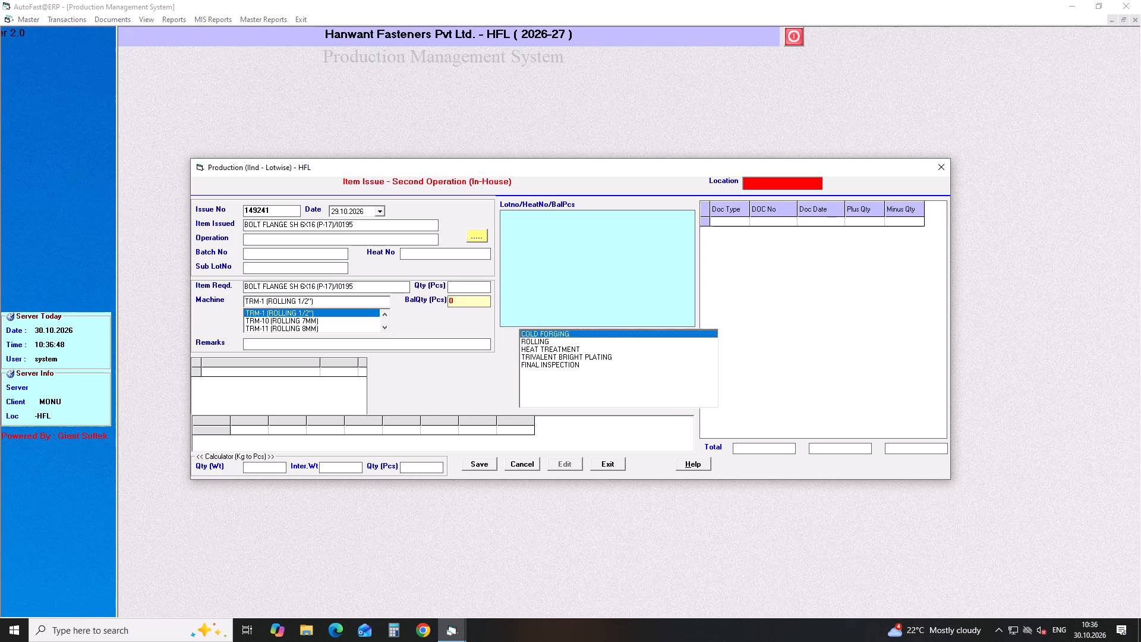
key(Down)
key(Return)
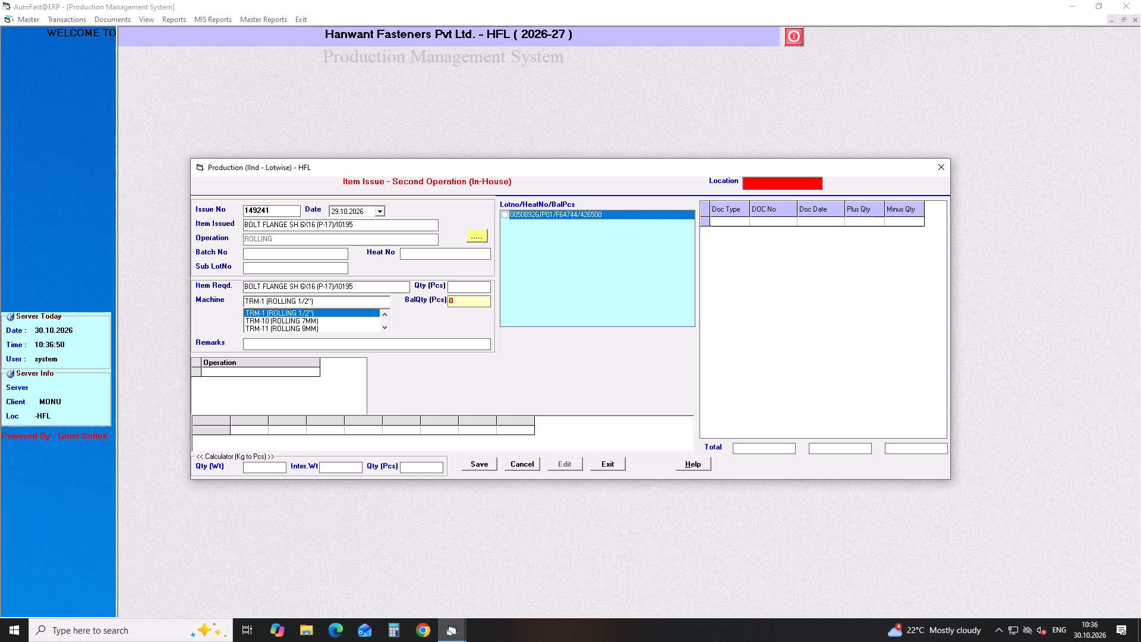
Select lot 00508926JP01 with heat number F64744 and set the issue quantity to 10000 pcs.
click(506, 216)
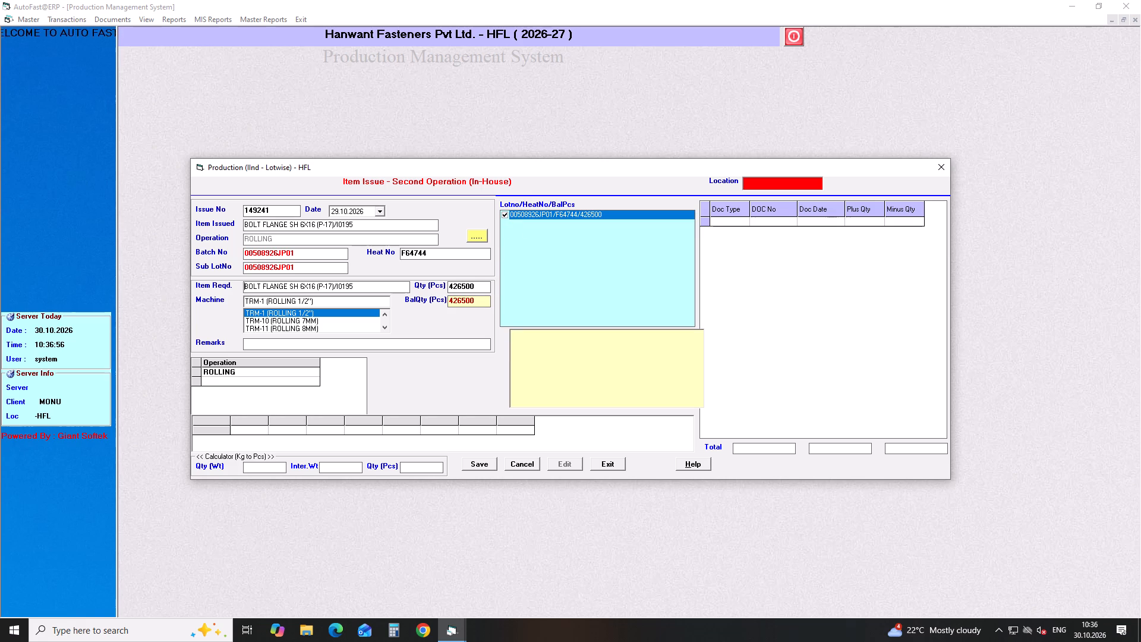
drag(482, 284, 405, 294)
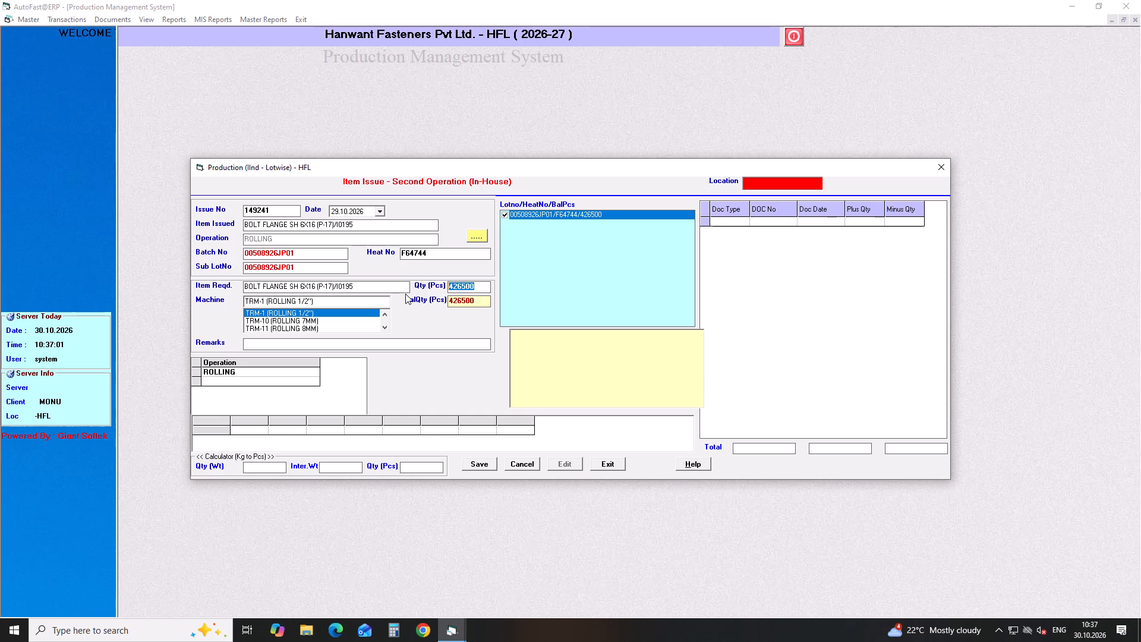
text(10000)
key(Return)
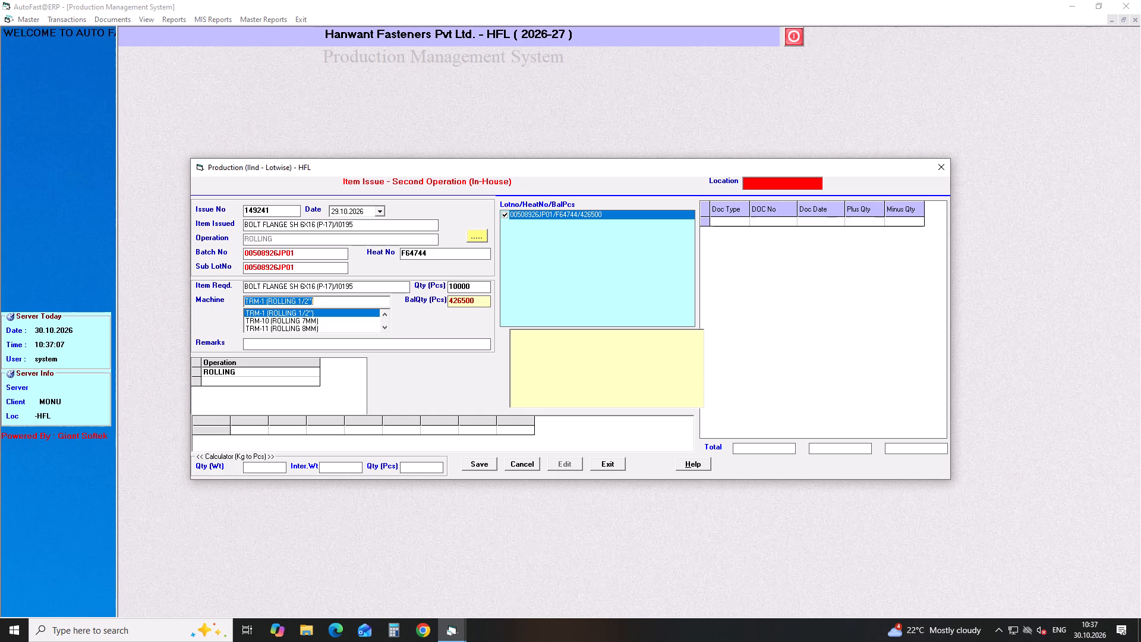
Assign machine TRM-2 (ROLLING 6 MM) to the flange bolt issue and save it.
text(TRM)
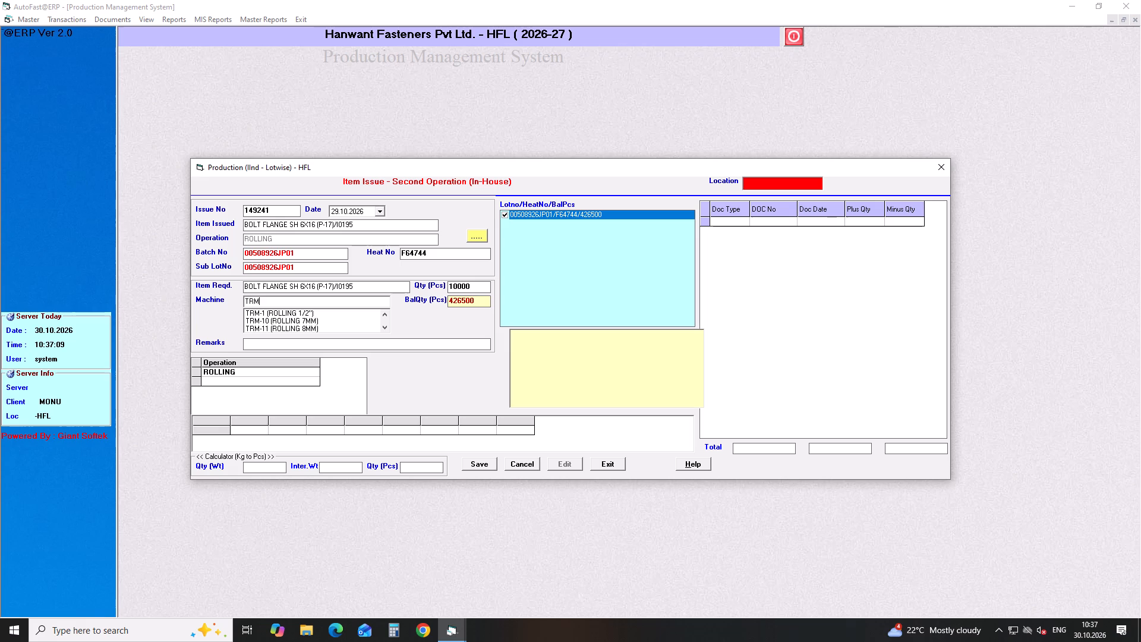
key(Down)
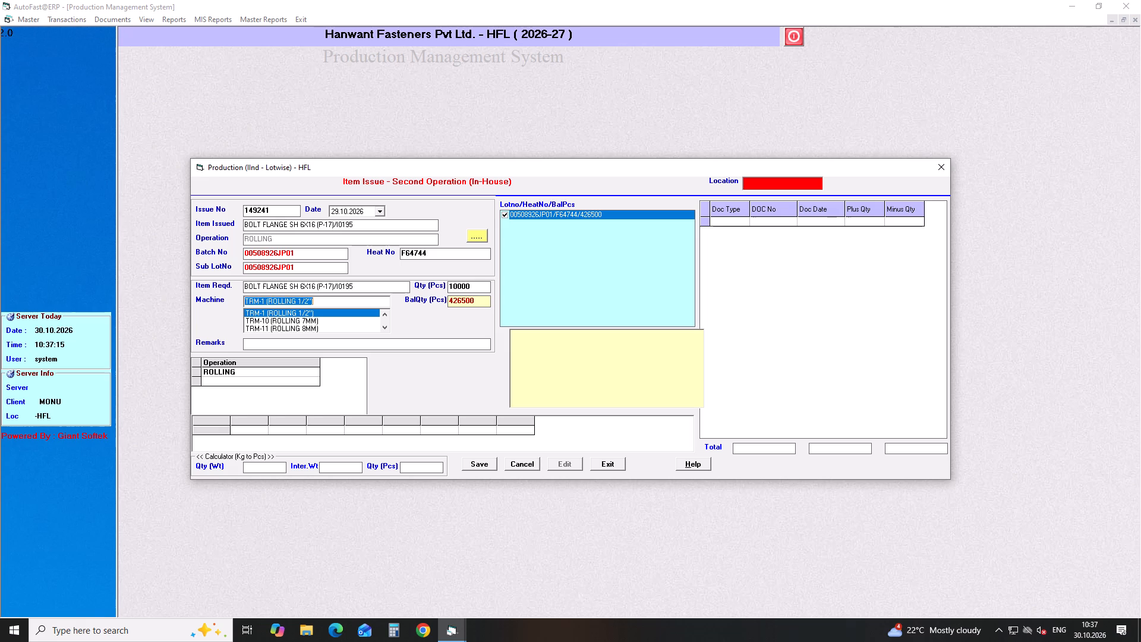
key(Down)
key(Down)
key(Down)
key(Down)
key(Down)
key(Down)
key(Down)
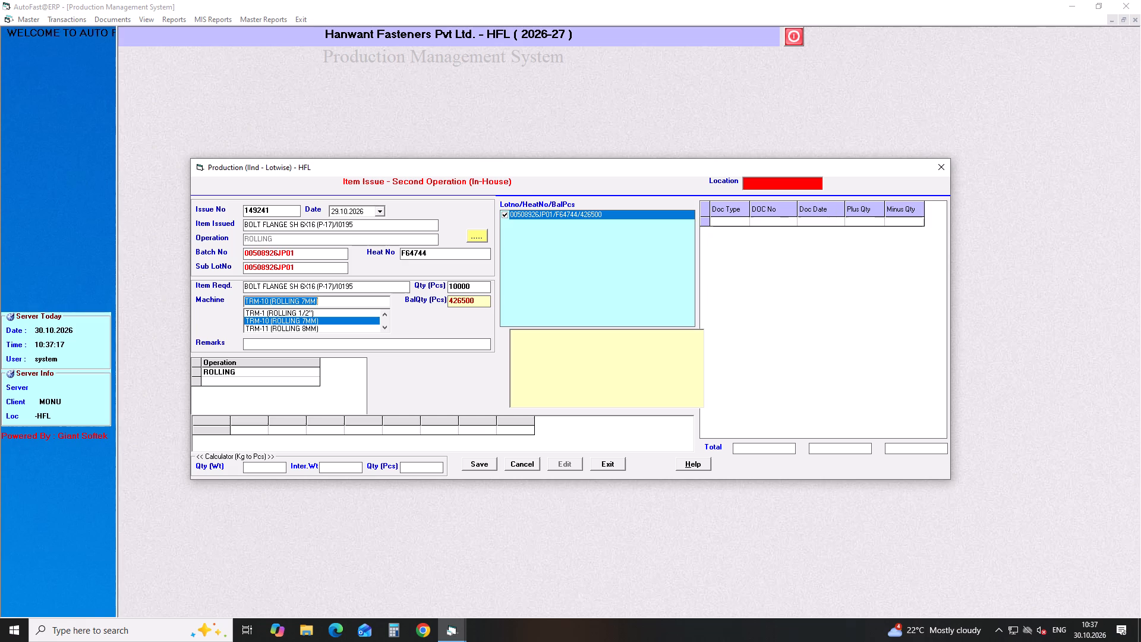
key(Down)
key(Down)
key(Down)
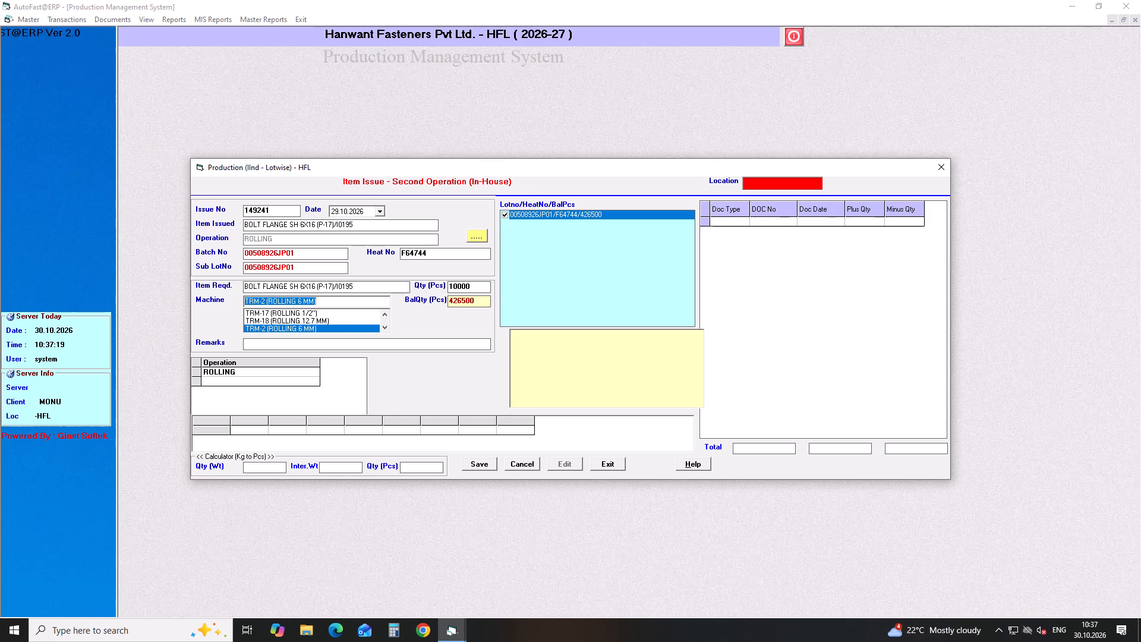
key(Return)
key(Return)
key(Return)
key(Return)
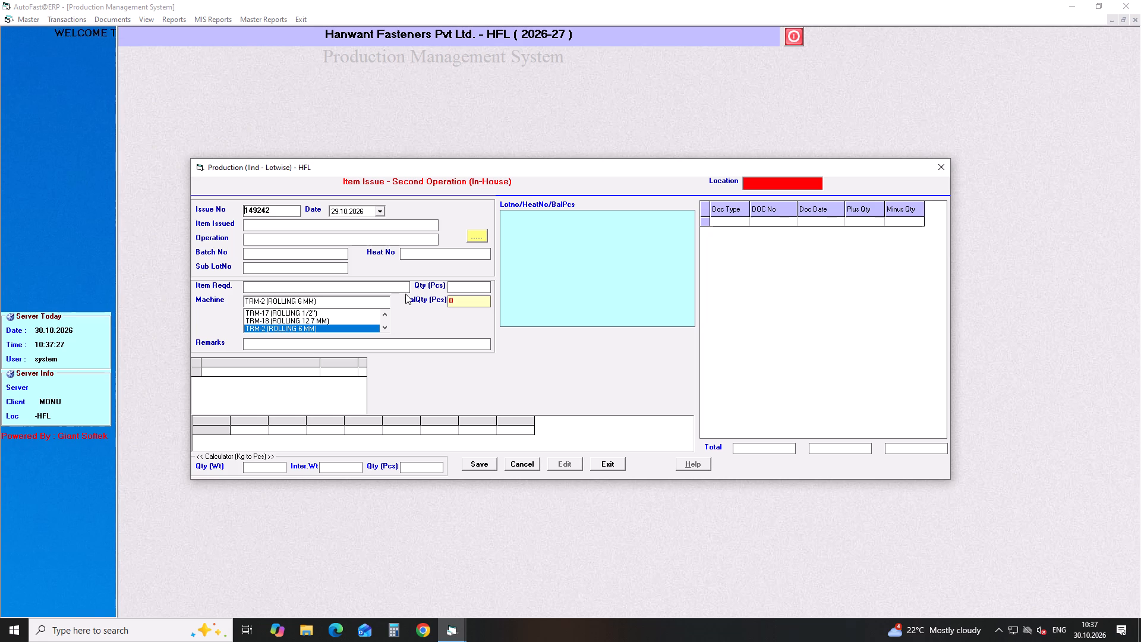
Start the 29.10.2026 issue for BOLT FLANGE SH 6X12 L BRIGHT with operation ROLLING.
key(Return)
key(Return)
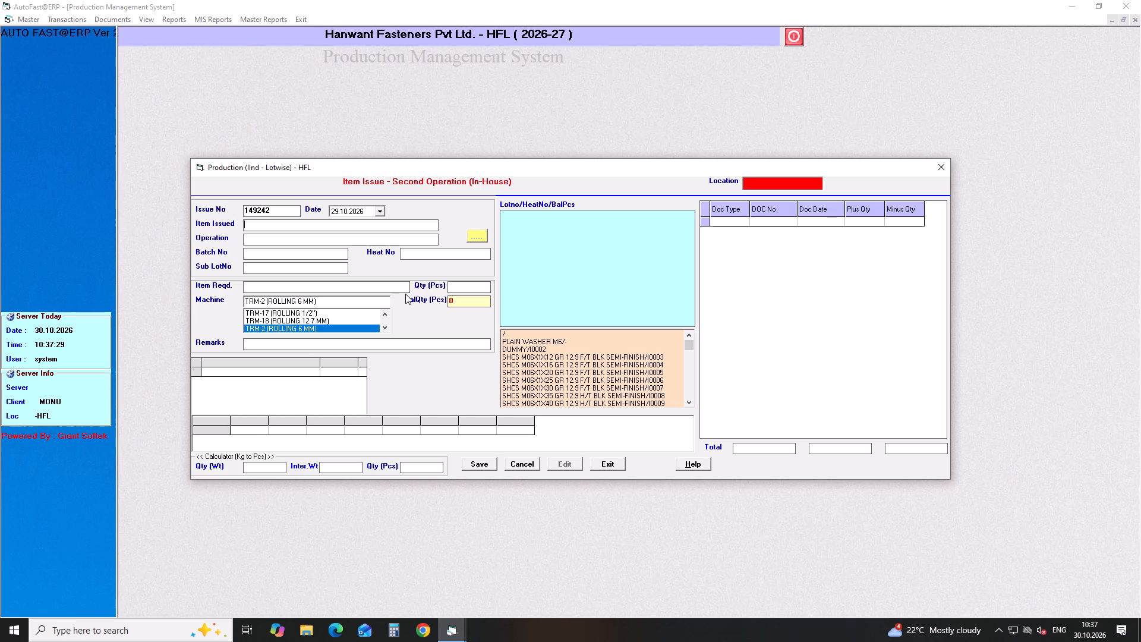
text(BOLT FLANGE)
key(space)
key(s)
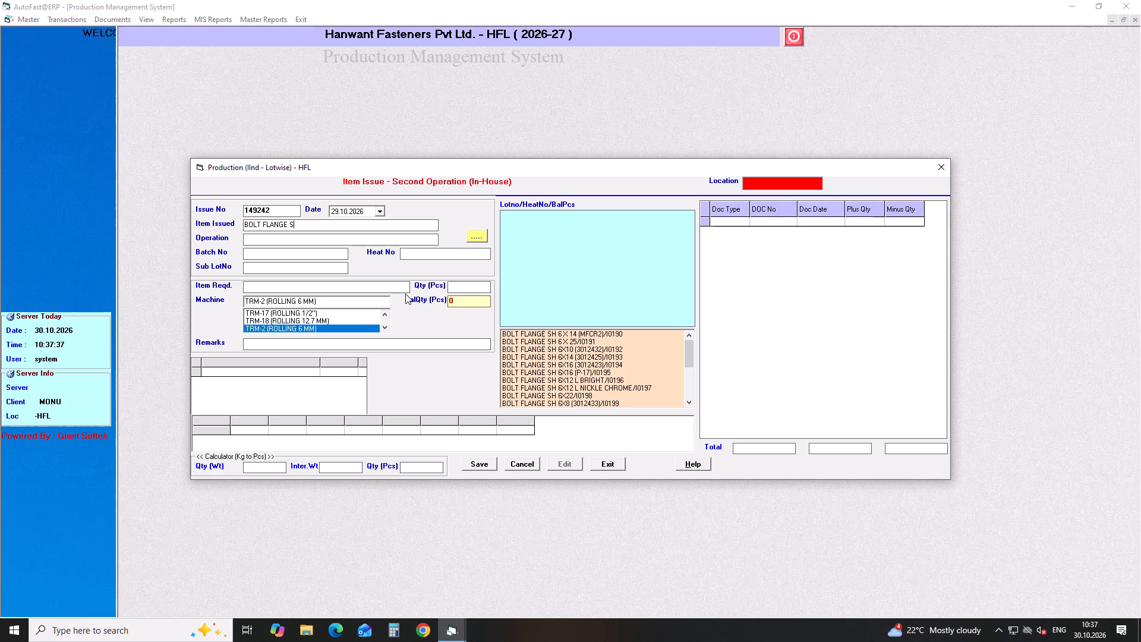
text(H)
key(space)
key(6)
key(Down)
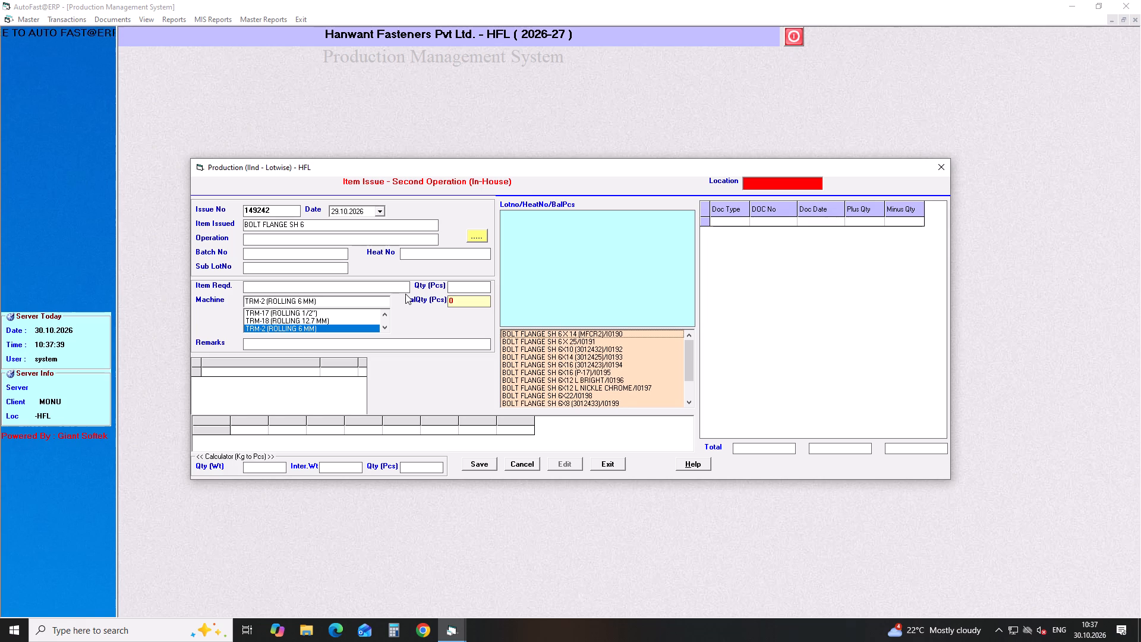
key(Down)
key(Down)
key(Down)
key(Down)
key(Down)
key(Down)
key(Down)
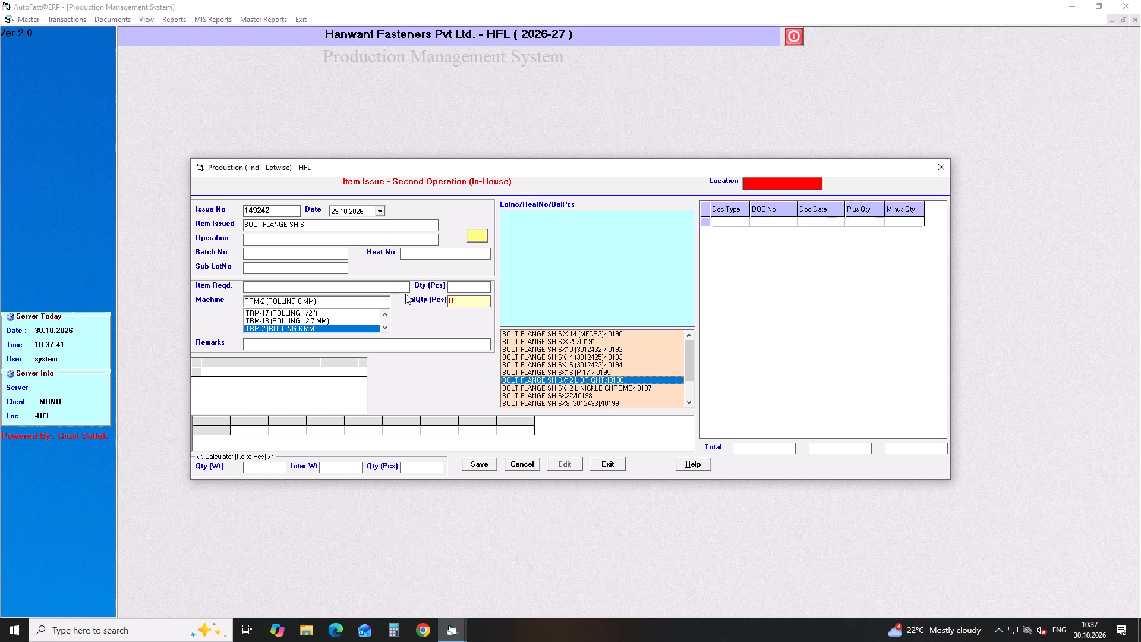
key(Return)
key(Return)
key(Down)
key(Down)
key(Down)
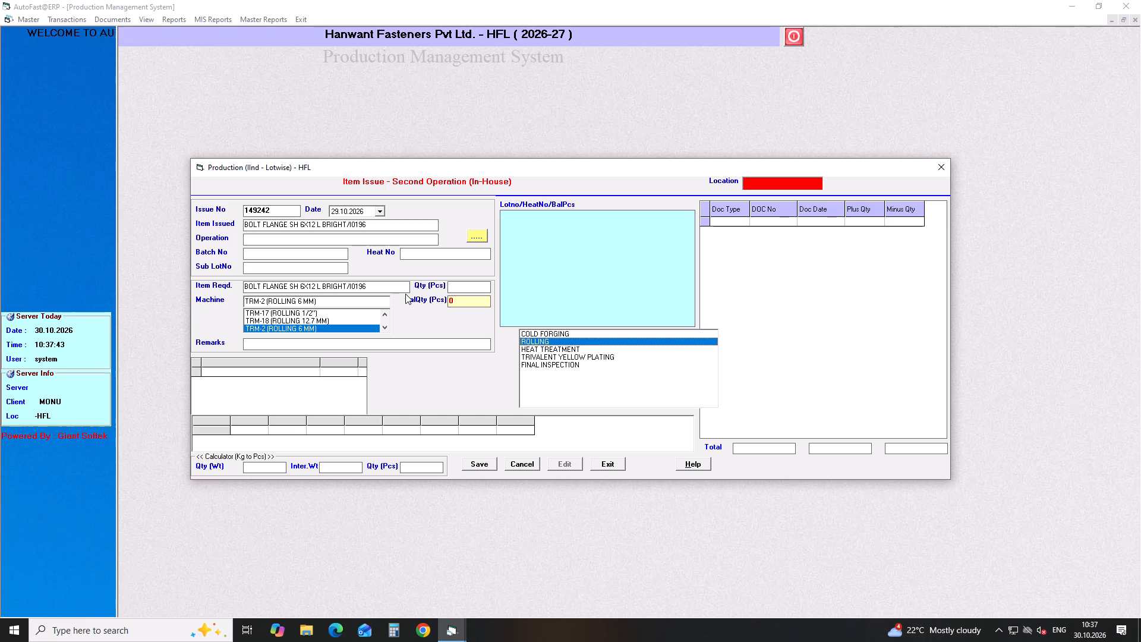
key(Return)
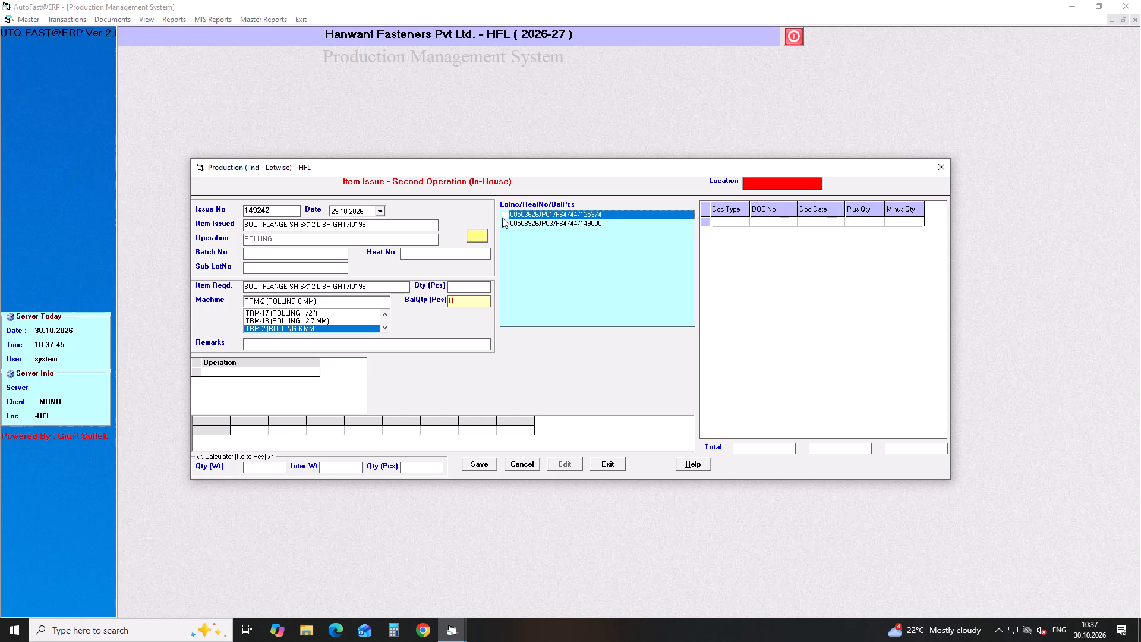
Issue 19150 pcs from batch 00503626JP01, keep machine TRM-2 (ROLLING 6 MM), and save the issue.
click(502, 218)
drag(484, 287, 404, 287)
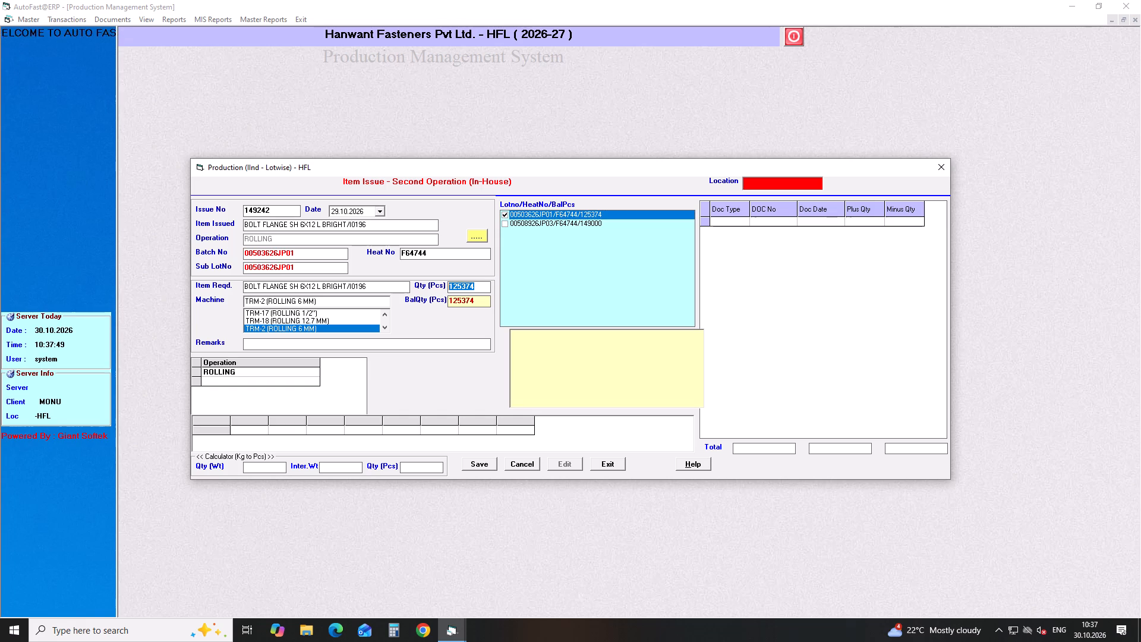
key(1)
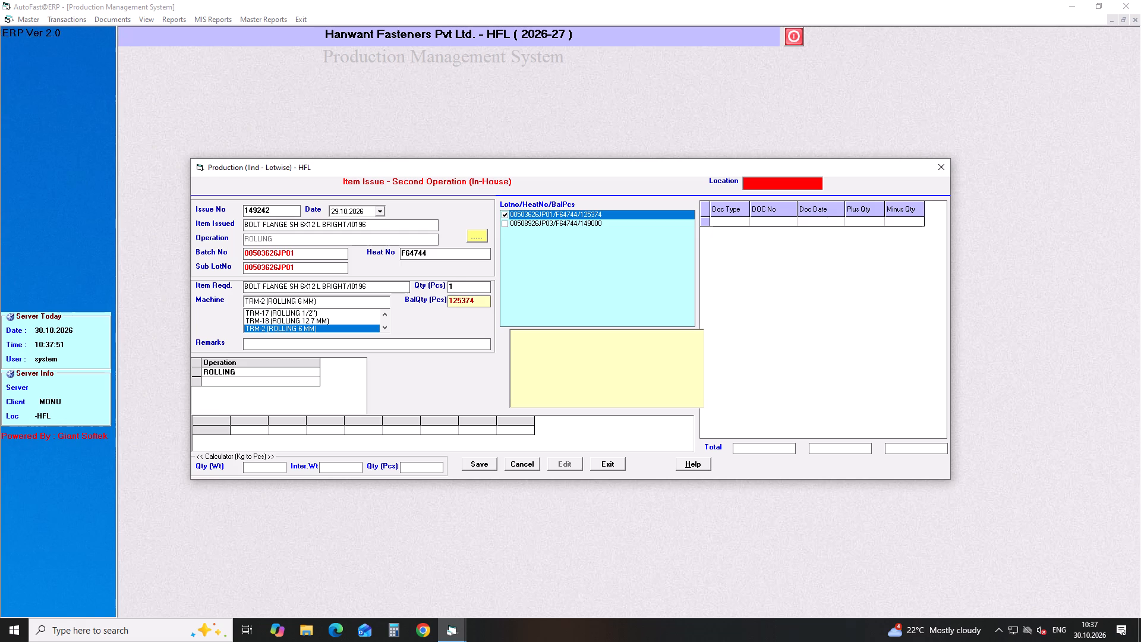
text(9150)
key(Return)
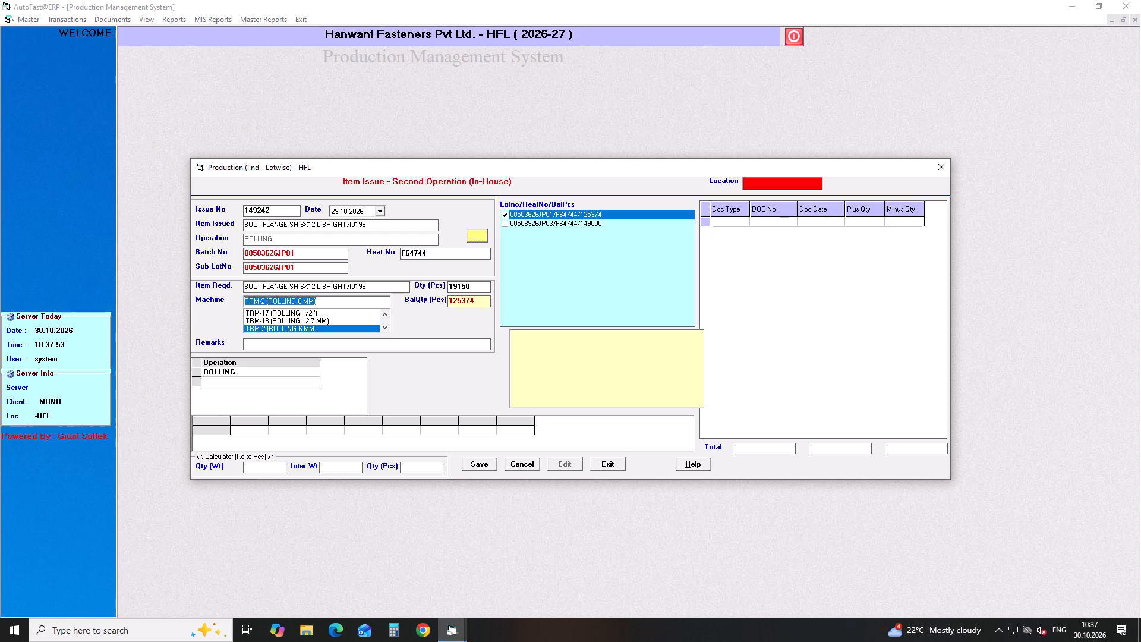
key(Return)
key(Return)
key(Return)
key(Return)
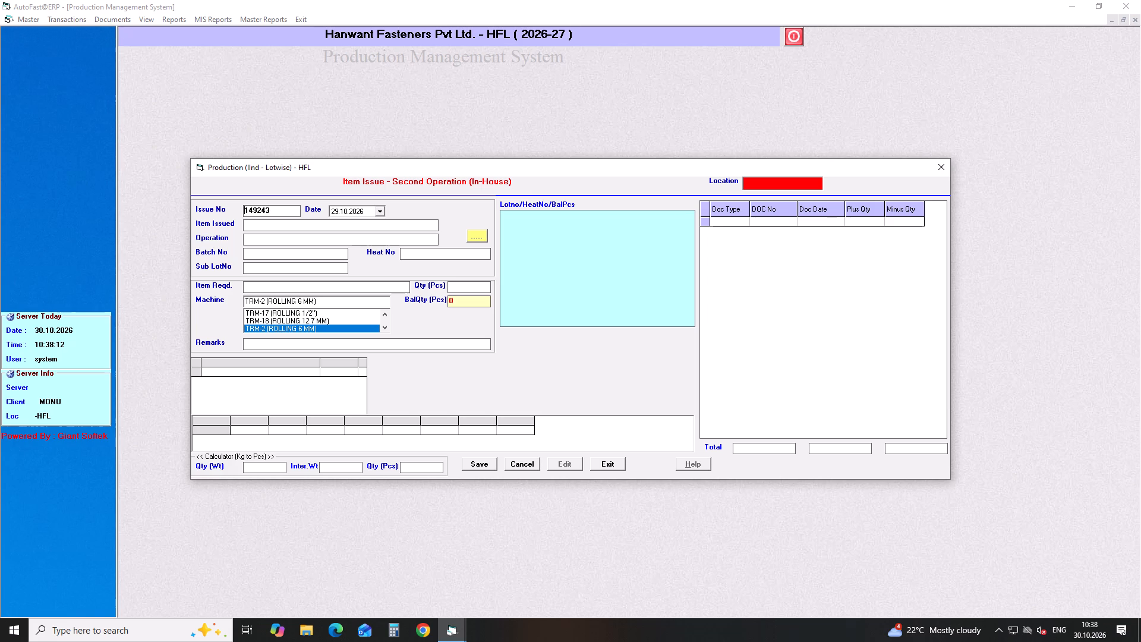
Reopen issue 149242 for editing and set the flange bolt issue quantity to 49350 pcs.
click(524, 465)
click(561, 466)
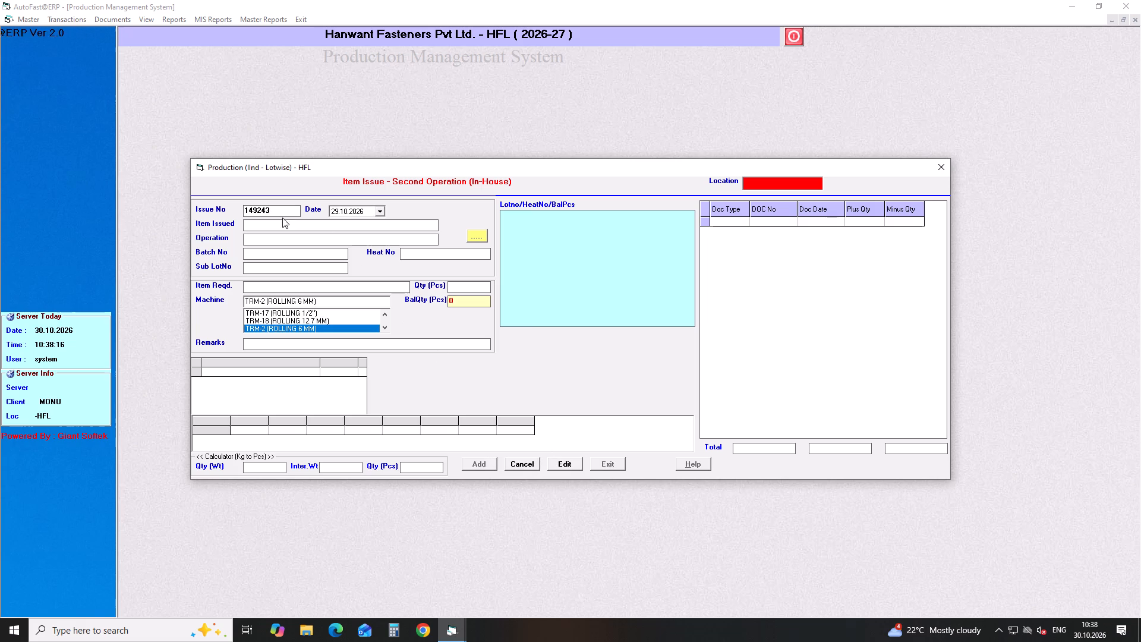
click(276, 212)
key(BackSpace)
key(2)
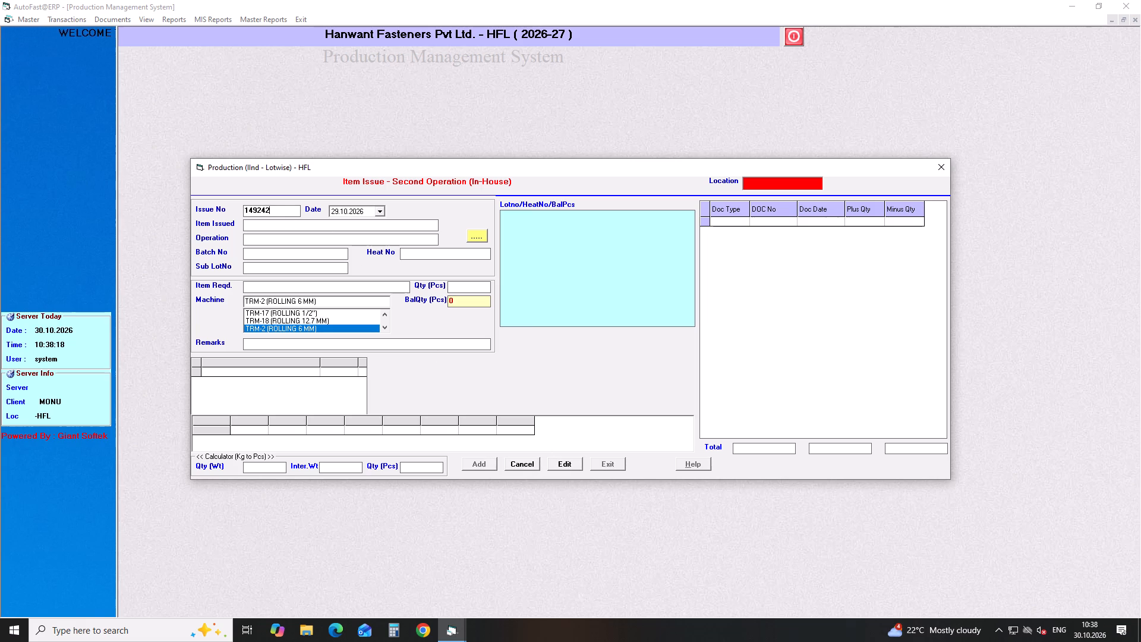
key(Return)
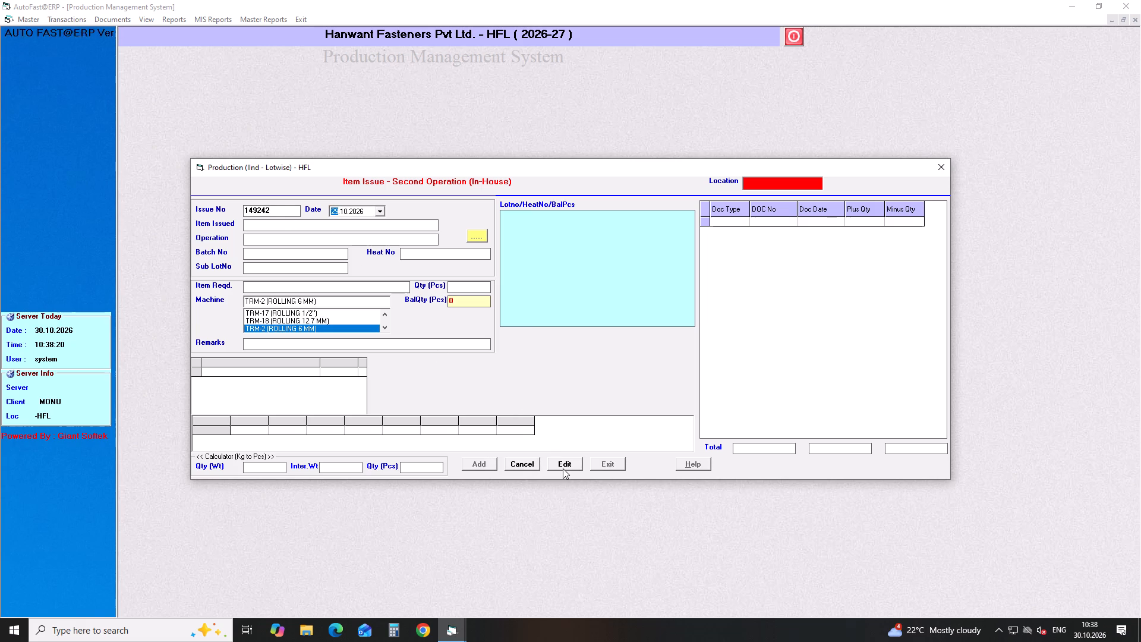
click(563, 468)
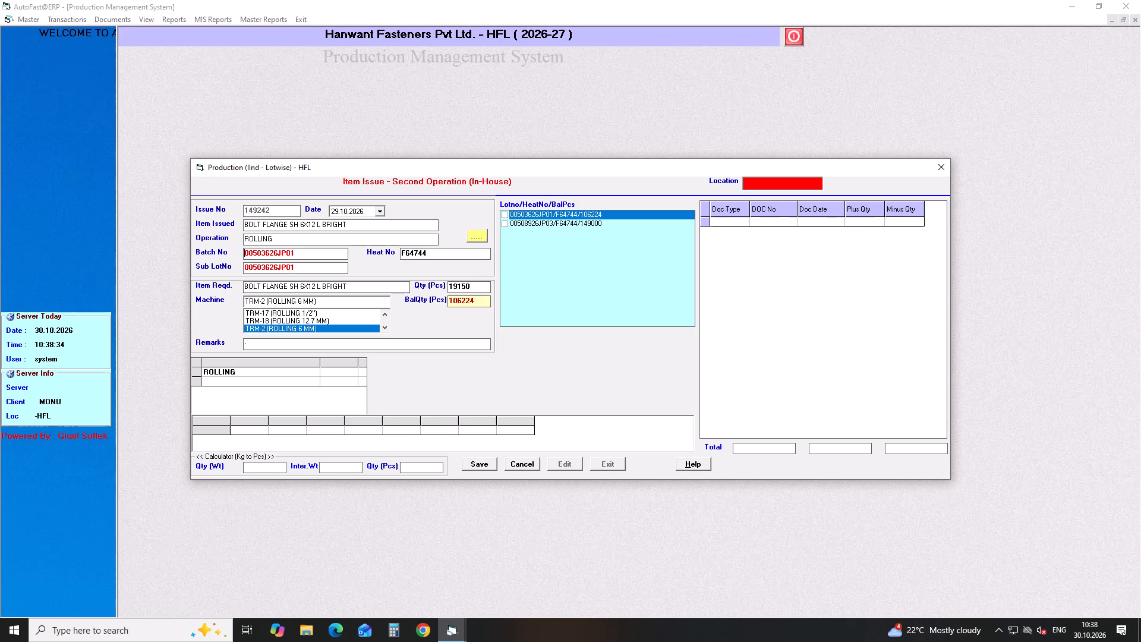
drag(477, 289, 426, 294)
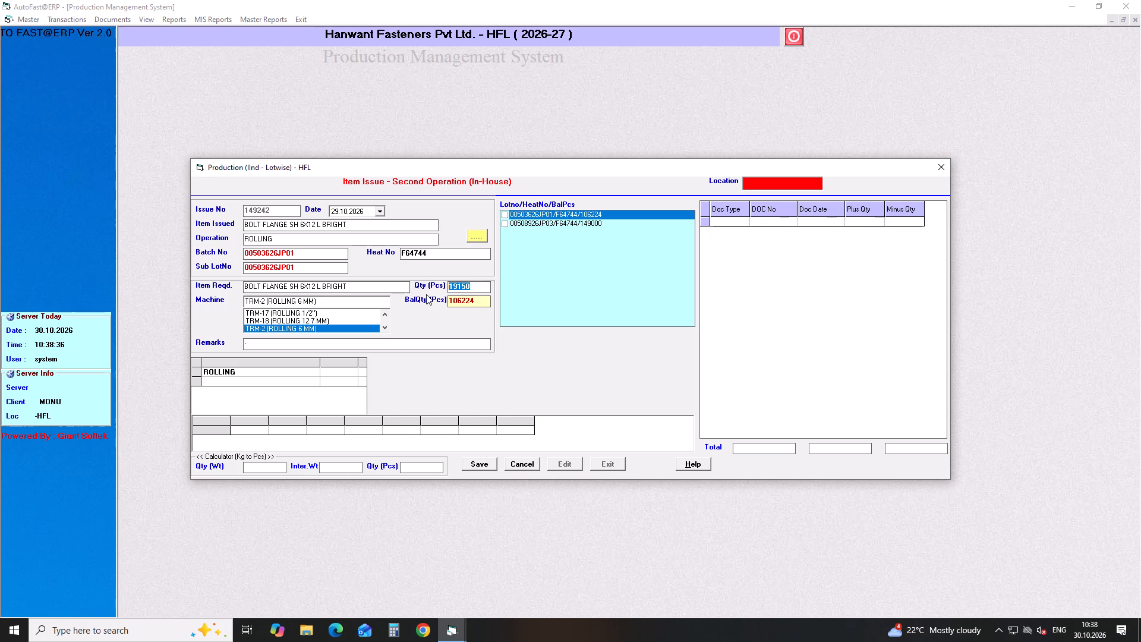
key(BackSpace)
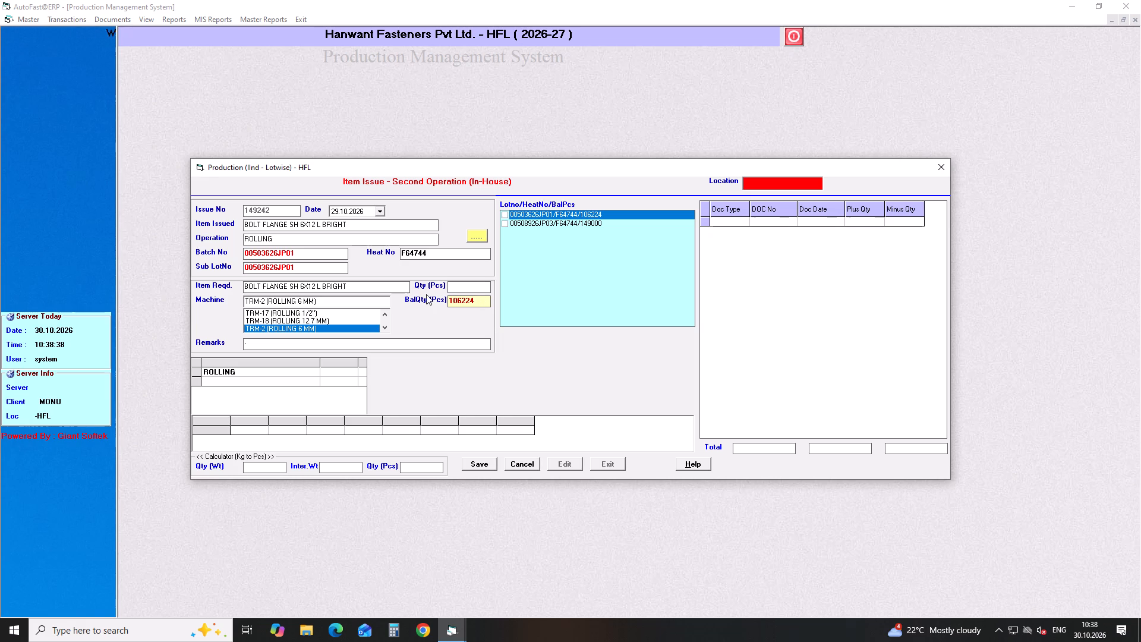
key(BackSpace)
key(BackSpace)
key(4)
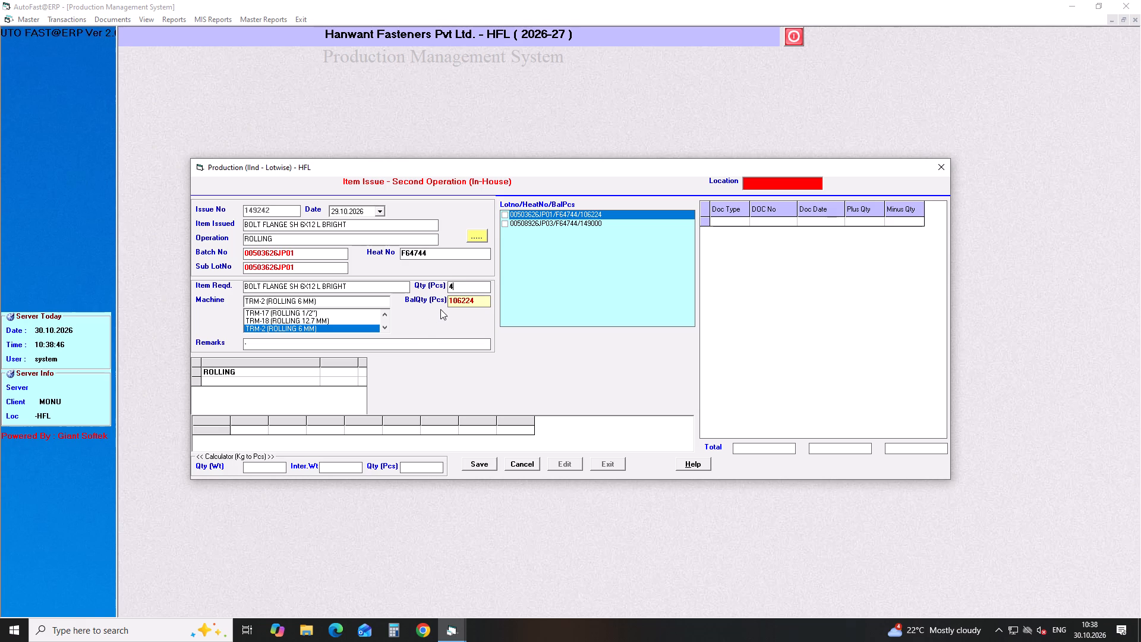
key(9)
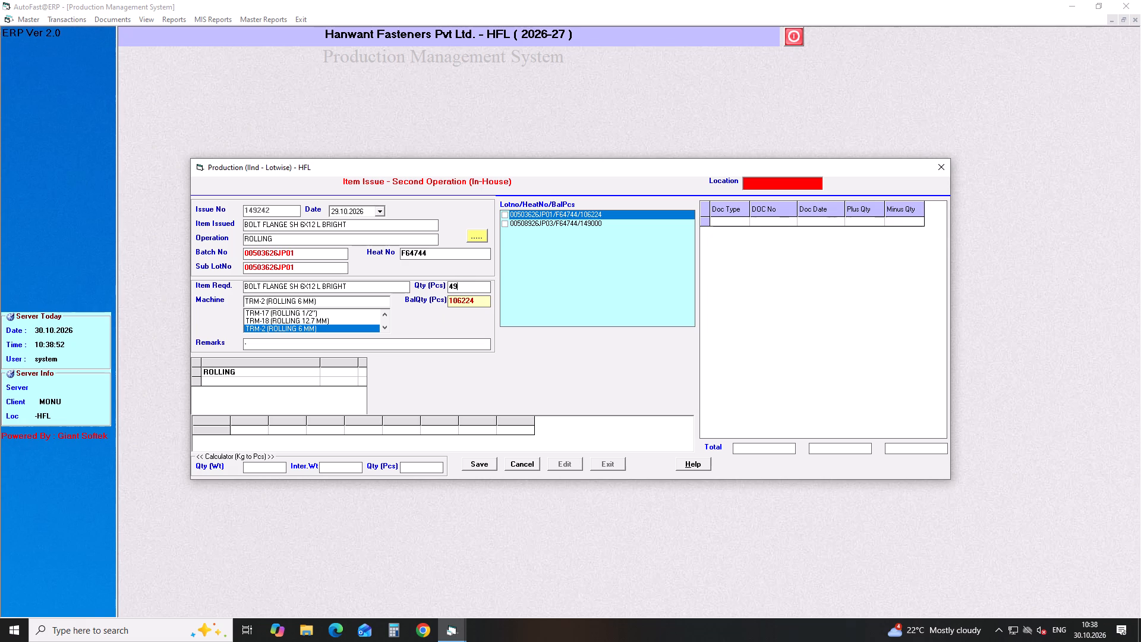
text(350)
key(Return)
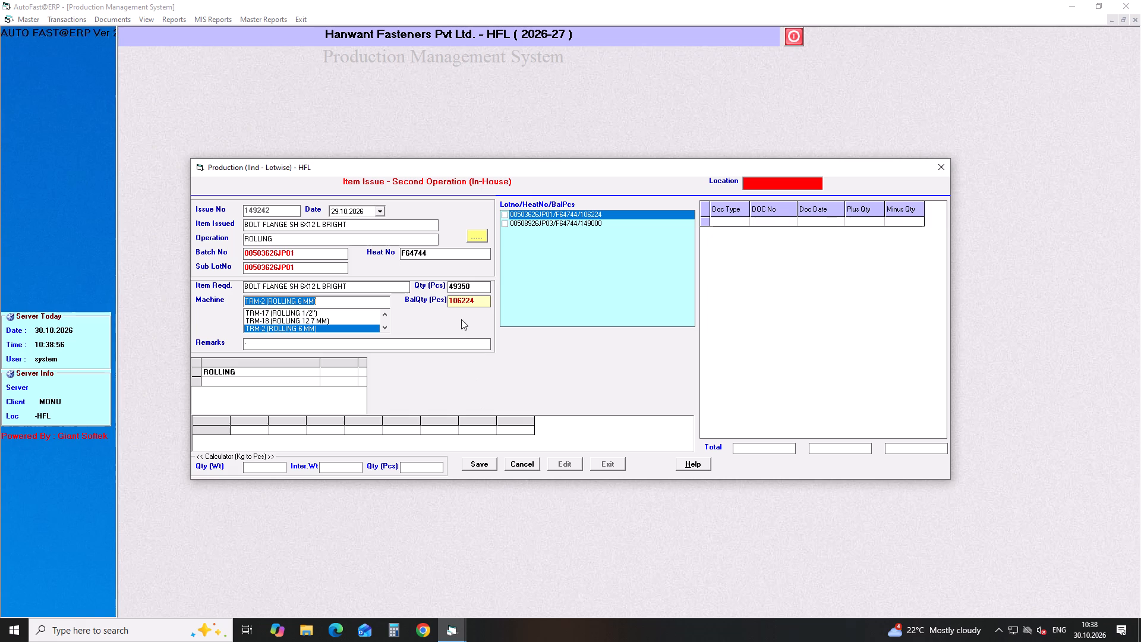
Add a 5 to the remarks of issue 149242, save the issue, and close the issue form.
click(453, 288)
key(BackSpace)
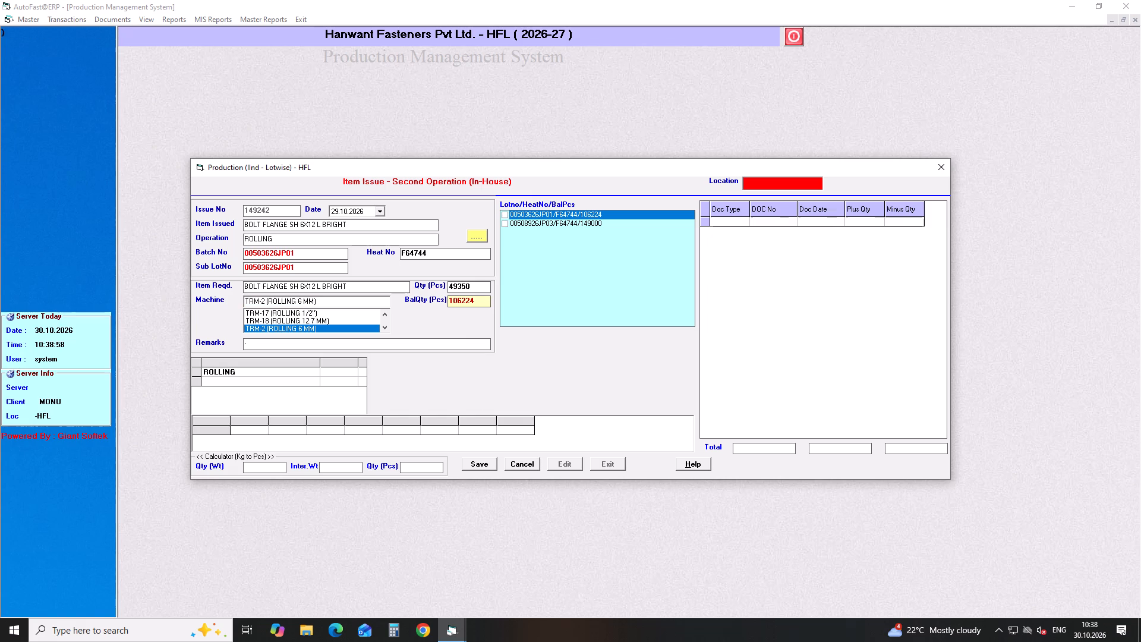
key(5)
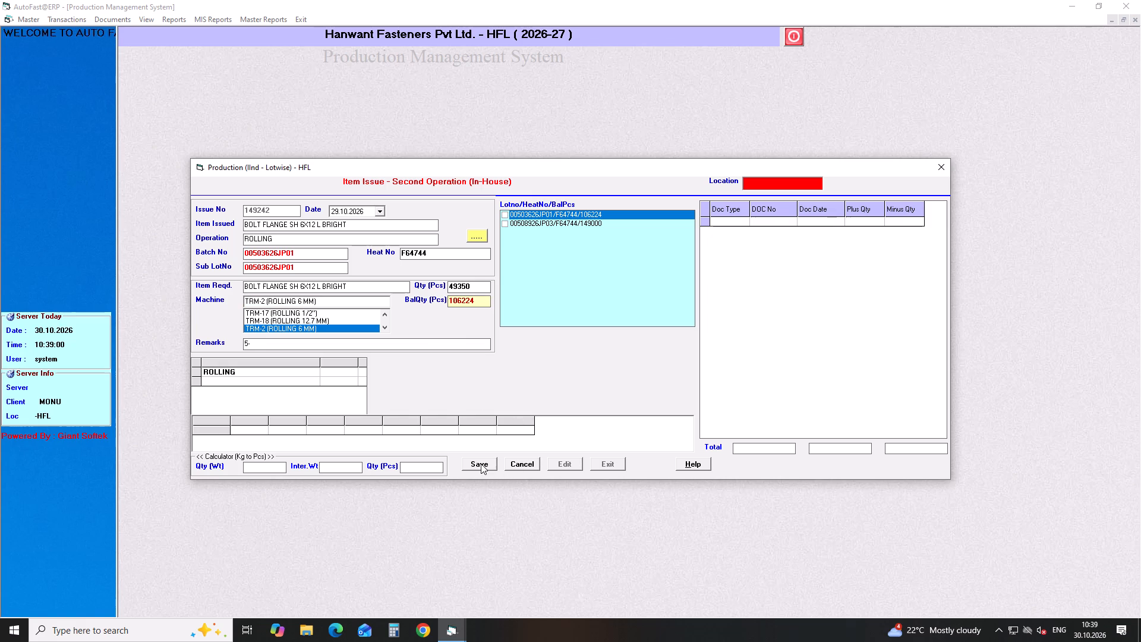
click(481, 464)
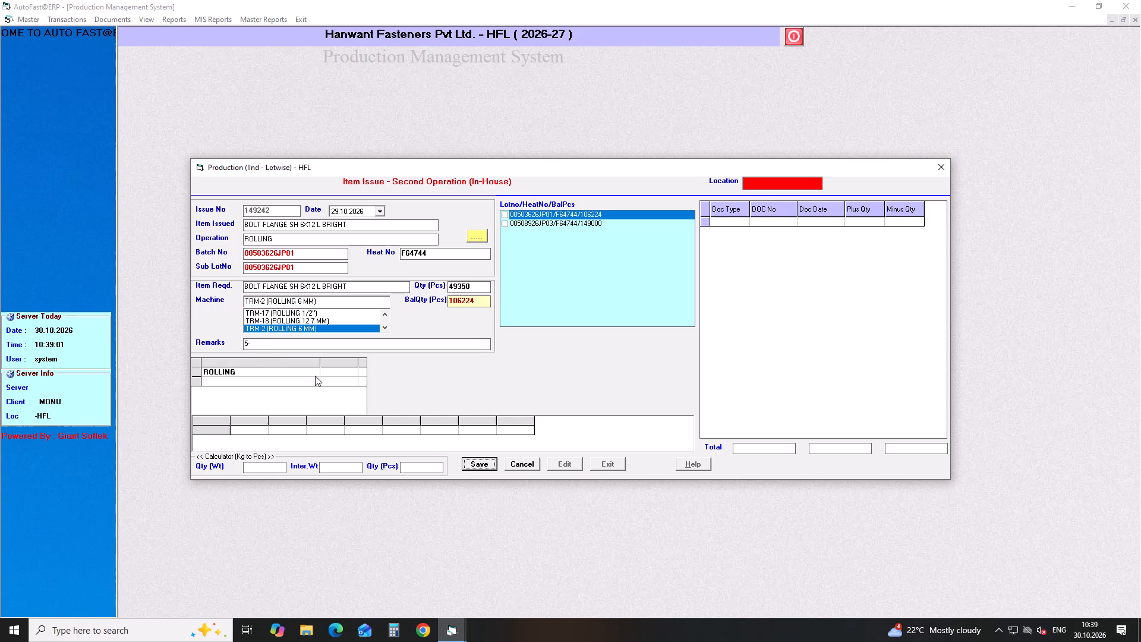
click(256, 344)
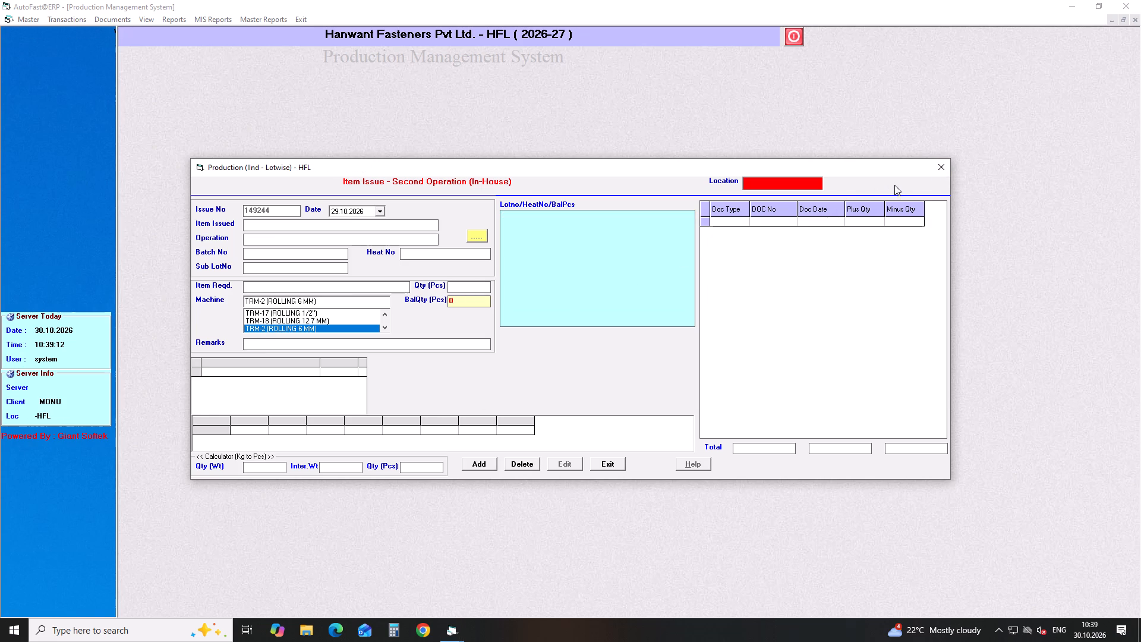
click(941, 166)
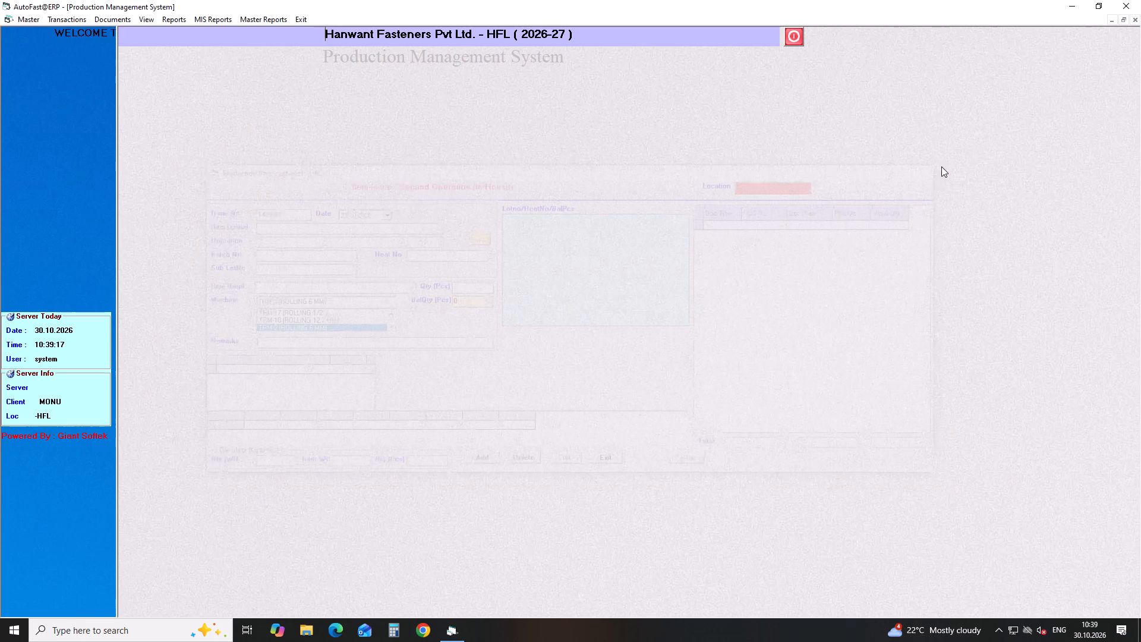
Reopen second-operation issue 149242 for editing and clear its remarks.
click(77, 17)
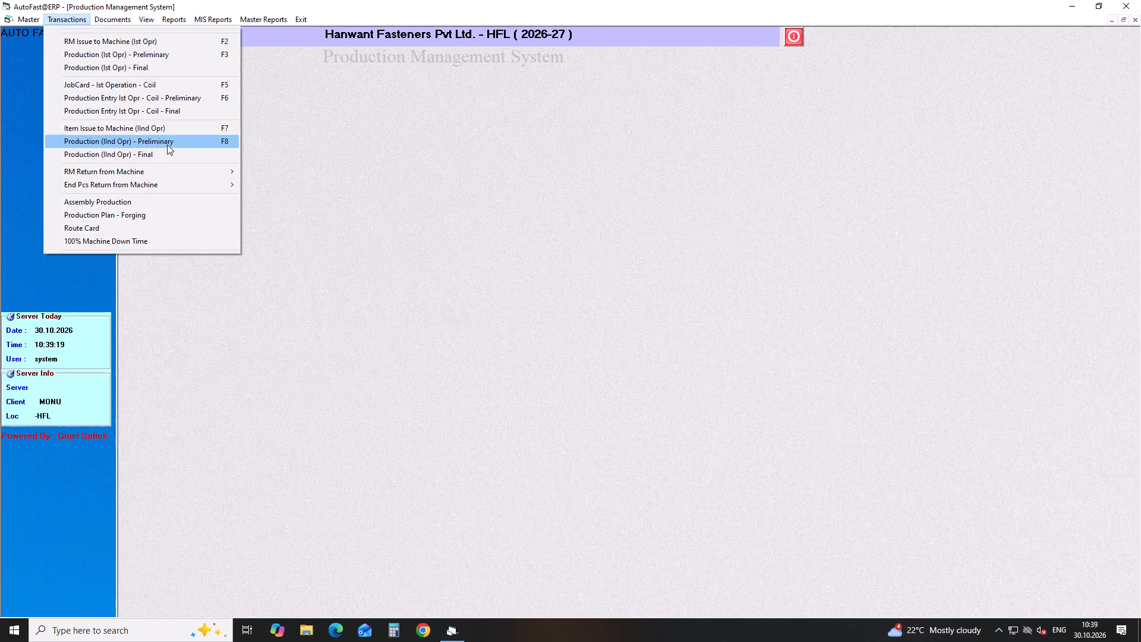
click(195, 130)
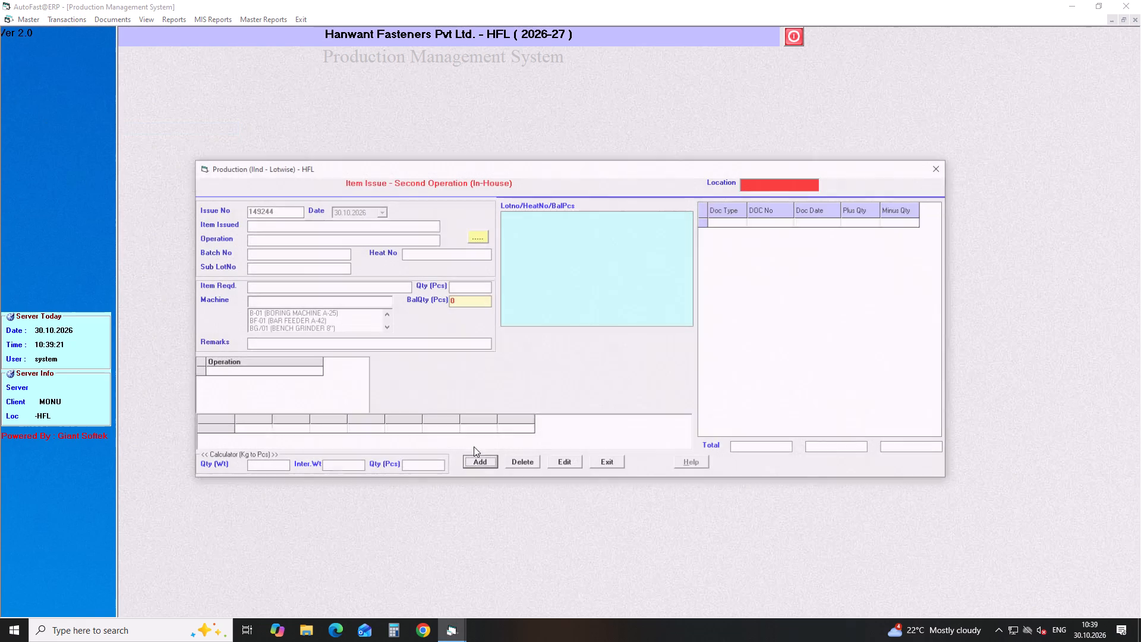
click(569, 465)
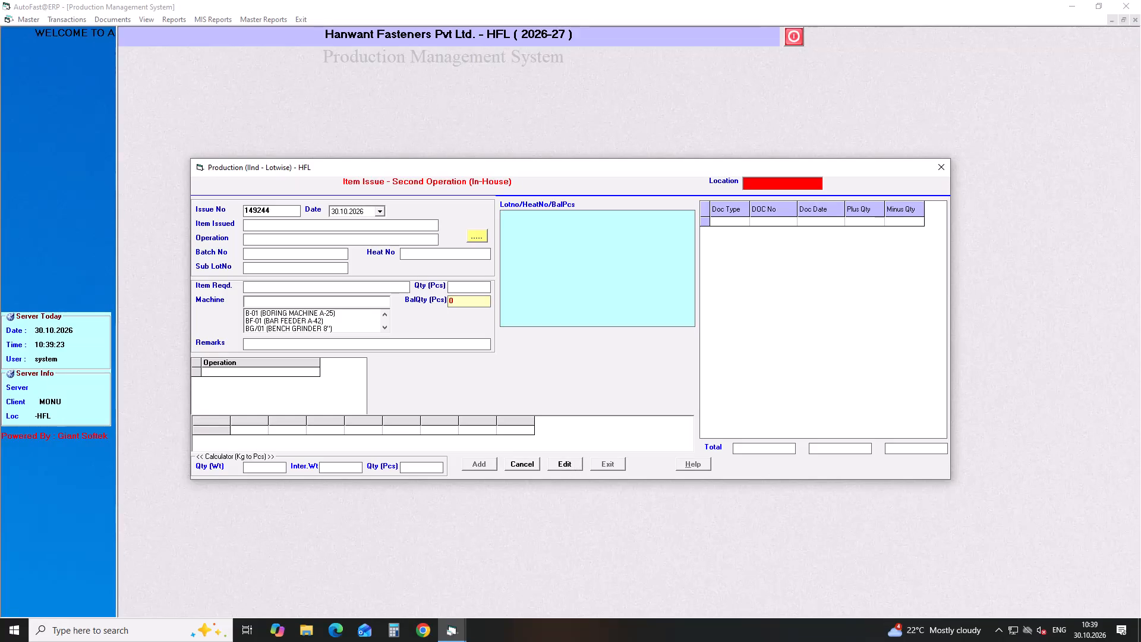
click(271, 209)
key(BackSpace)
key(2)
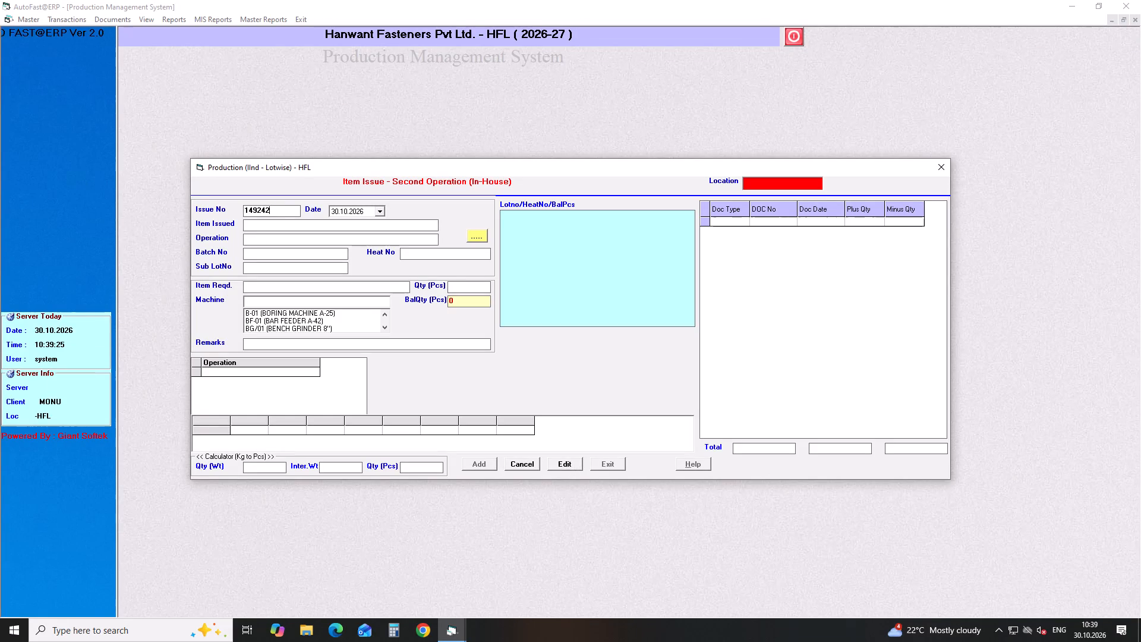
click(563, 464)
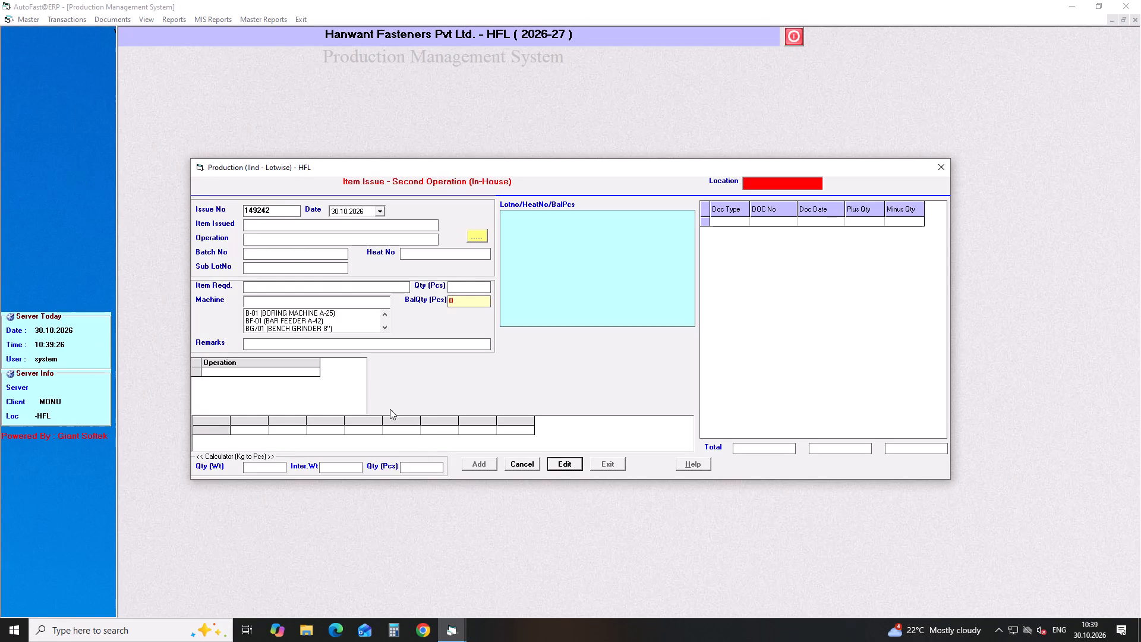
click(268, 343)
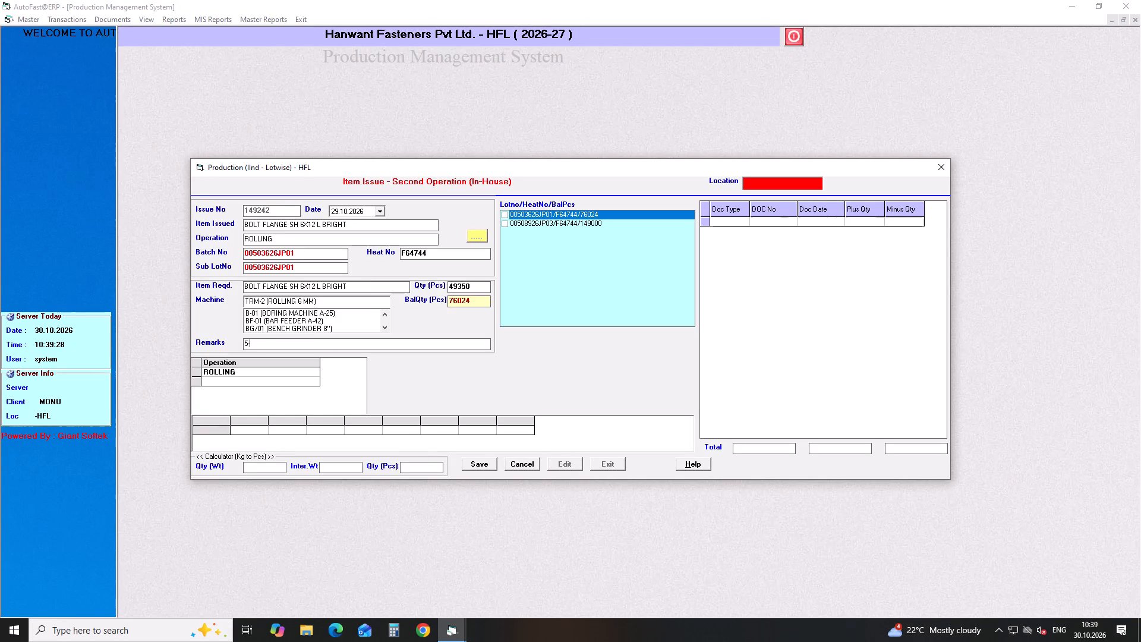
key(BackSpace)
key(BackSpace)
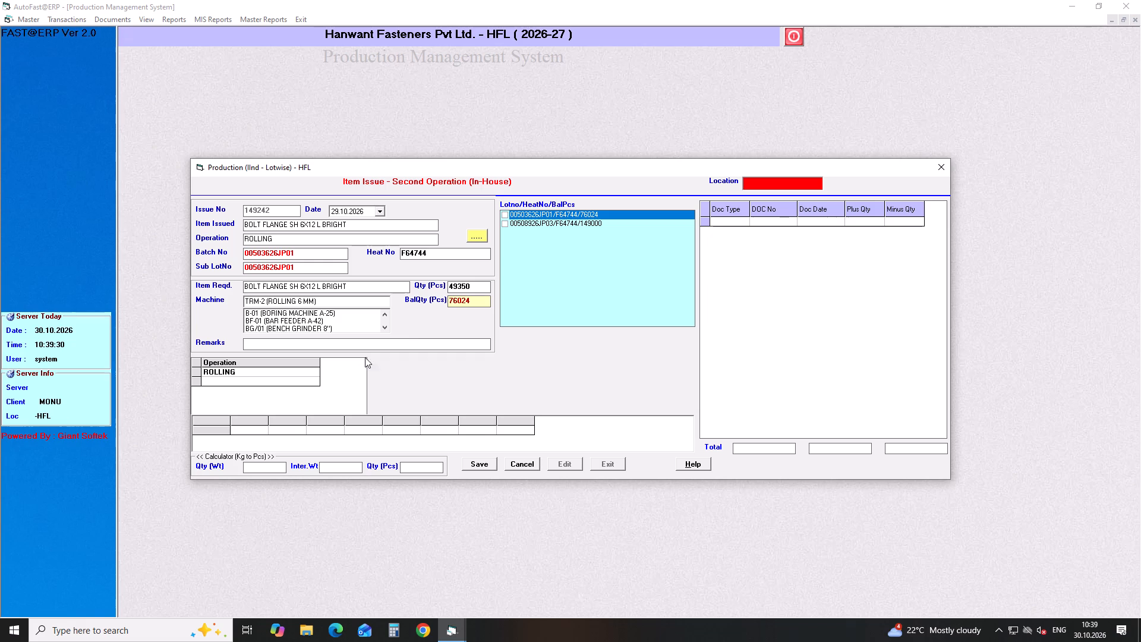
Set the flange bolt issue quantity to 59350 pcs and save the issue.
click(452, 288)
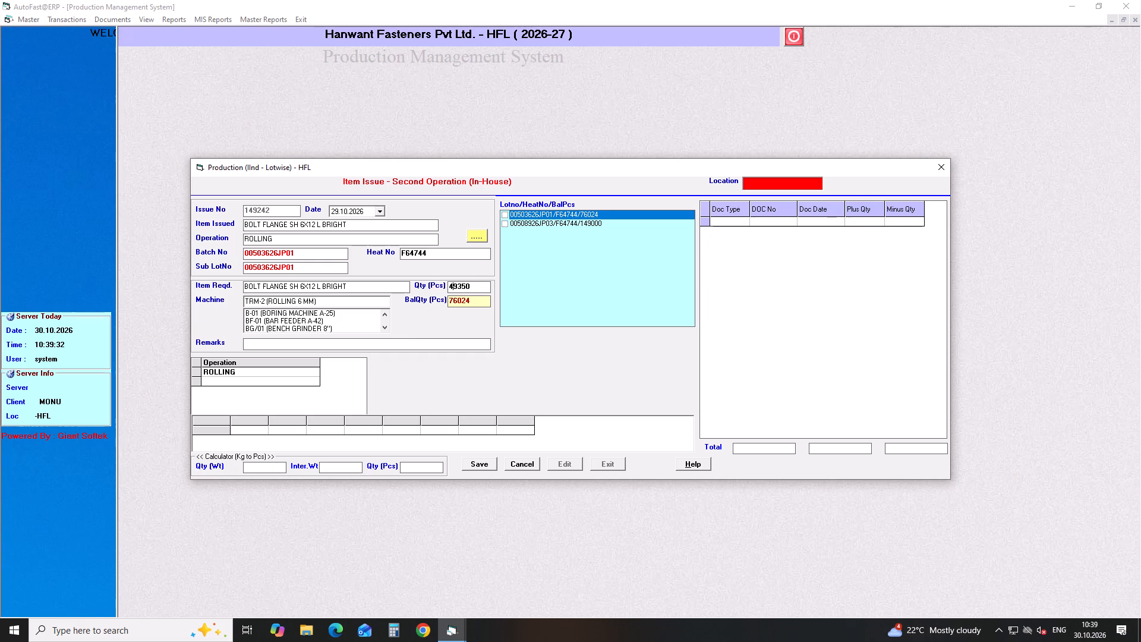
key(BackSpace)
key(5)
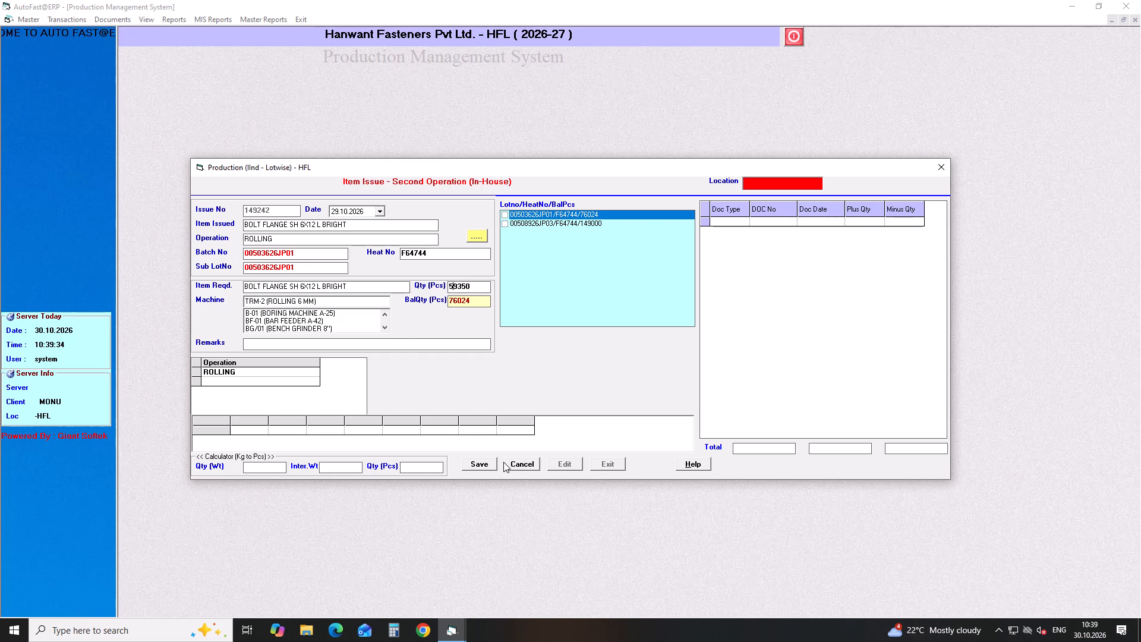
click(480, 461)
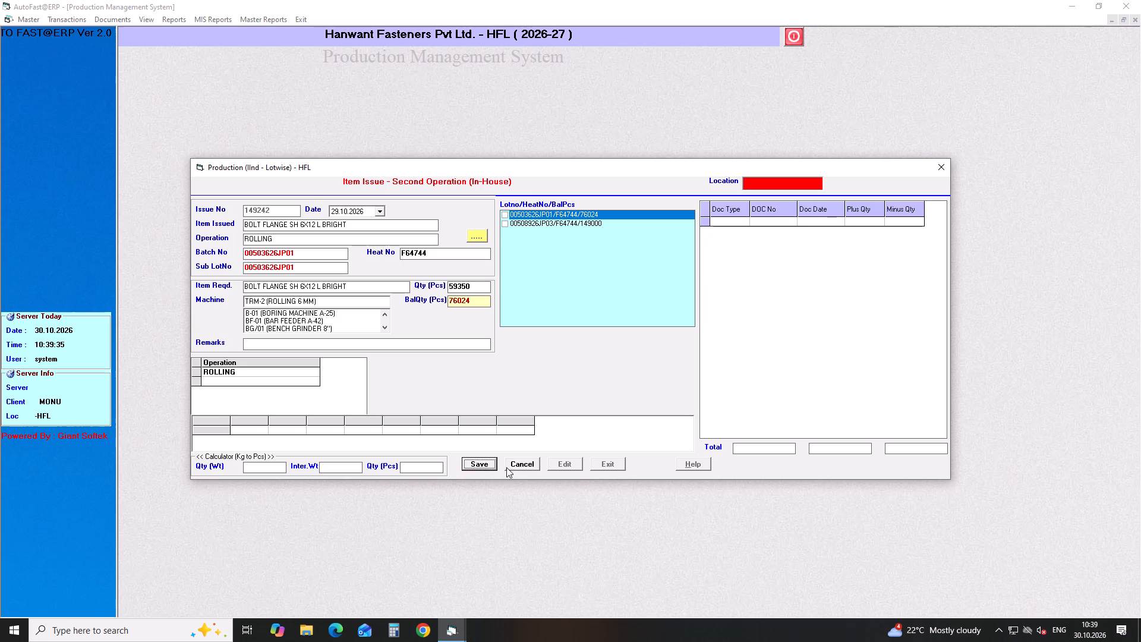
key(Return)
Start a new issue dated 29.10.2026 for item SCHCS M16X2X50 GR 012.9 F/T BLK SEMI-FINISH.
key(Return)
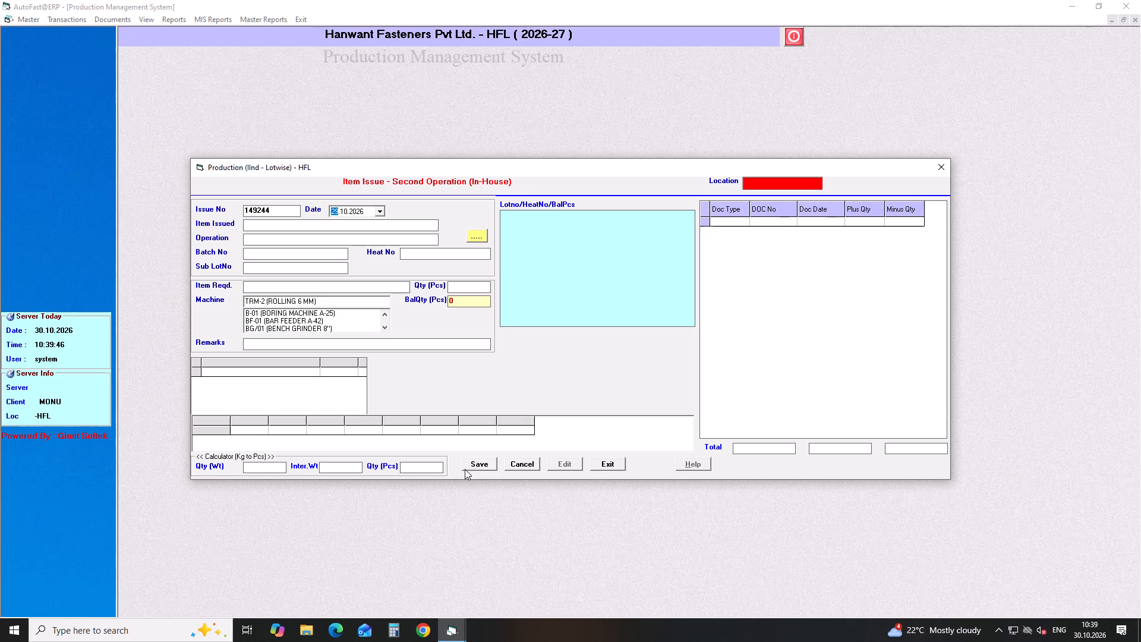
key(Return)
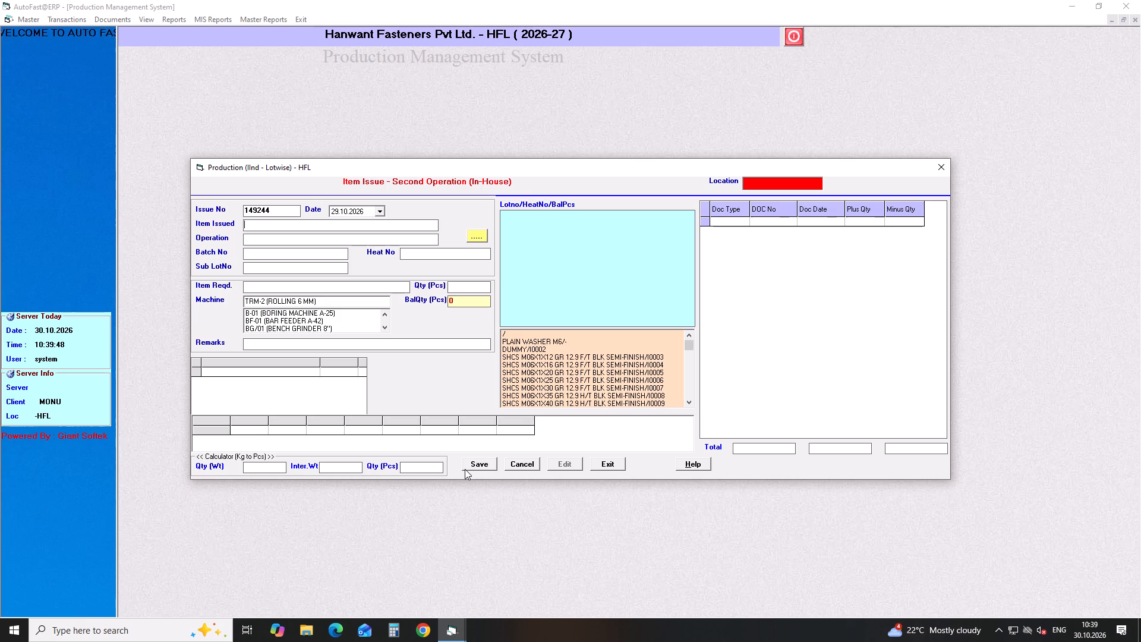
text(SCHCS)
key(space)
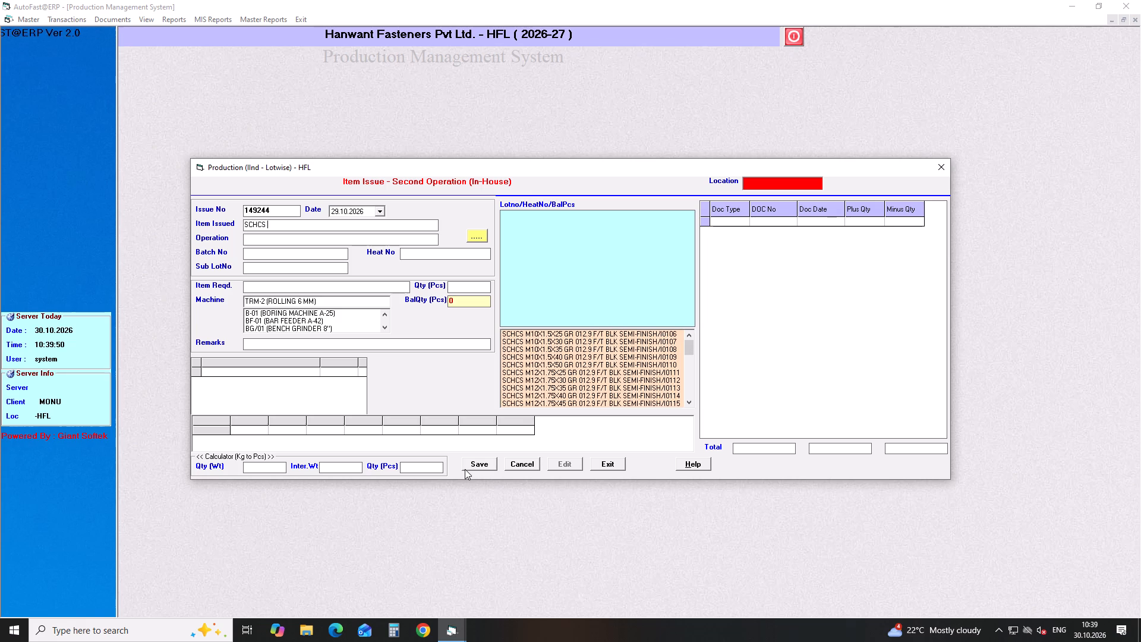
text(M16)
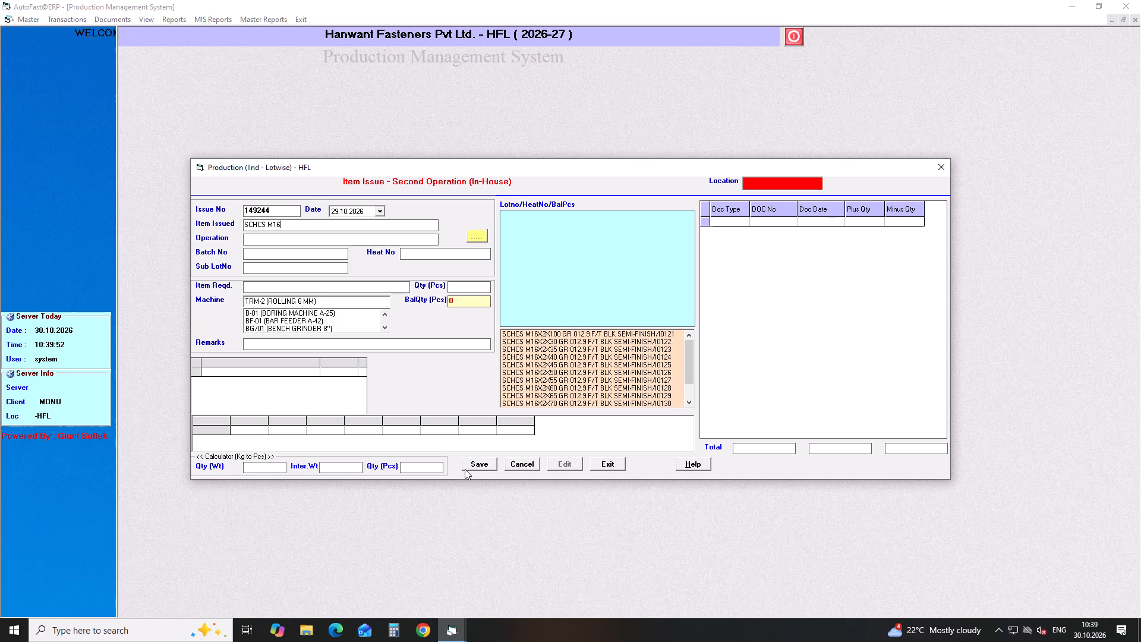
key(Down)
key(Down)
key(Down)
key(Down)
key(Down)
key(Down)
key(Down)
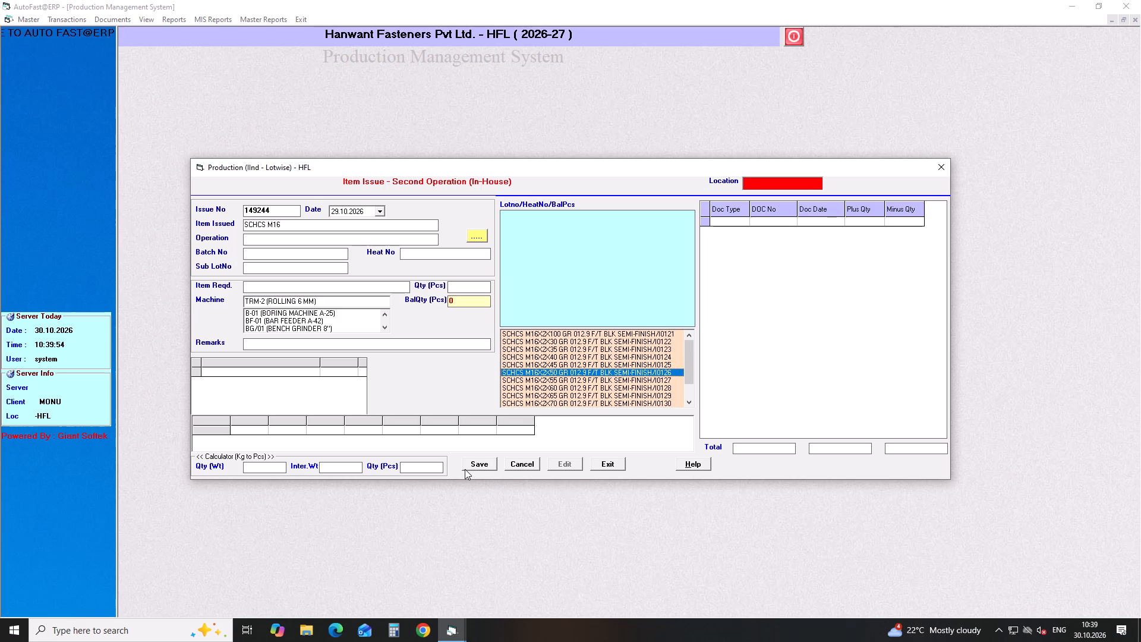
key(Return)
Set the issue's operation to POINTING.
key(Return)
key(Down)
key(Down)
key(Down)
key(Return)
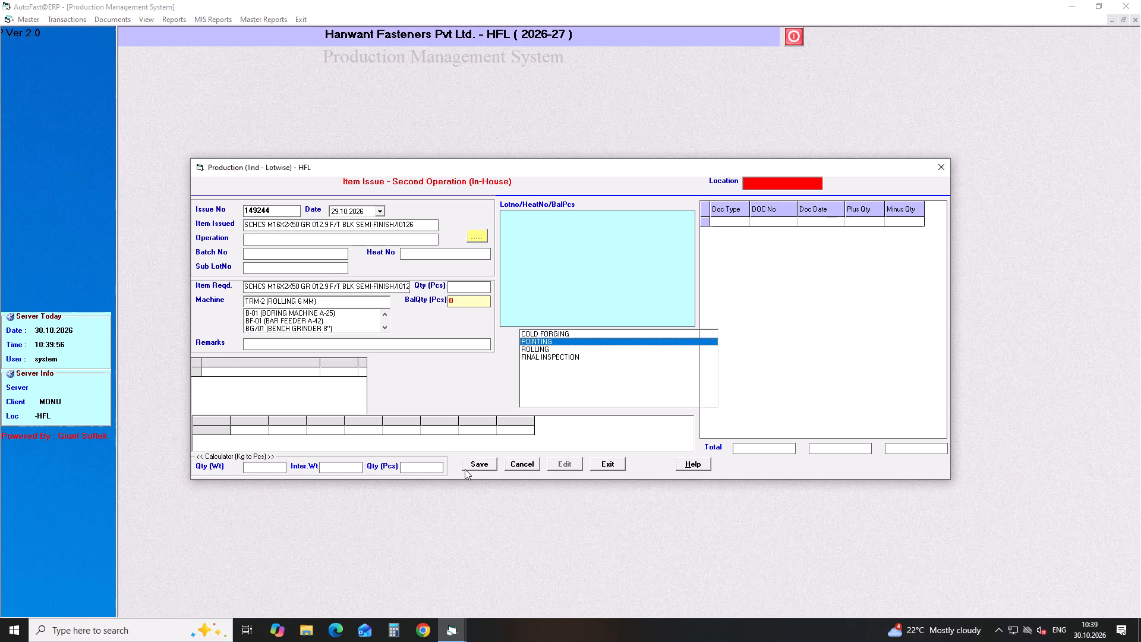
Set the operation of the SCHCS M16X2X50 issue to ROLLING.
click(424, 228)
key(Return)
key(Down)
key(Down)
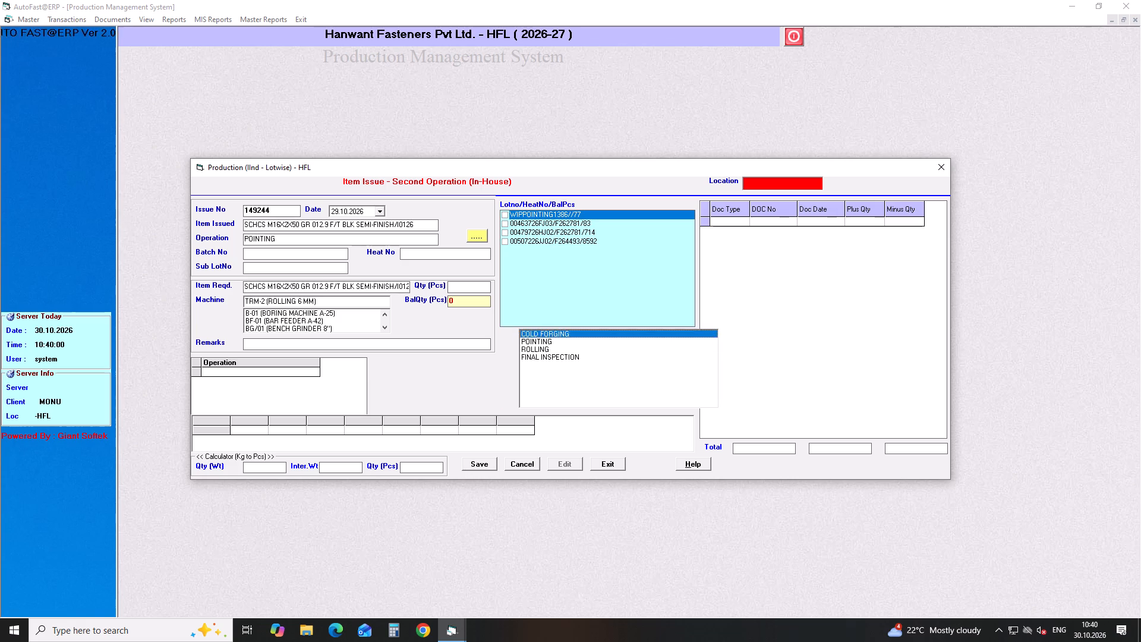
key(Down)
key(Down)
key(Return)
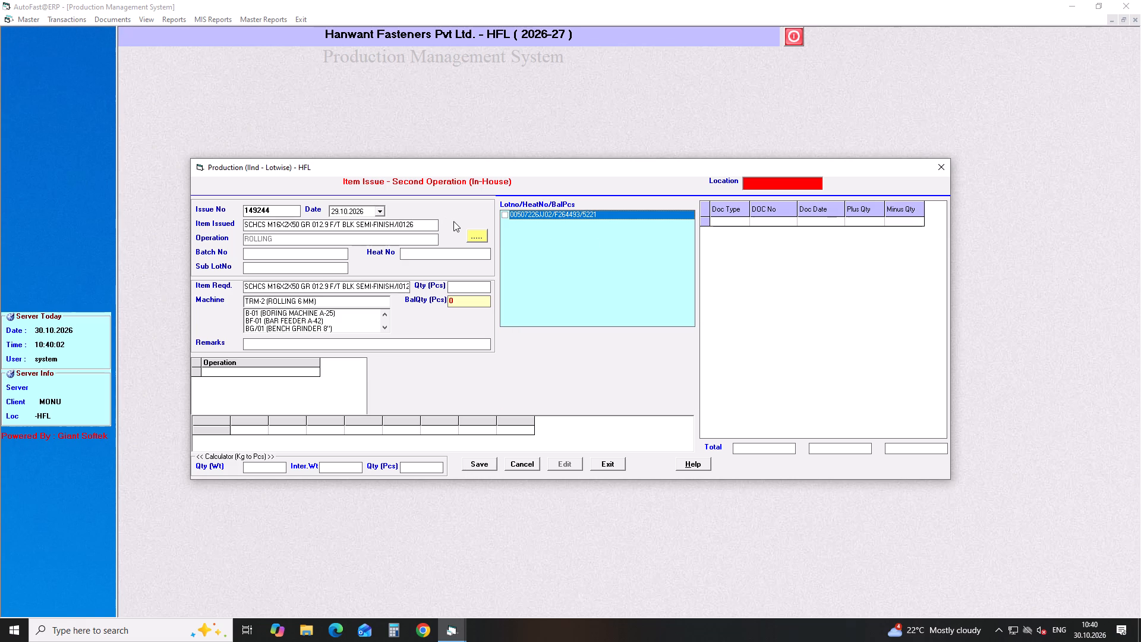
Select lot 00507226JJ02 for the SCHCS M16X2X50 issue and accept its full quantity of 5221 pcs.
click(505, 215)
drag(478, 287, 418, 288)
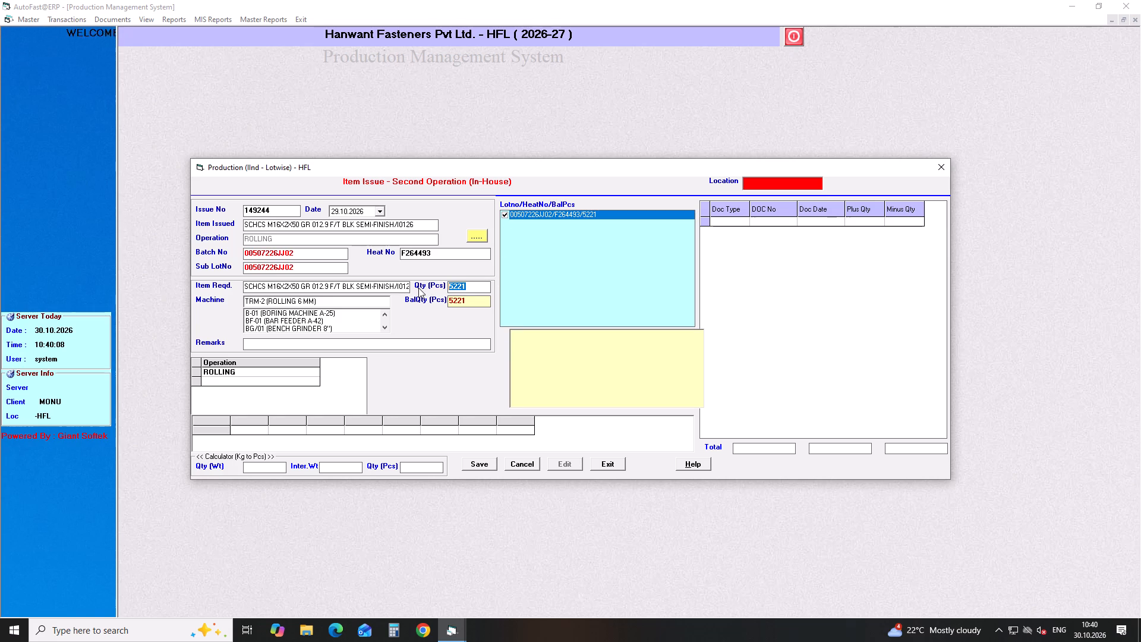
key(Return)
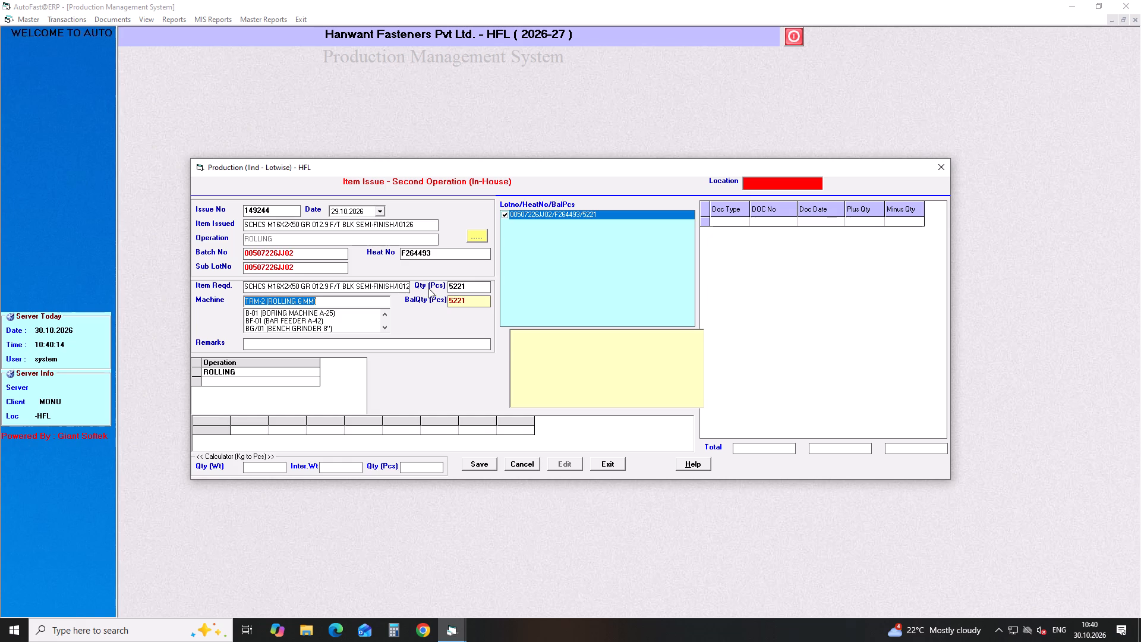
click(467, 291)
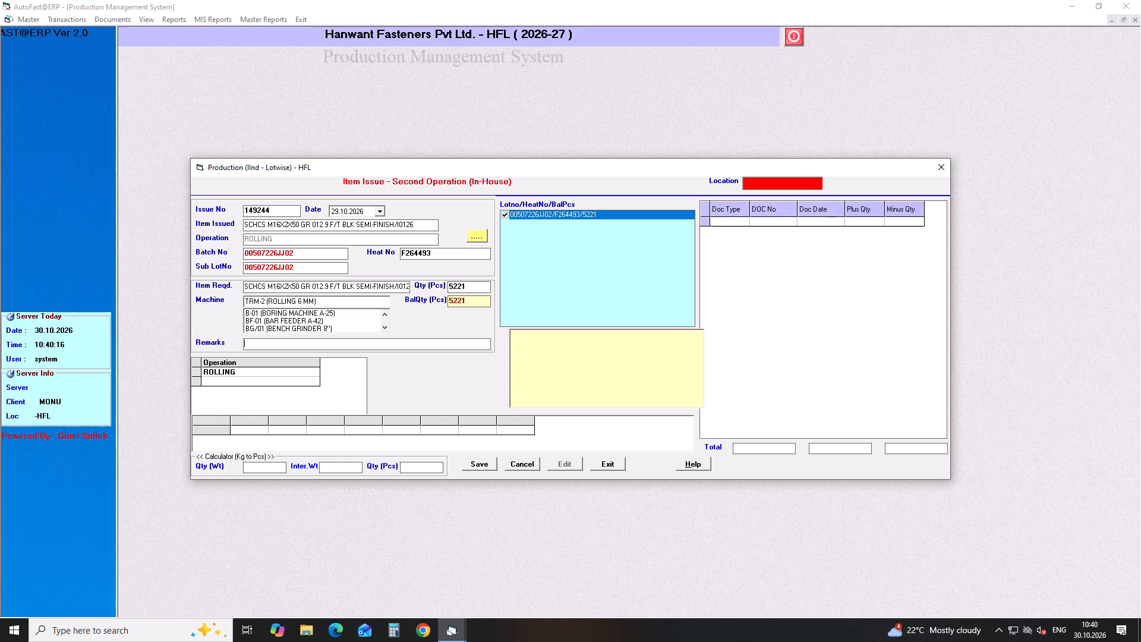
key(Return)
Assign machine TRM-3 (ROLLING 5/8") to the SCHCS M16X2X50 issue and save it.
click(333, 298)
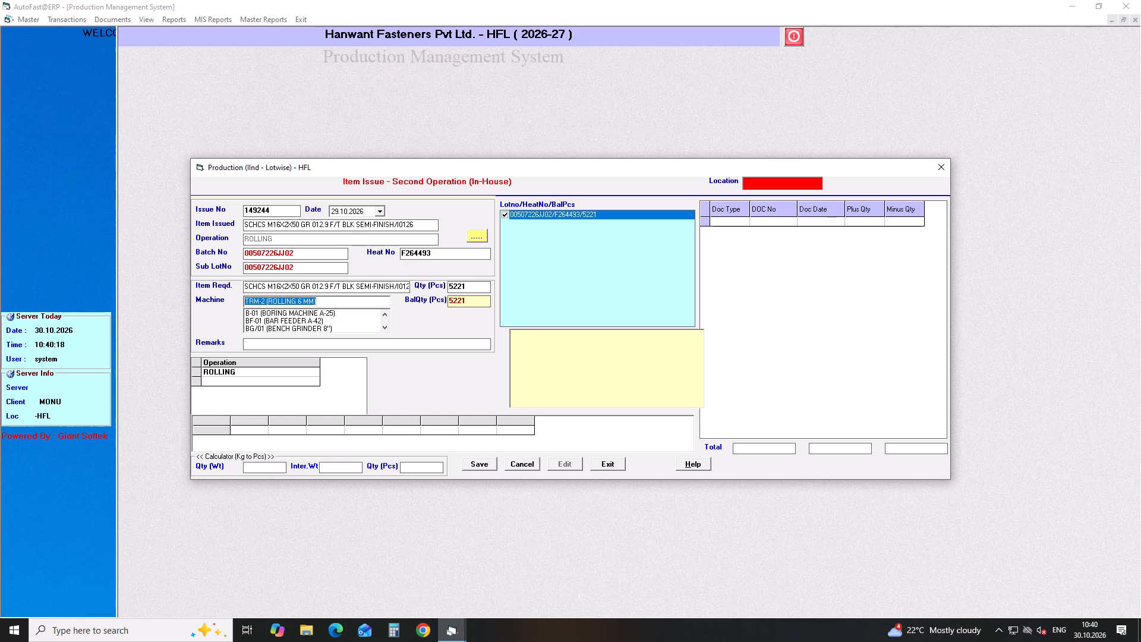
key(Down)
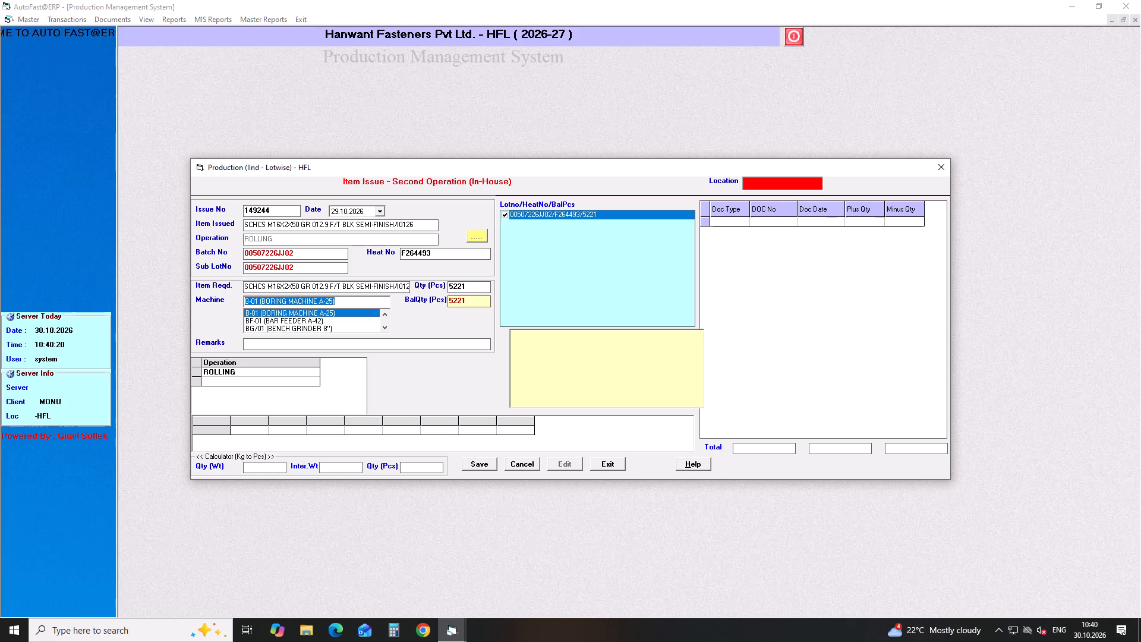
key(BackSpace)
text(TR)
key(m)
key(Down)
key(Down)
key(Down)
key(Down)
key(Down)
key(Down)
key(Down)
key(Down)
key(Down)
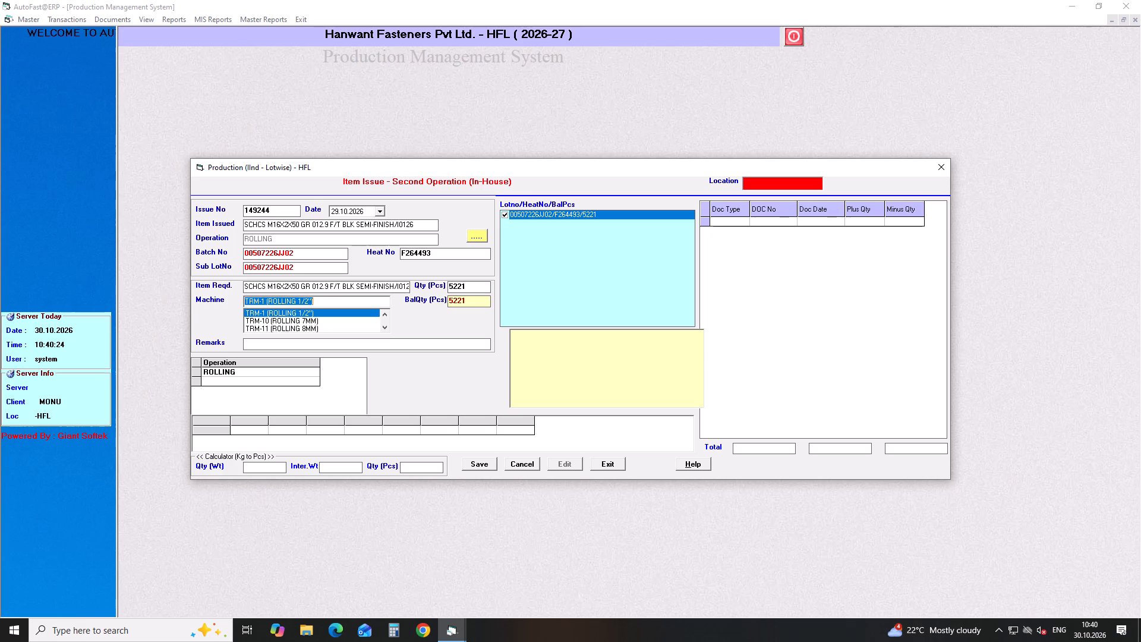
key(Down)
key(Down)
key(Down)
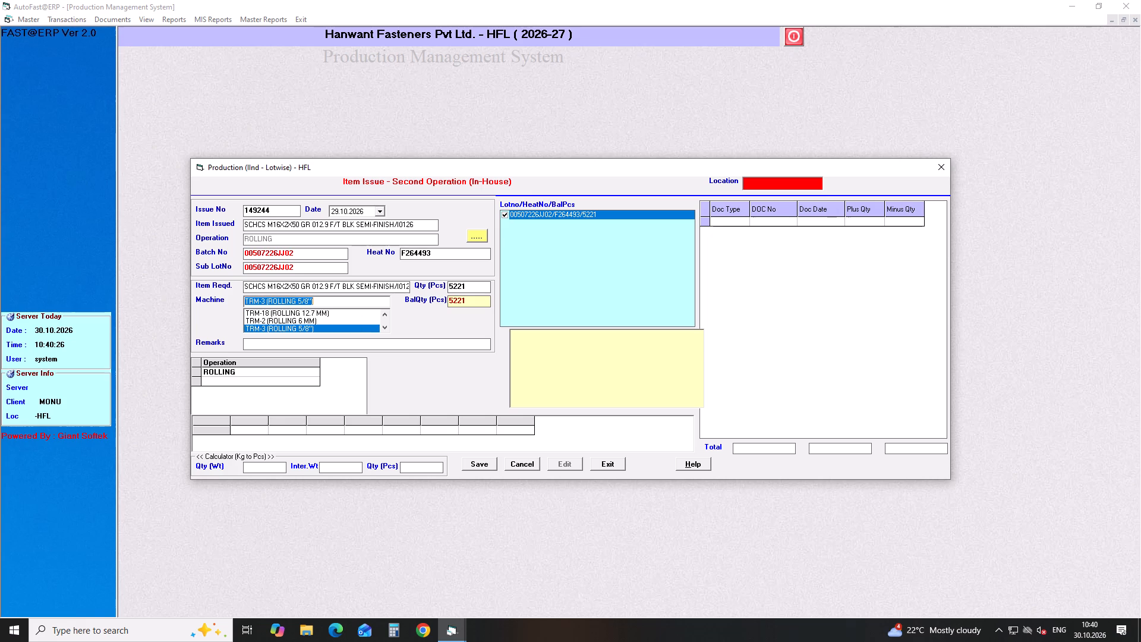
key(Return)
key(Return)
key(Return)
key(Return)
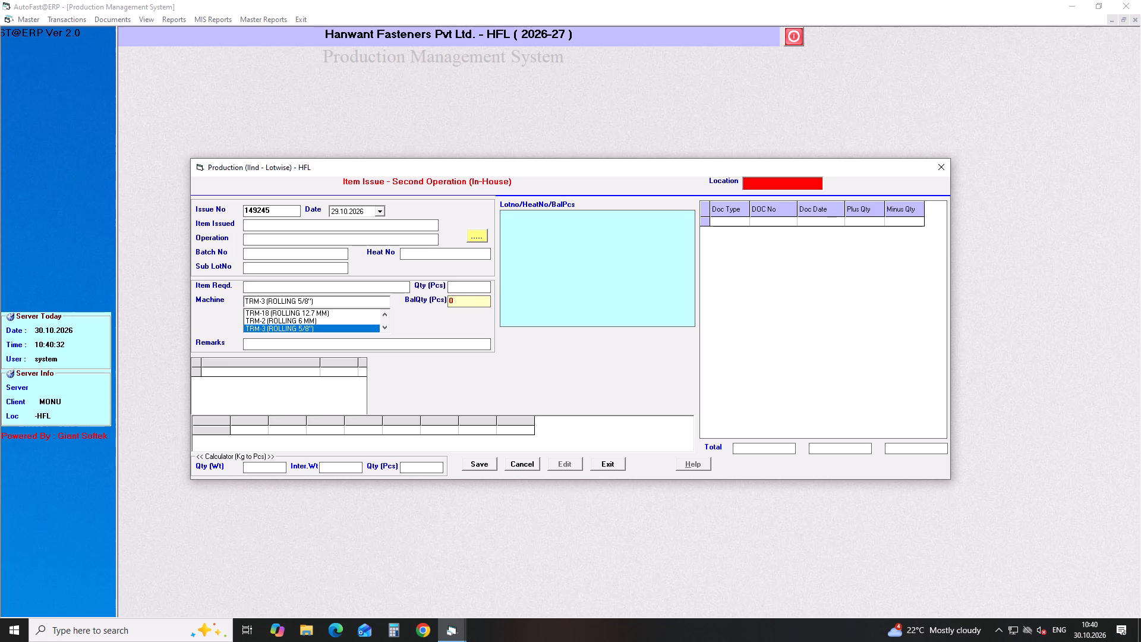
Start a new issue dated 29.10.2026 for item SHCS M10X1.5X35 GR 12.9 F/T BLK SEMI-FINISH.
key(Return)
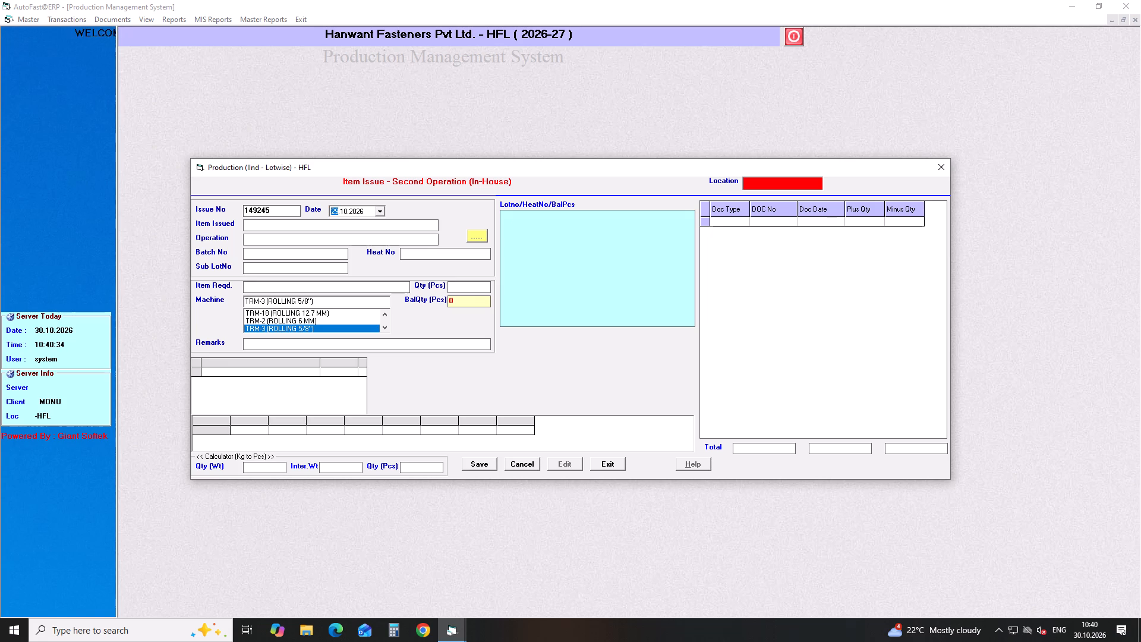
key(Return)
text(SHCS)
key(space)
text(M10)
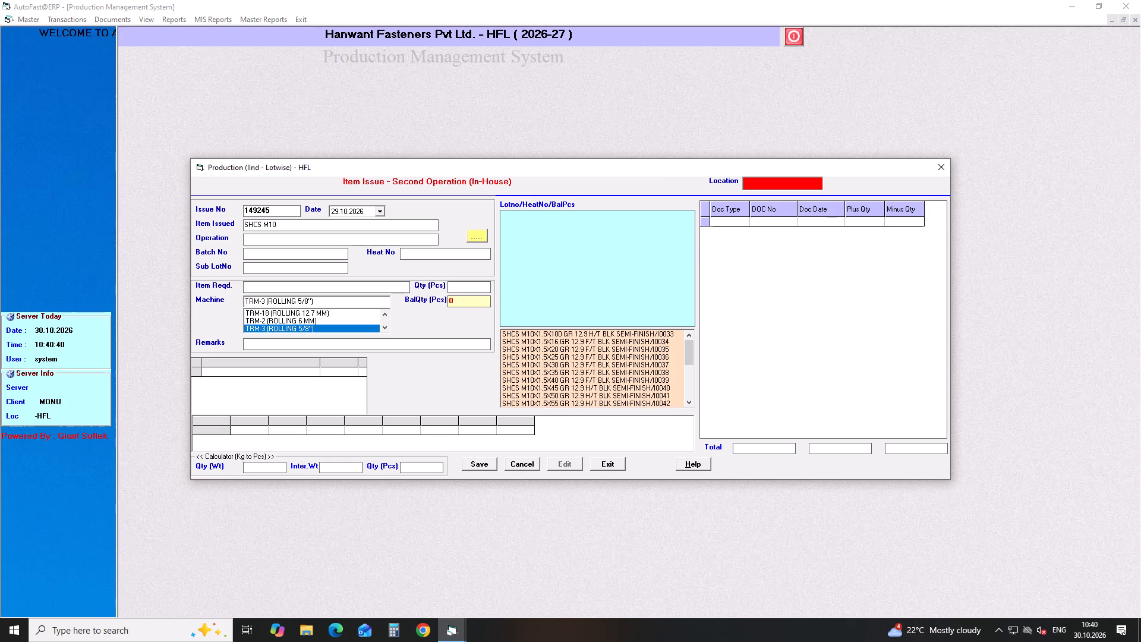
key(Down)
key(Down)
key(Down)
key(Down)
key(Down)
key(Down)
key(Down)
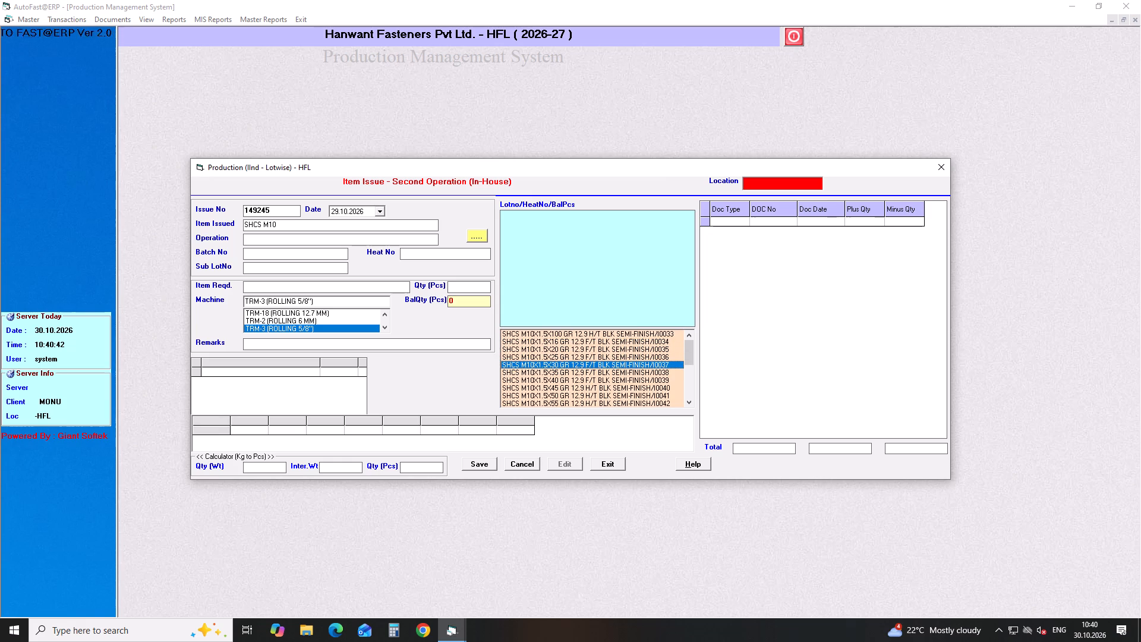
key(Return)
Set the operation of the SHCS M10X1.5X35 issue to ROLLING.
key(Return)
key(Down)
key(Down)
key(Down)
key(Return)
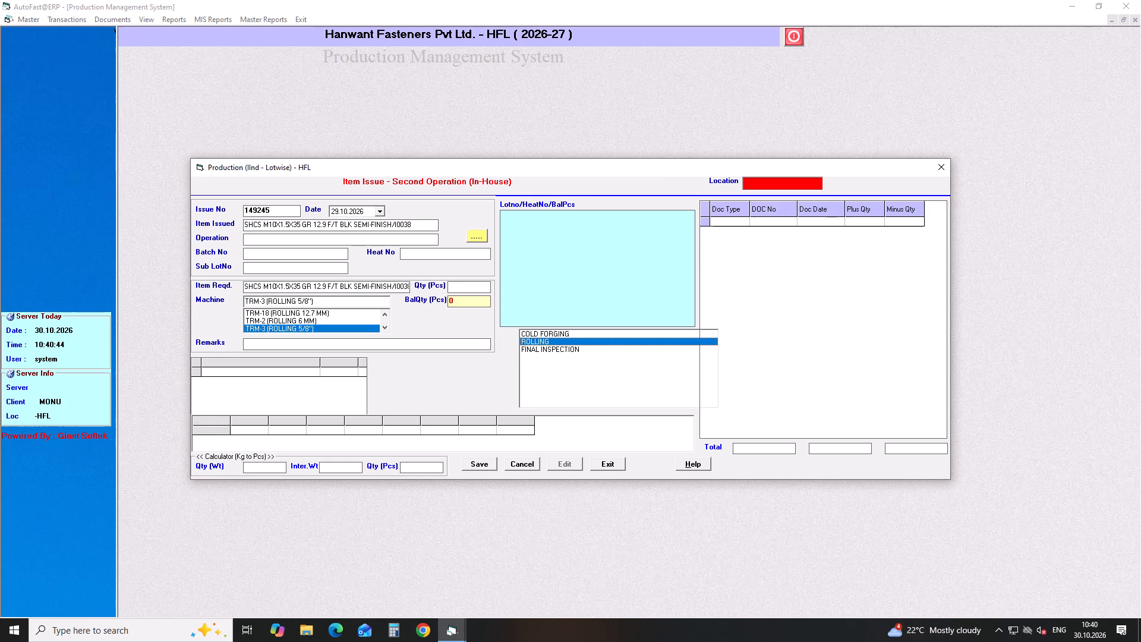
Select lot 00496926JP02 for the SHCS M10X1.5X35 issue and set its quantity to 22305 pcs.
click(506, 216)
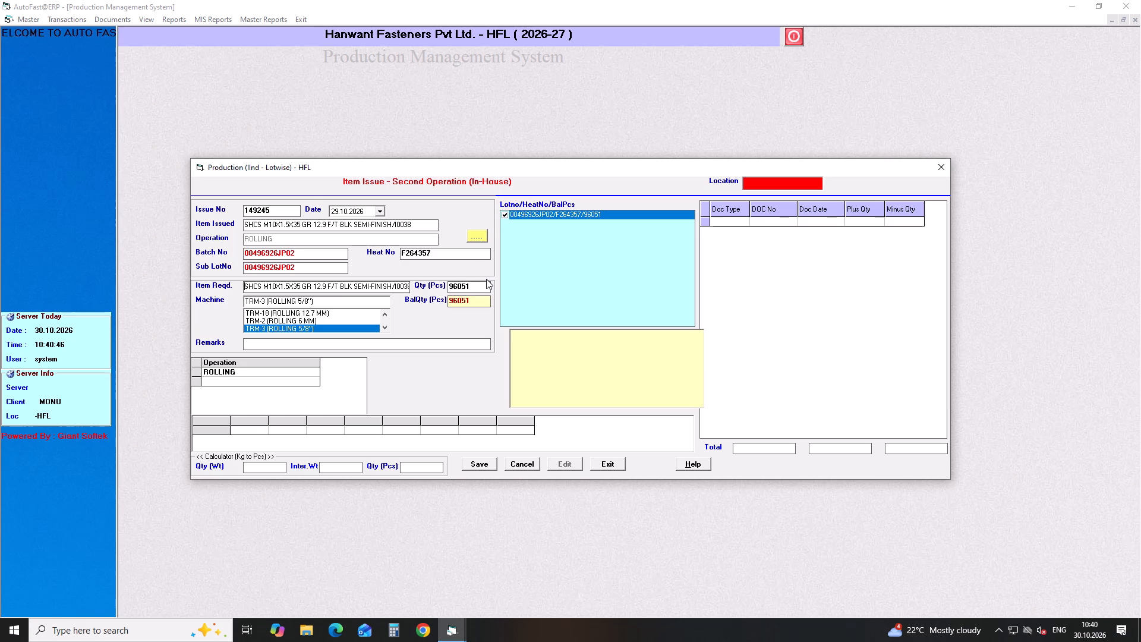
drag(483, 287, 360, 289)
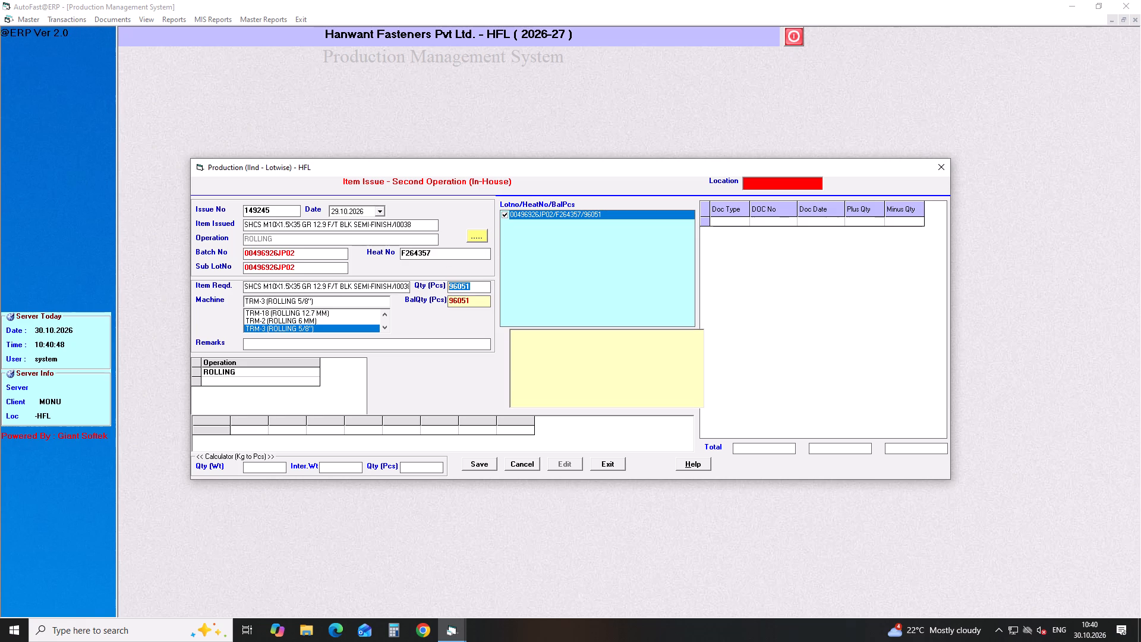
text(22305)
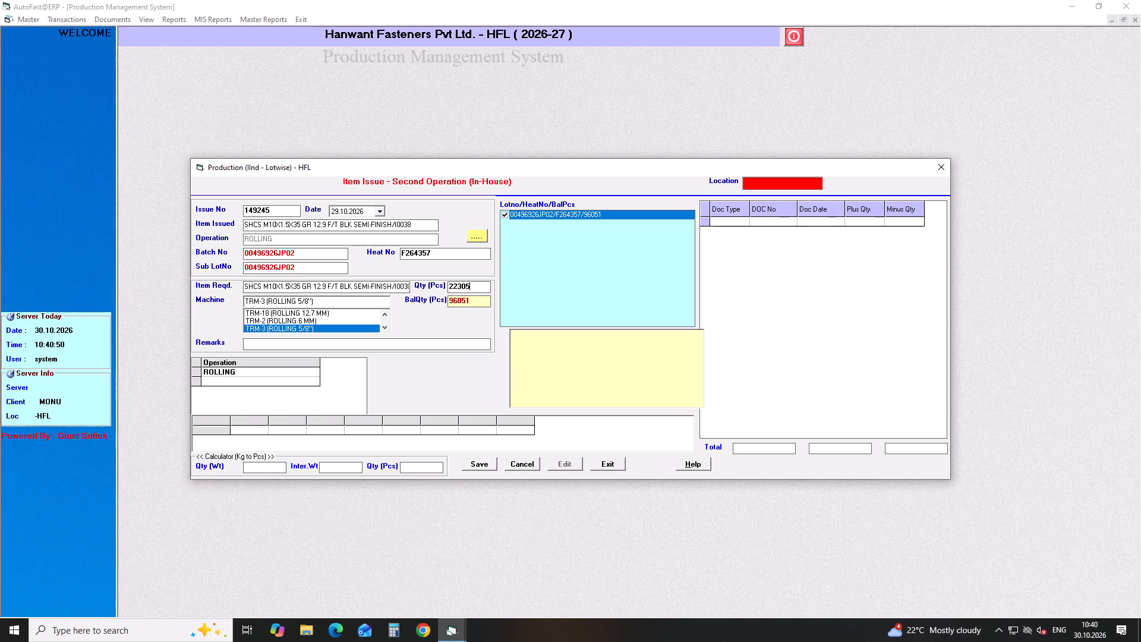
key(Return)
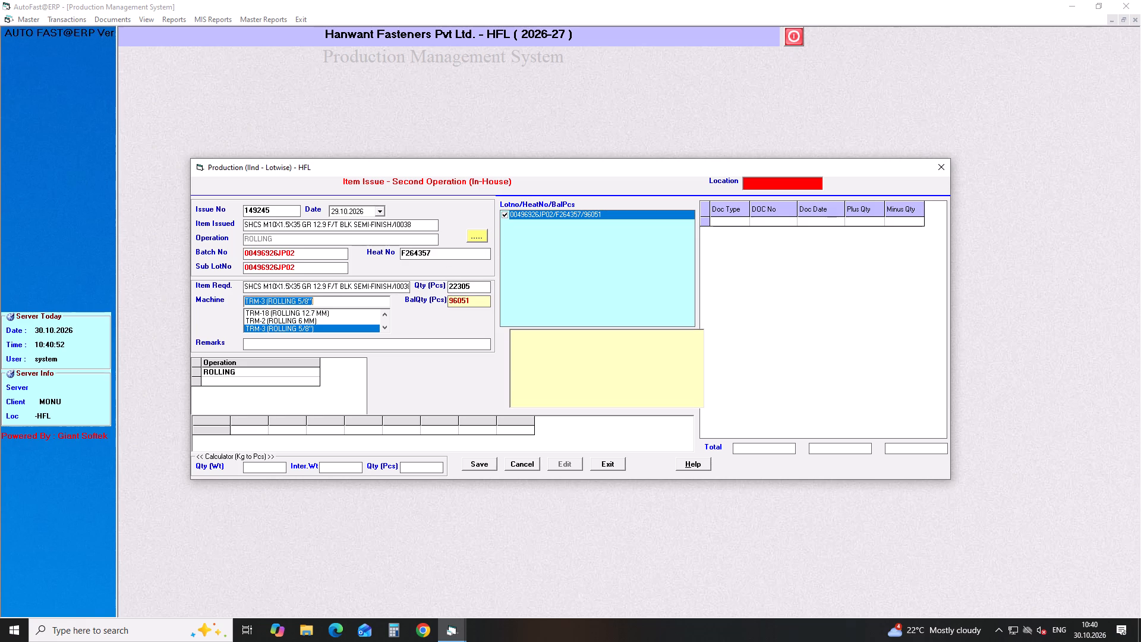
Assign machine TRM-4 (ROLLING 3/8") to the SHCS M10X1.5X35 issue and save it.
key(Down)
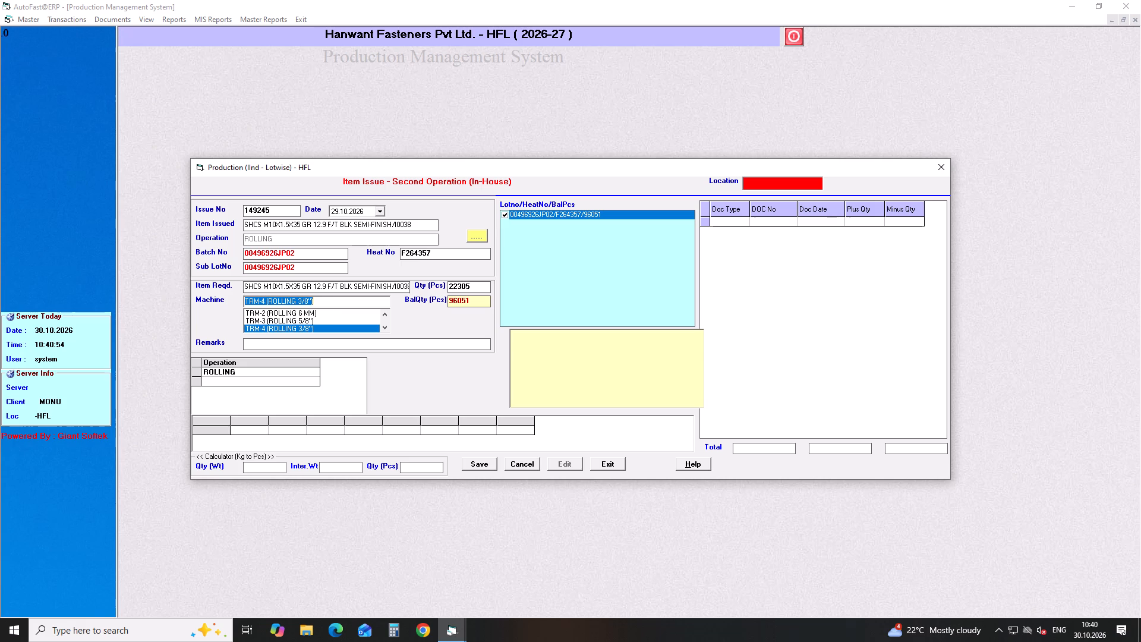
key(Return)
key(Return)
key(Return)
key(Return)
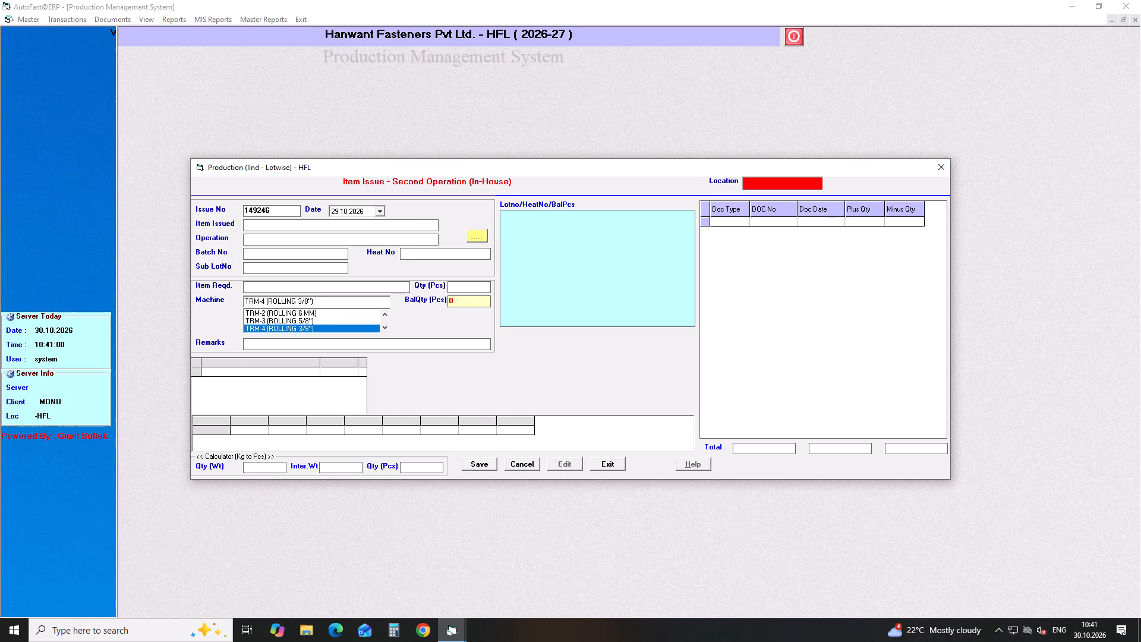
Start a new issue dated 29.10.2026 for item BOLT M STEP RUBBER SET 5 X 20.
key(Return)
key(Return)
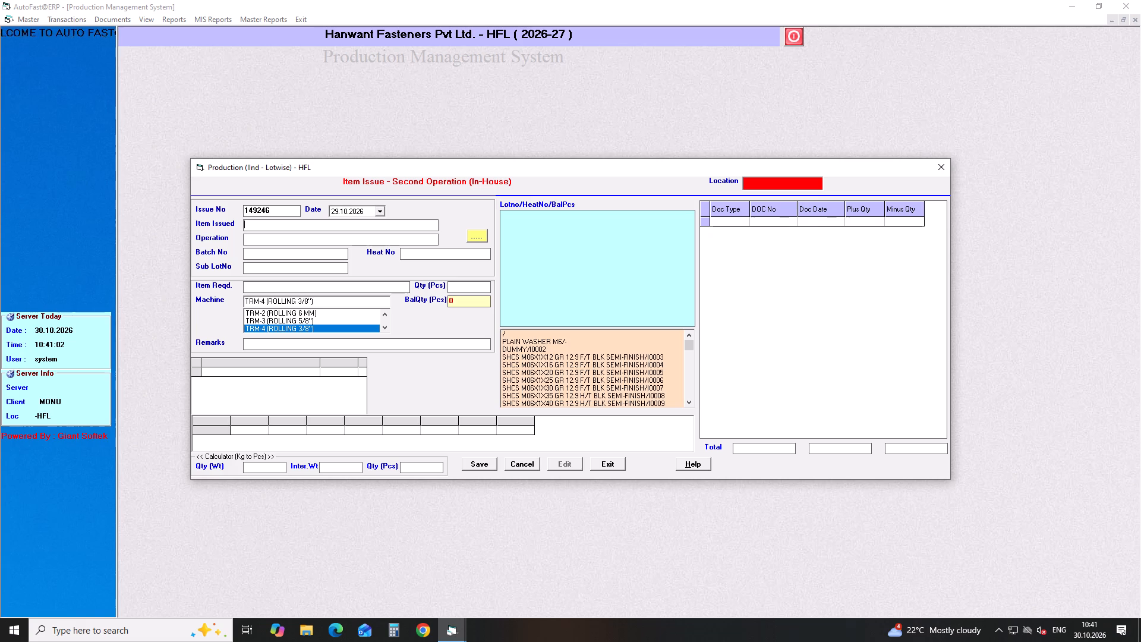
text(BOLT)
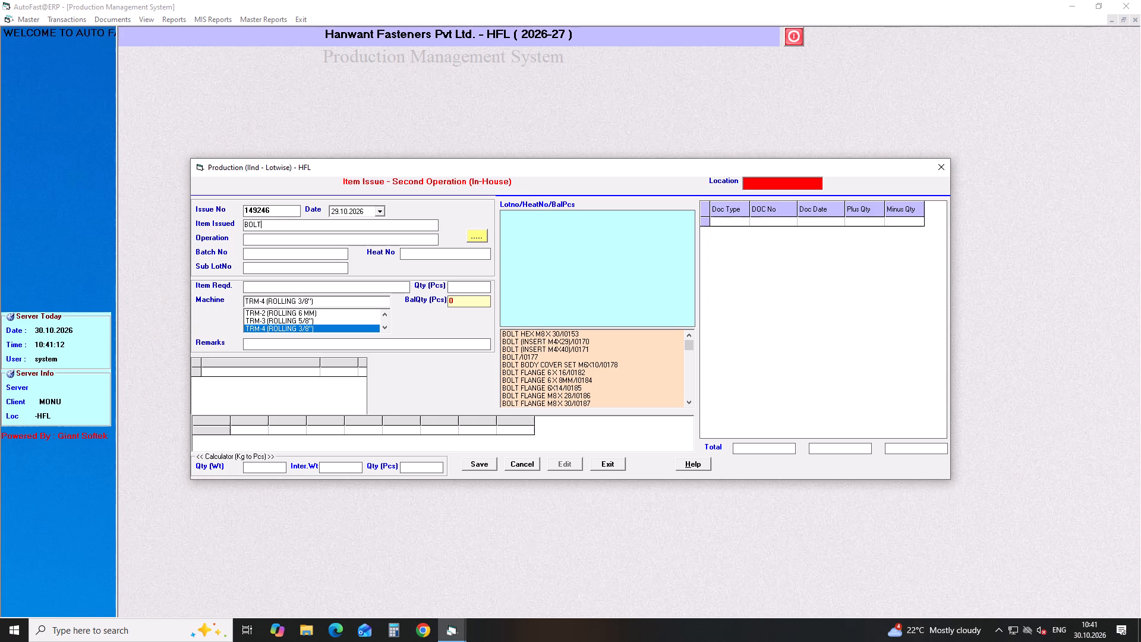
key(space)
text(M S)
key(space)
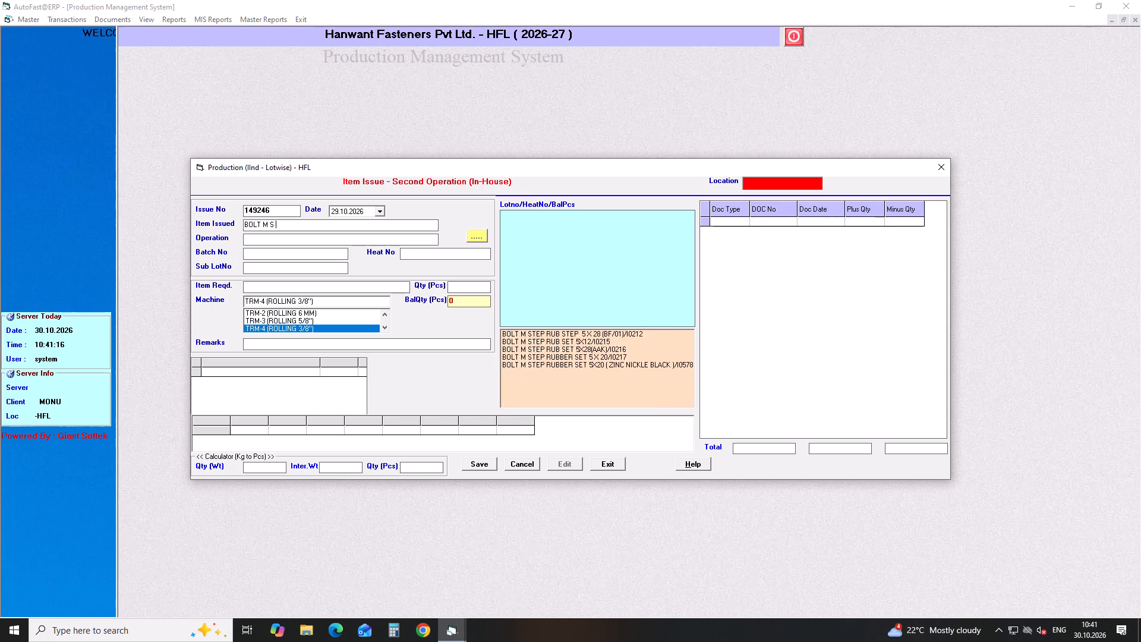
key(Down)
key(Down)
key(Down)
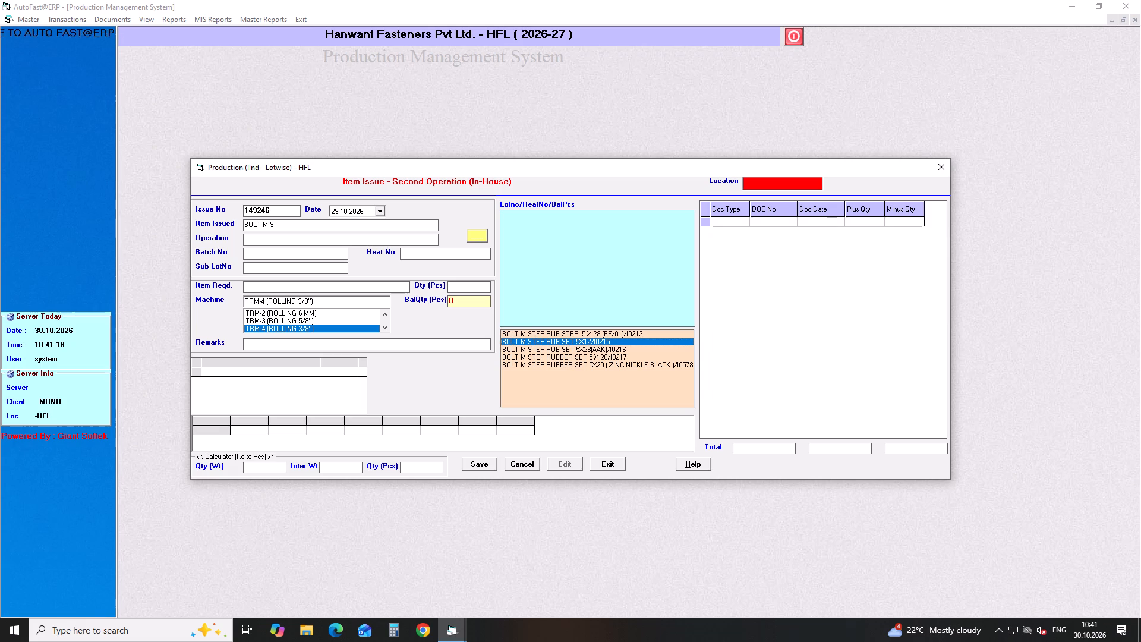
key(Down)
key(Down)
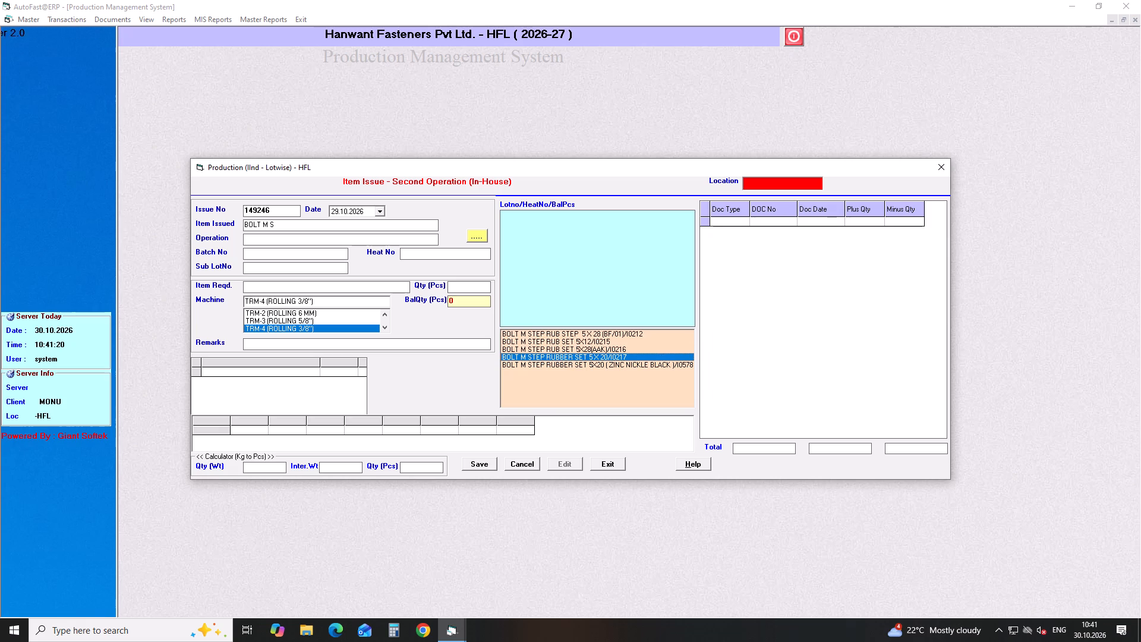
key(Return)
Set the operation of the BOLT M STEP RUBBER SET 5 X 20 issue to ROLLING.
key(Return)
key(Down)
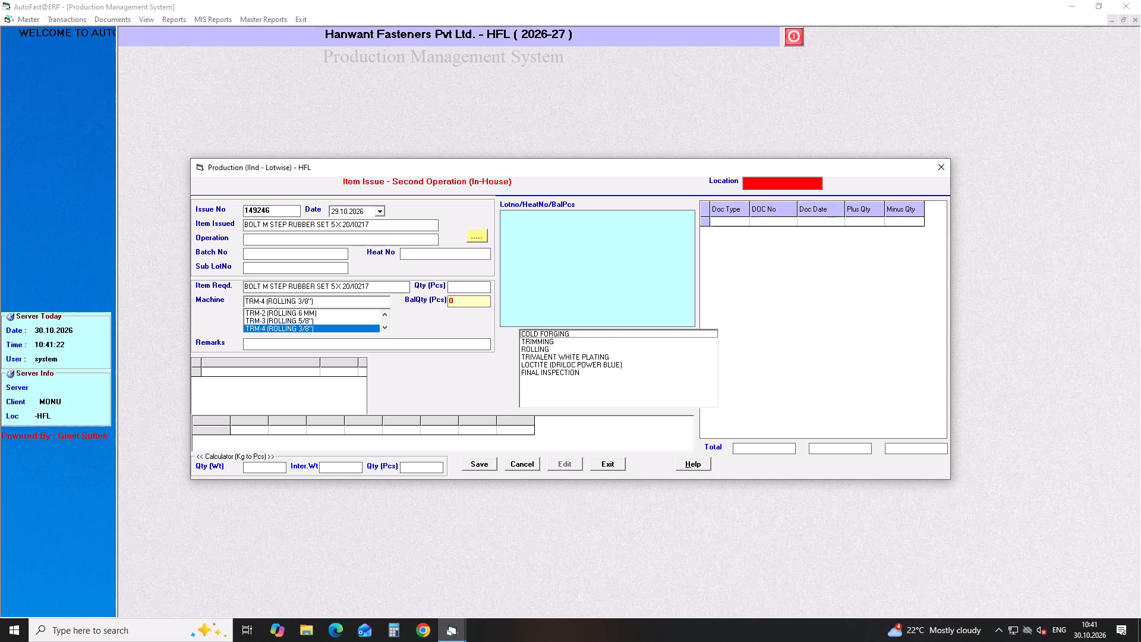
key(Down)
key(Down)
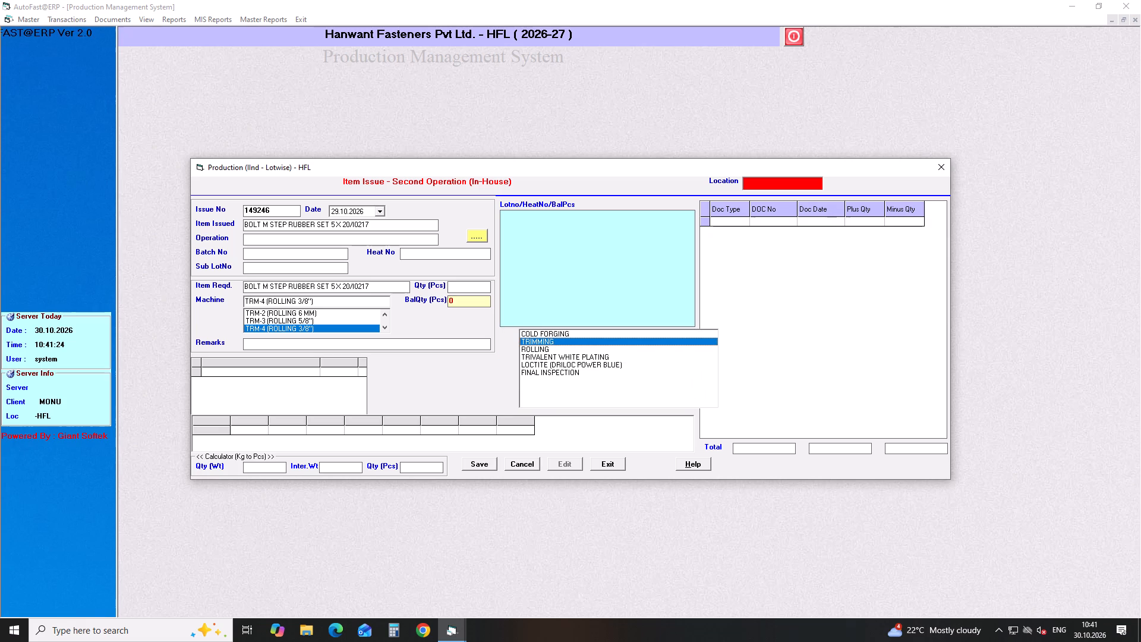
key(Down)
key(Return)
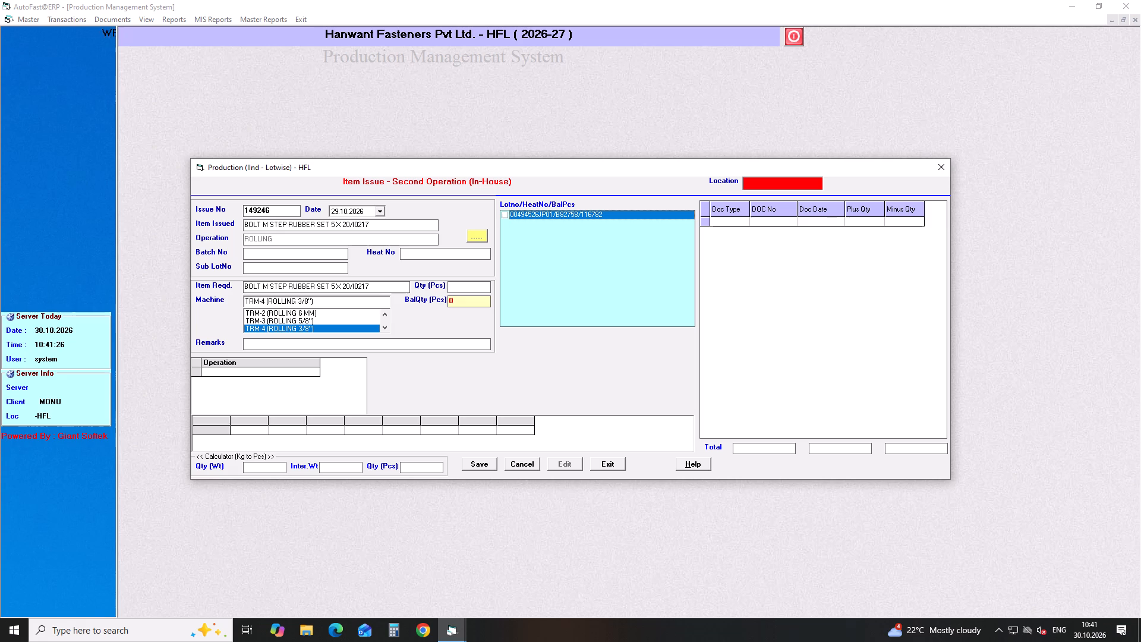
Select lot 00494526JP01 for the step rubber set bolt issue and set its quantity to 8740 pcs.
click(505, 215)
drag(483, 291, 425, 295)
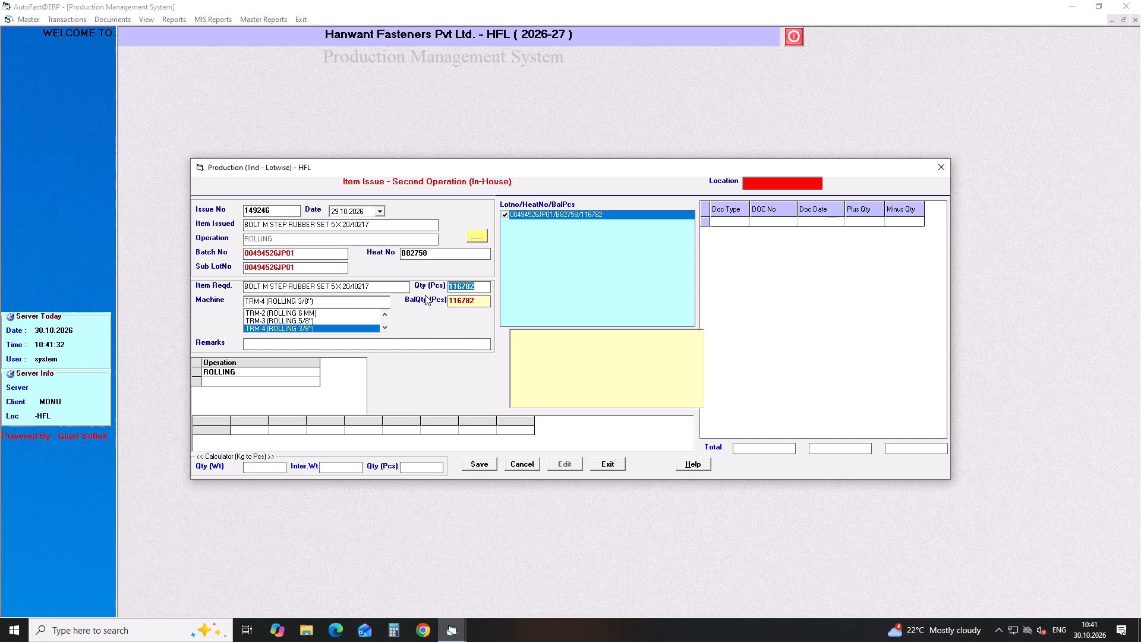
text(8740)
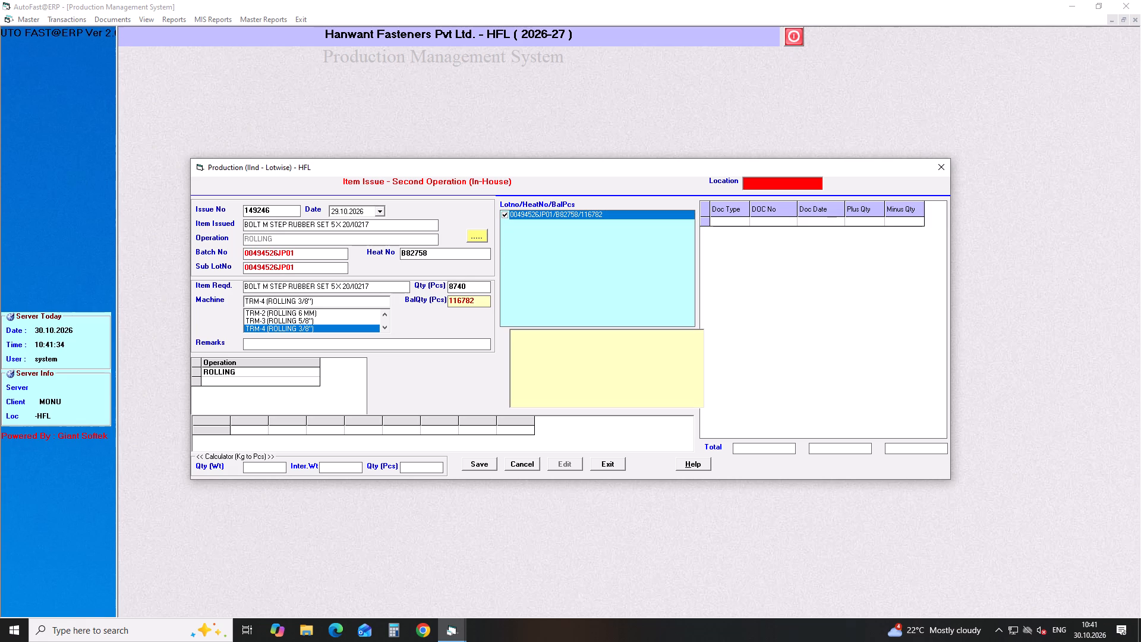
key(Return)
Assign machine TRM-5 (ROLLING 1/4") to the step rubber set bolt issue and save it.
key(Down)
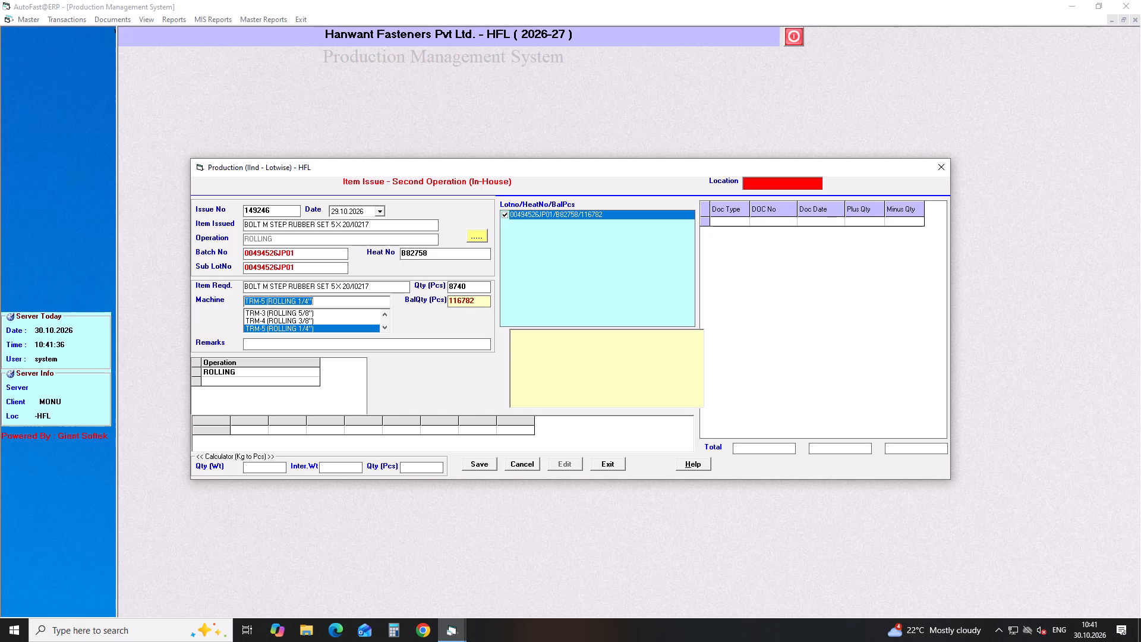
key(Return)
key(Return)
key(Return)
key(Return)
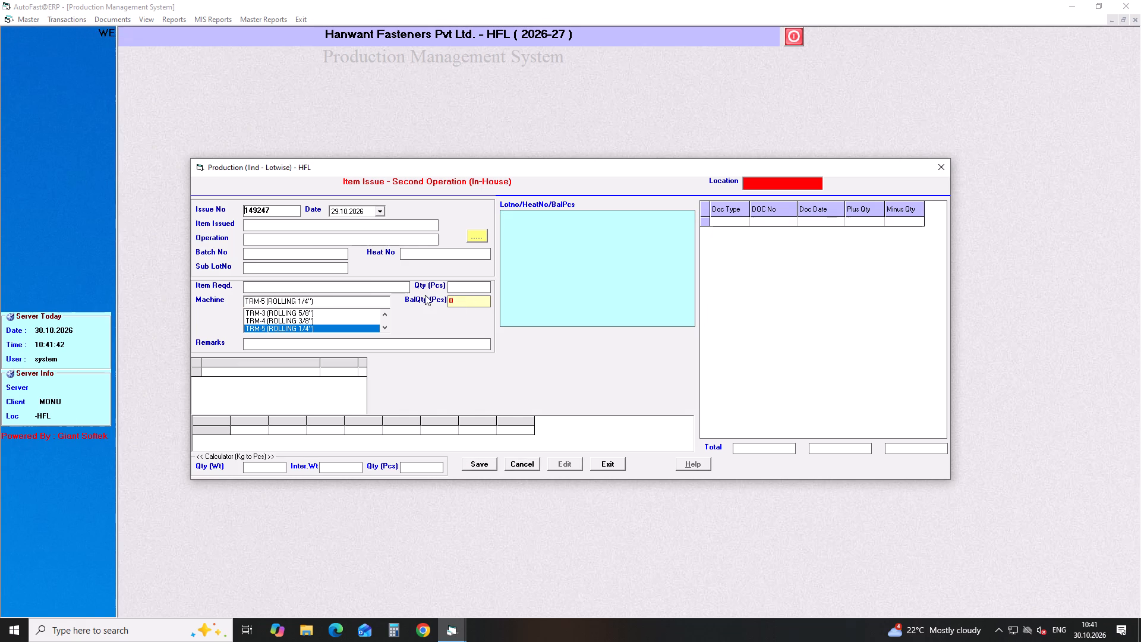
Start a new issue dated 29.10.2026 for item SHCS M08X1.25X20 GR 12.9 F/T BLK SEMI-FINISH.
key(Return)
key(Return)
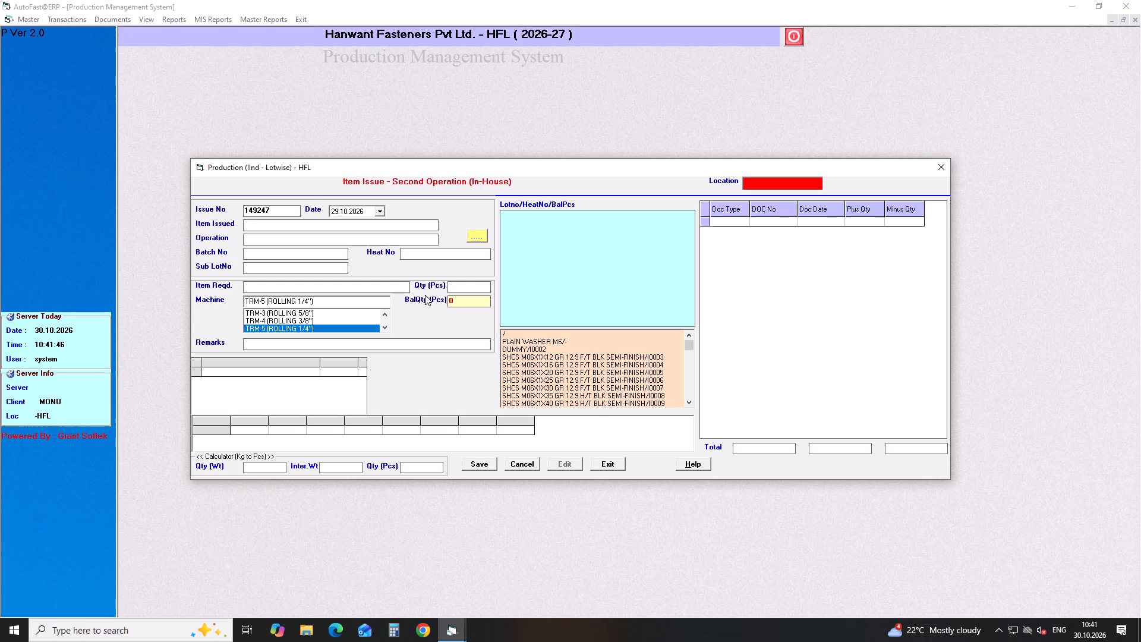
text(SHCS)
key(space)
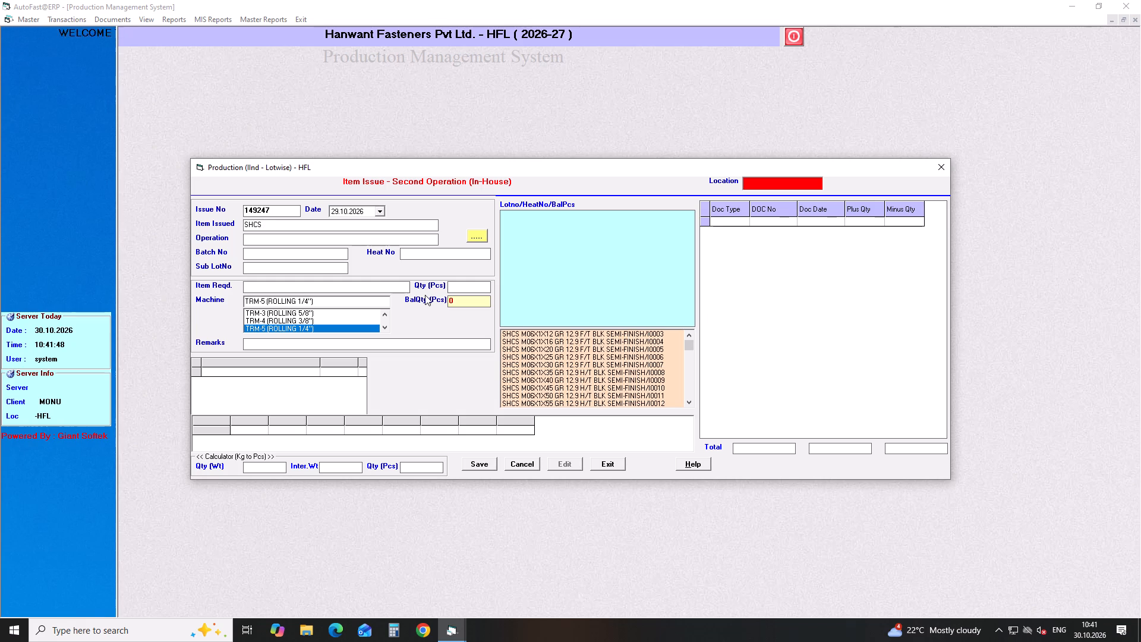
text(M08)
key(Down)
key(Down)
key(Down)
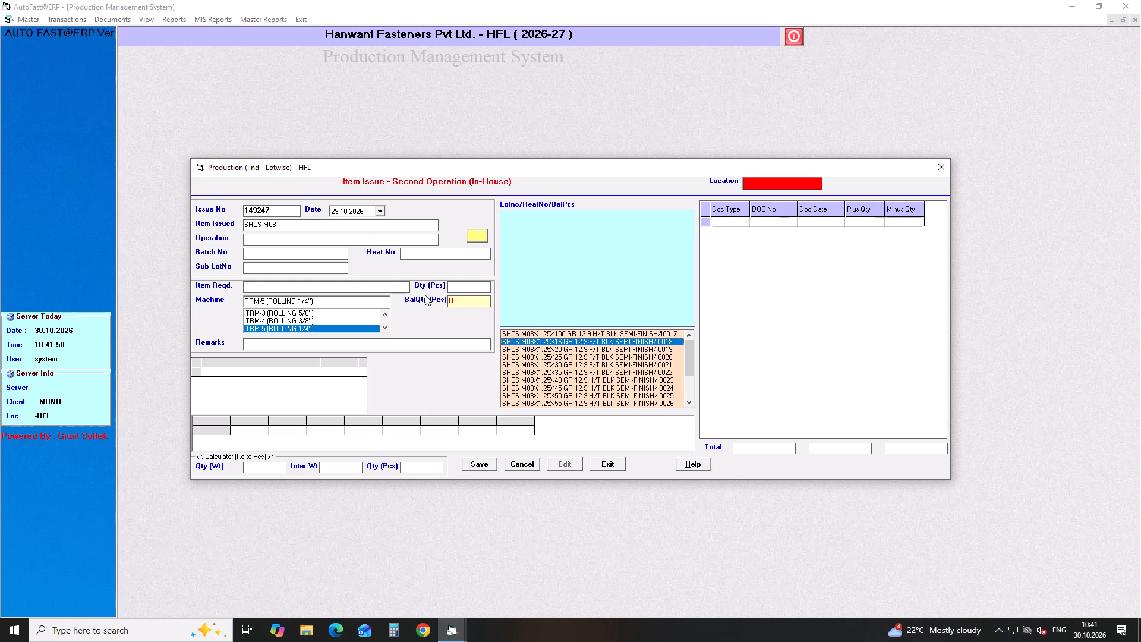
key(Down)
key(Return)
Set the operation of the SHCS M08X1.25X20 issue to ROLLING.
key(Return)
key(Down)
key(Down)
key(Down)
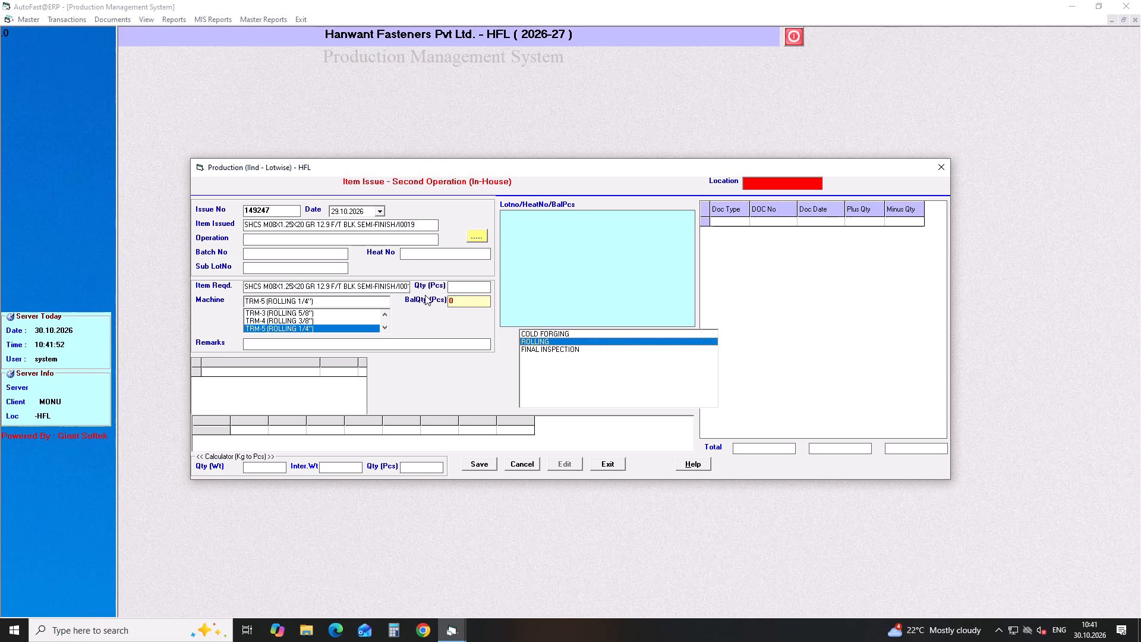
key(Return)
Select lot 00505226JP04 for the SHCS M08X1.25X20 issue and set its quantity to 40726 pcs.
click(506, 215)
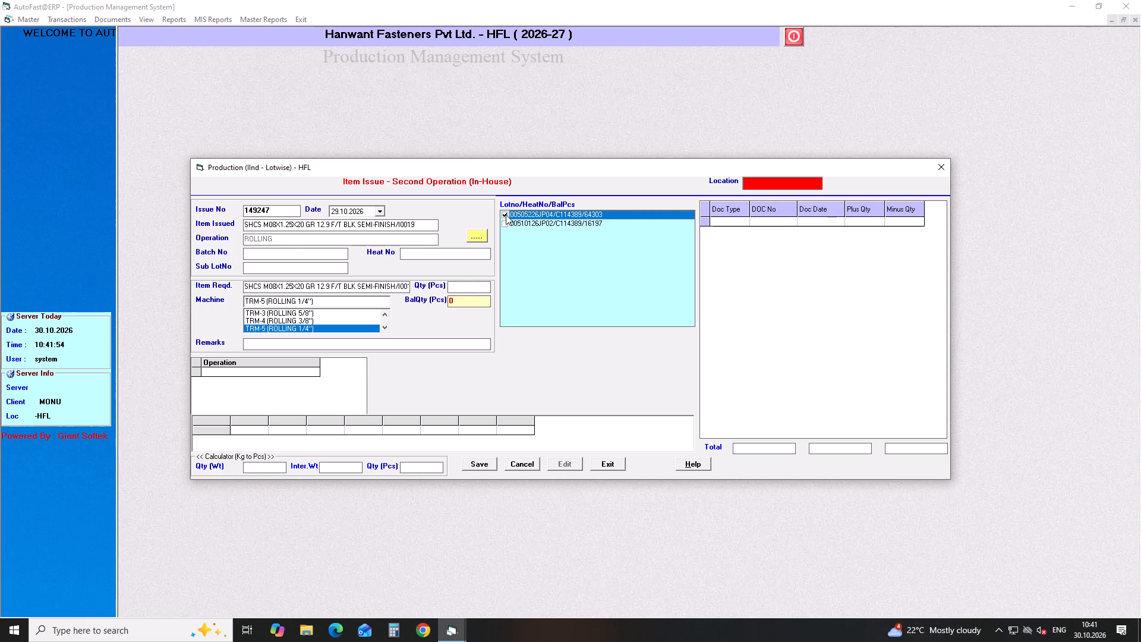
drag(481, 282, 377, 295)
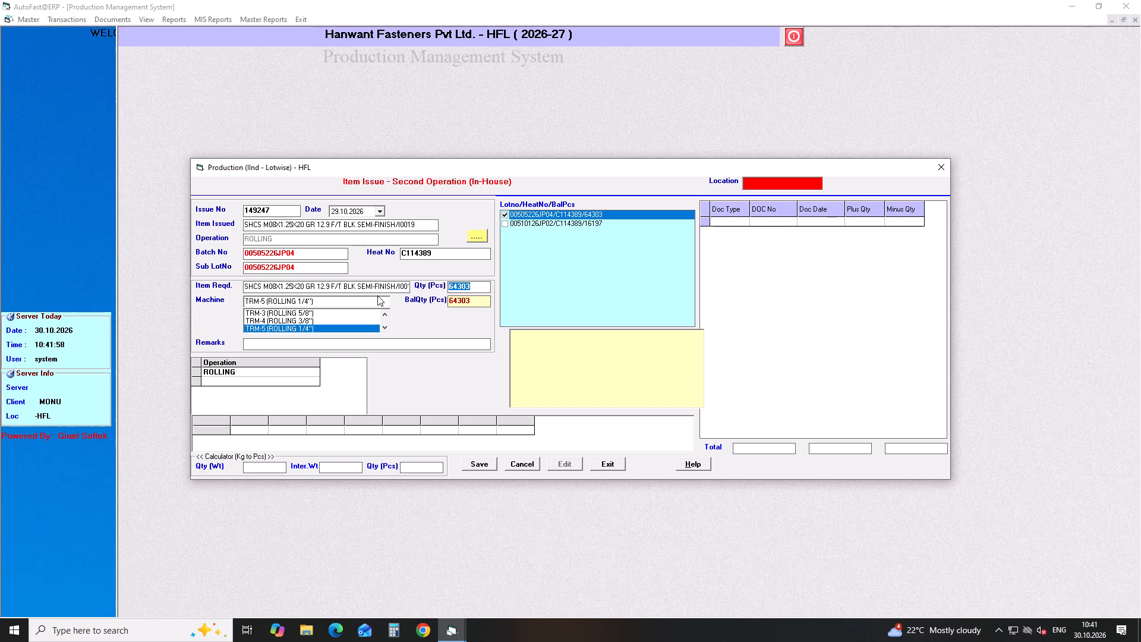
text(40726)
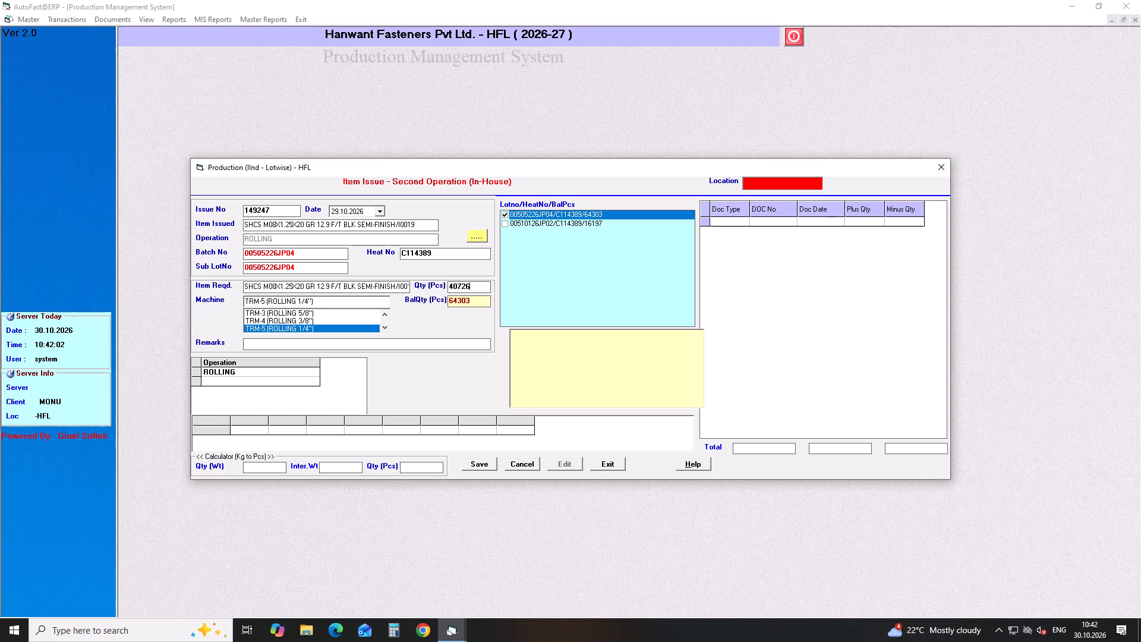
key(Return)
Assign machine TRM-6 (ROLLING 8M) to the SHCS M08X1.25X20 issue and save it.
key(Down)
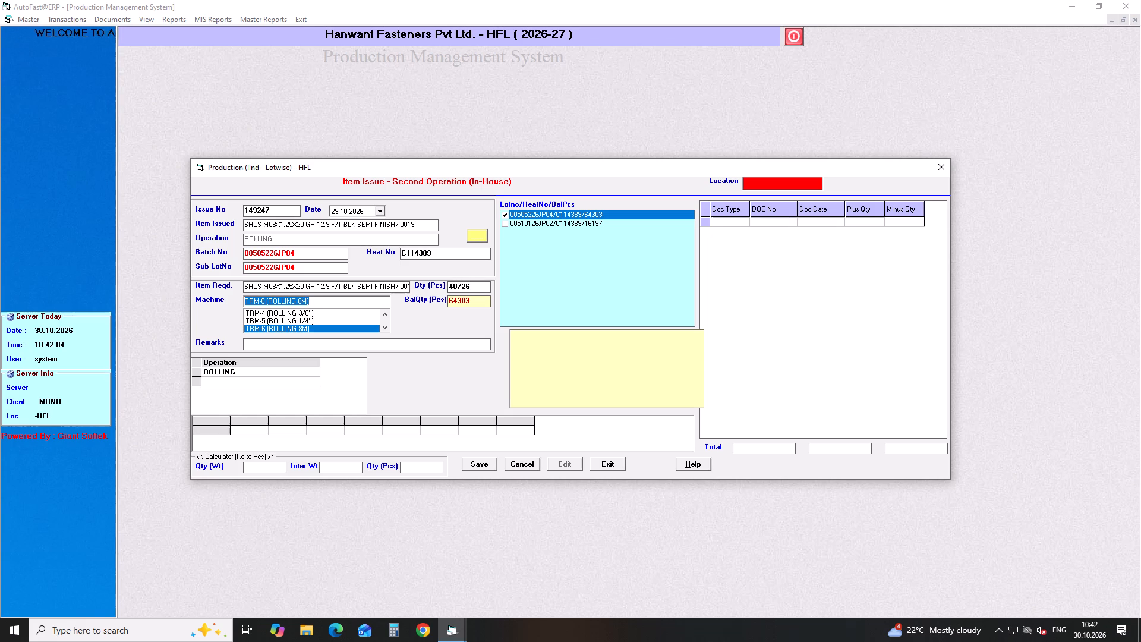
key(Return)
key(Return)
key(Return)
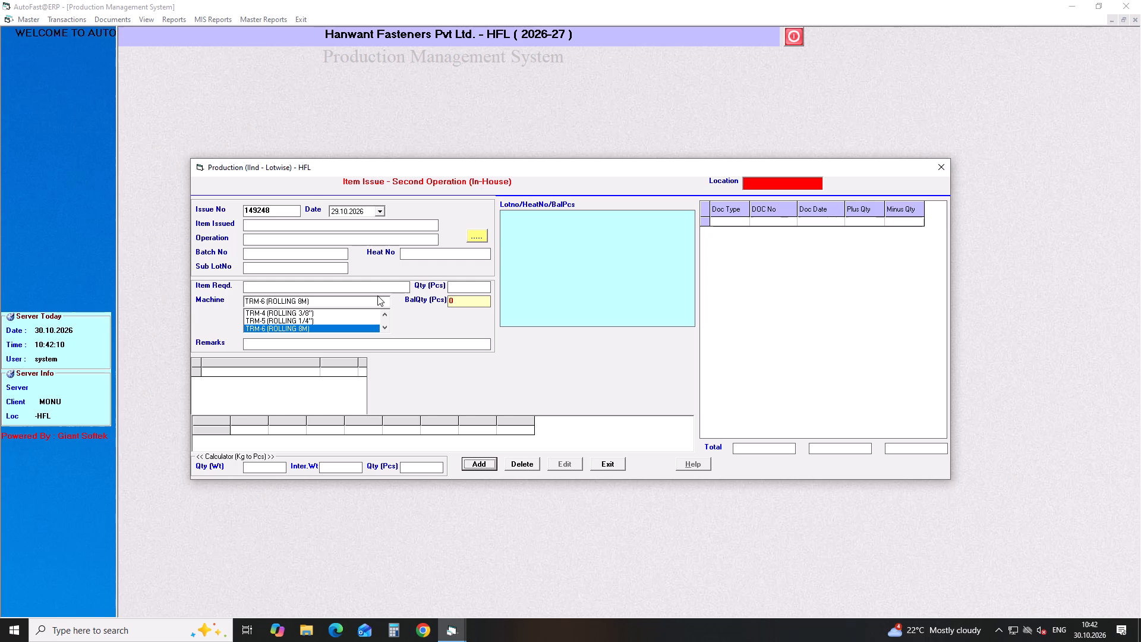
Start a new issue dated 29.10.2026 for item BOLT BODY COVER SET M6X10.
key(Return)
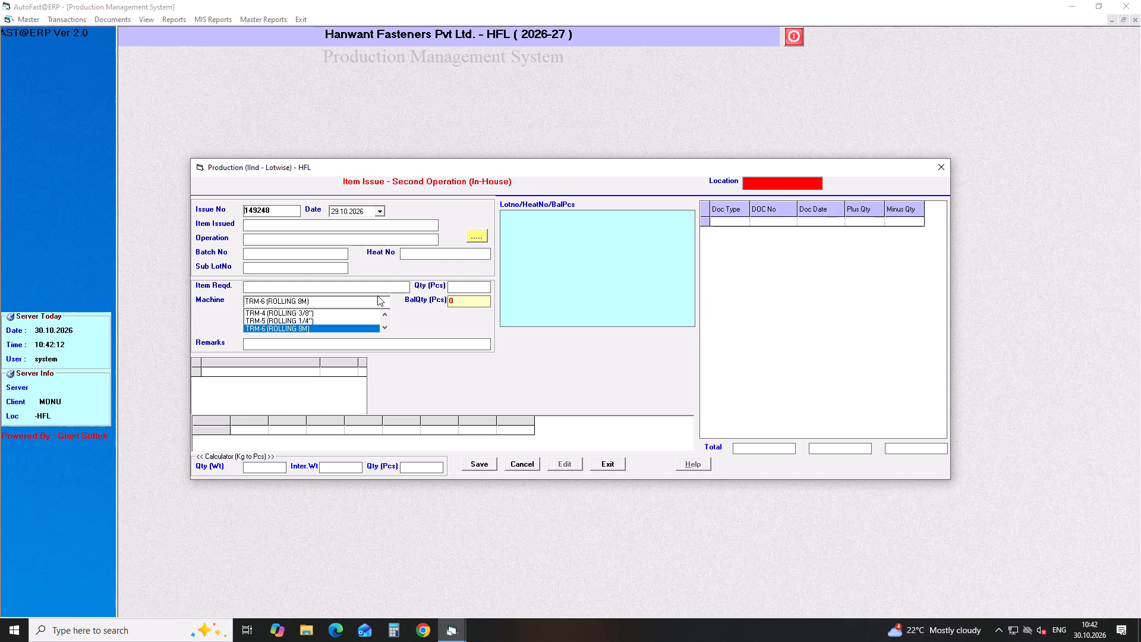
key(Return)
key(Return)
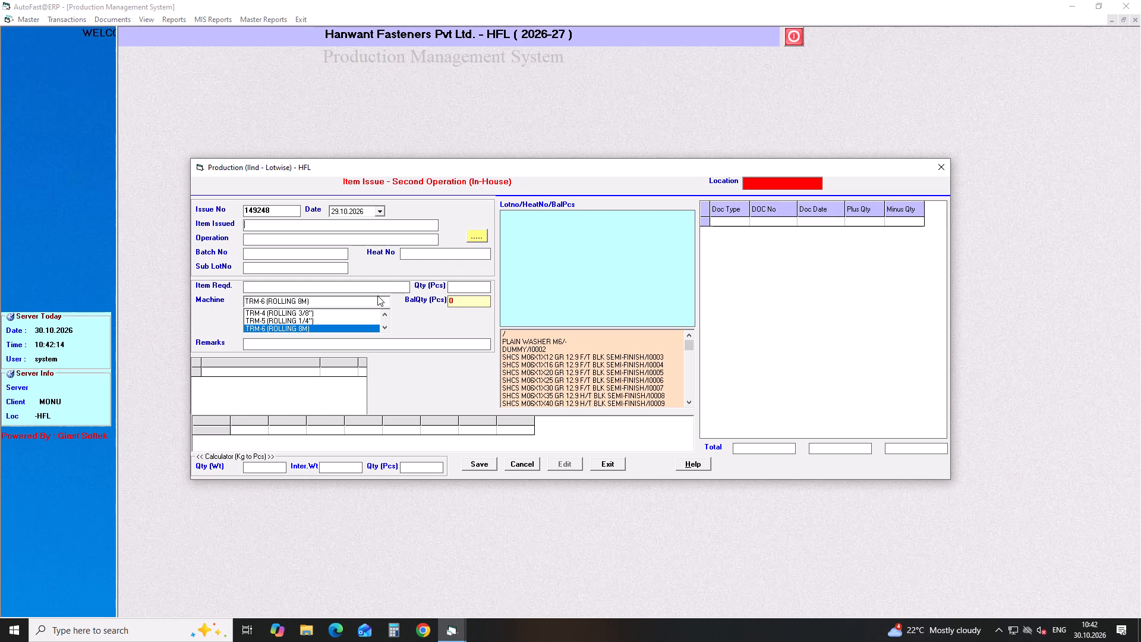
text(BOLT)
key(space)
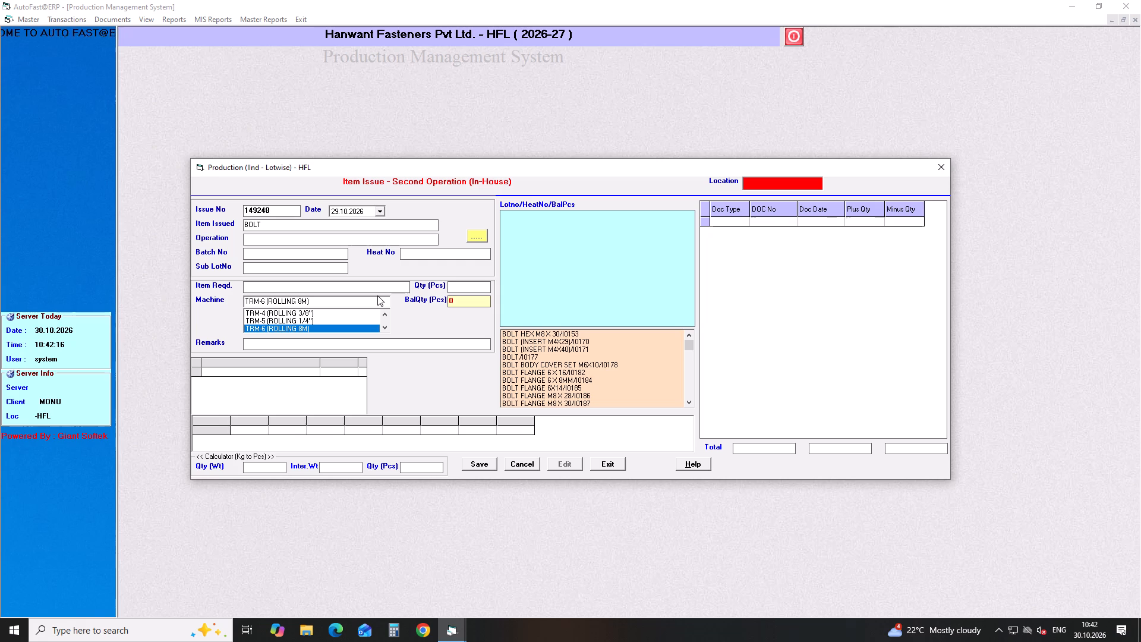
key(b)
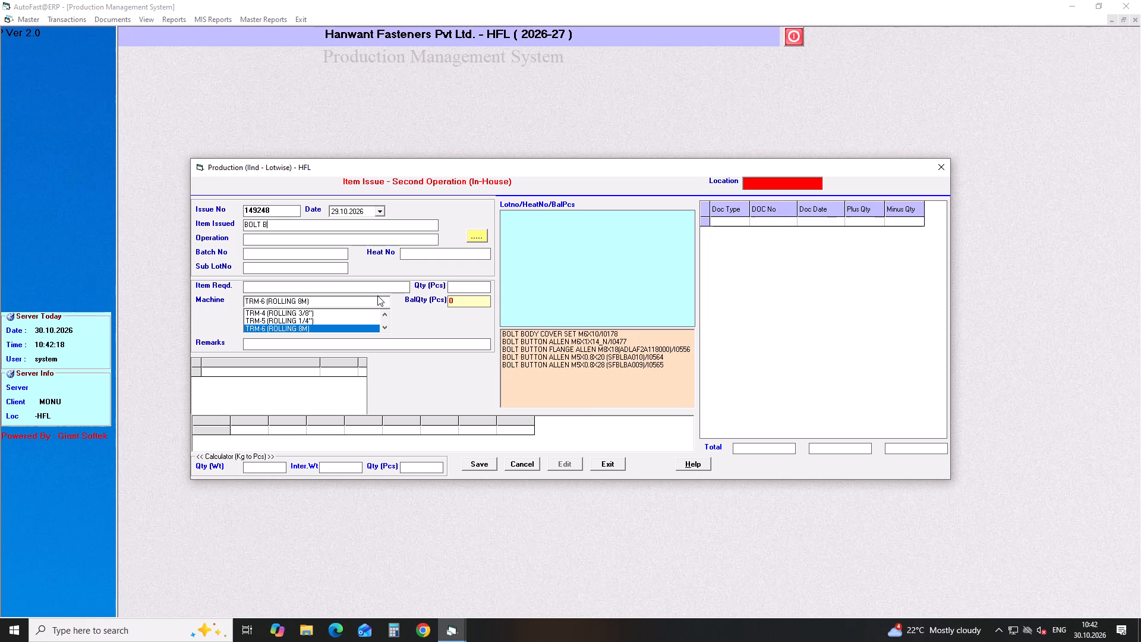
key(Down)
key(Down)
key(Return)
Set the operation of the BOLT BODY COVER SET M6X10 issue to ROLLING.
key(Return)
key(Down)
key(Down)
key(Down)
key(Return)
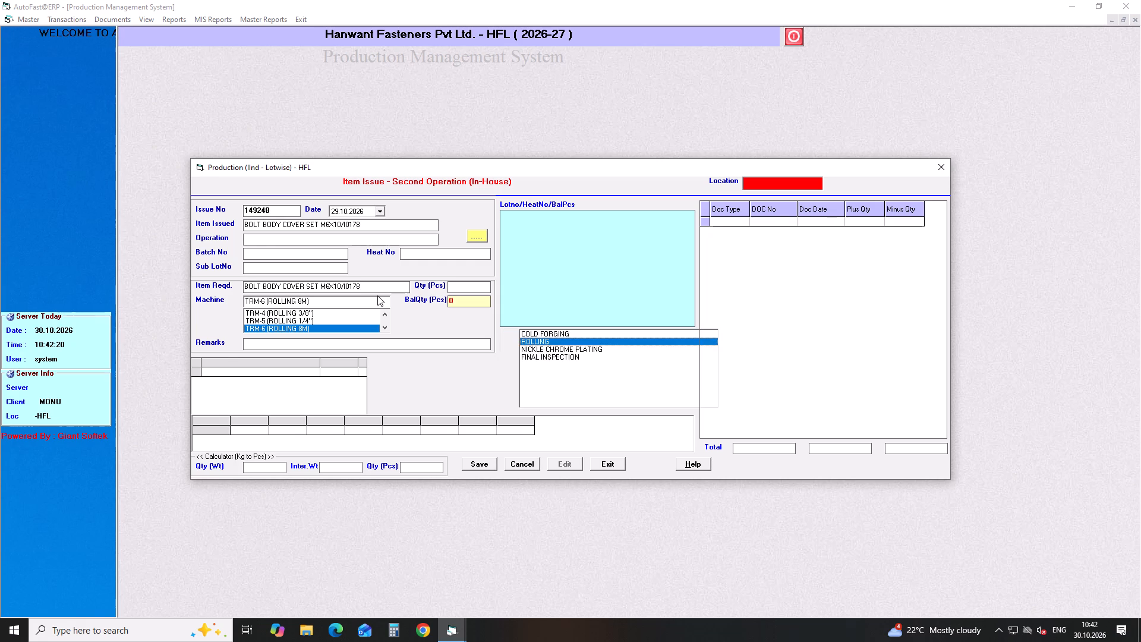
Select lot 00509726JP02 for the body cover set bolt issue and set its quantity to 42900 pcs.
click(503, 218)
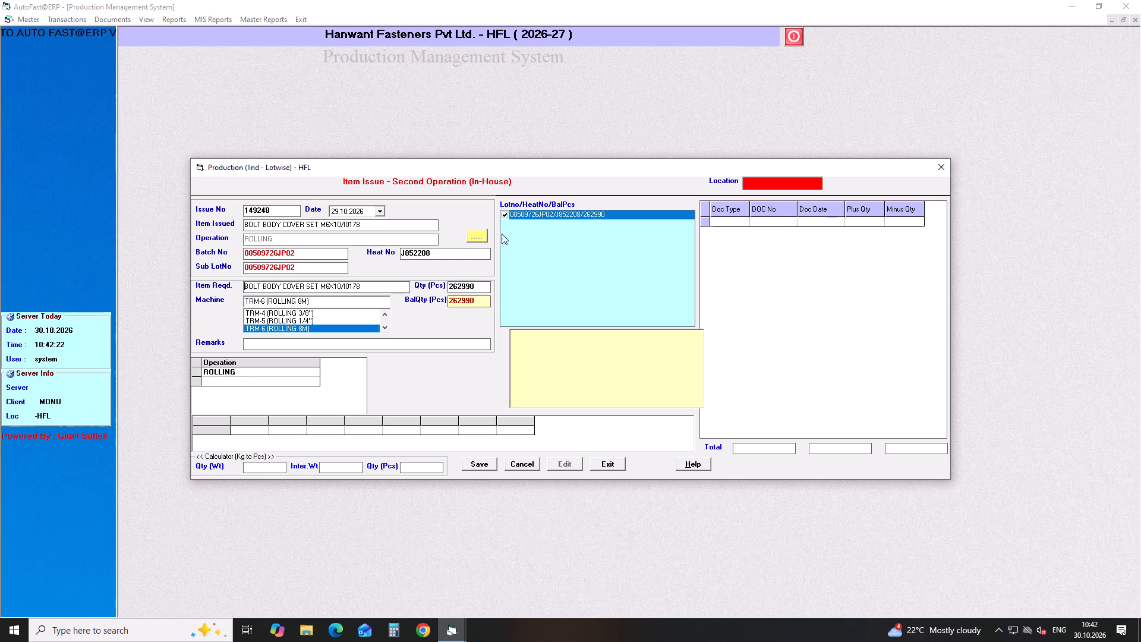
drag(481, 287, 440, 295)
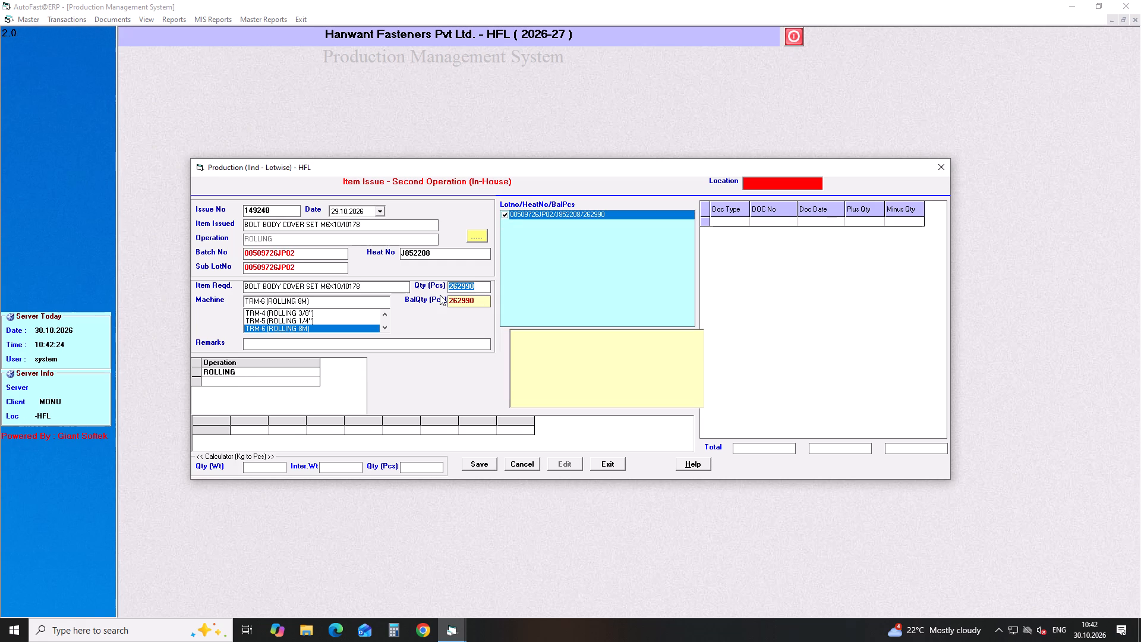
text(42900)
key(Return)
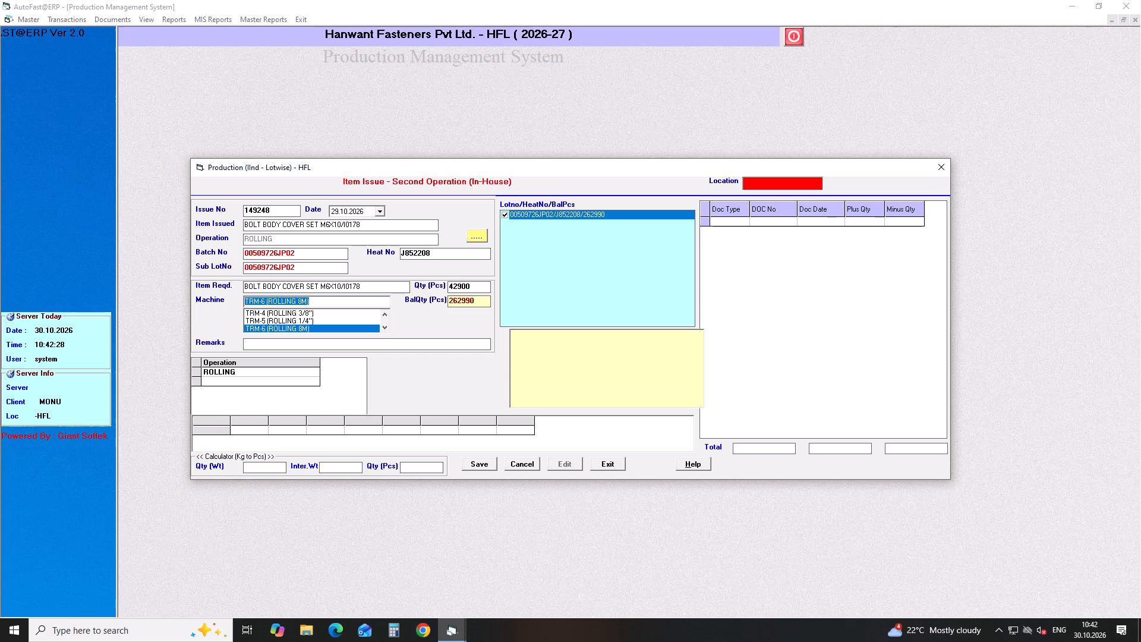
Assign machine TRM-8 (ROLLING 6MM) to the body cover set bolt issue and save it.
key(Down)
key(Down)
key(Return)
key(Return)
key(Return)
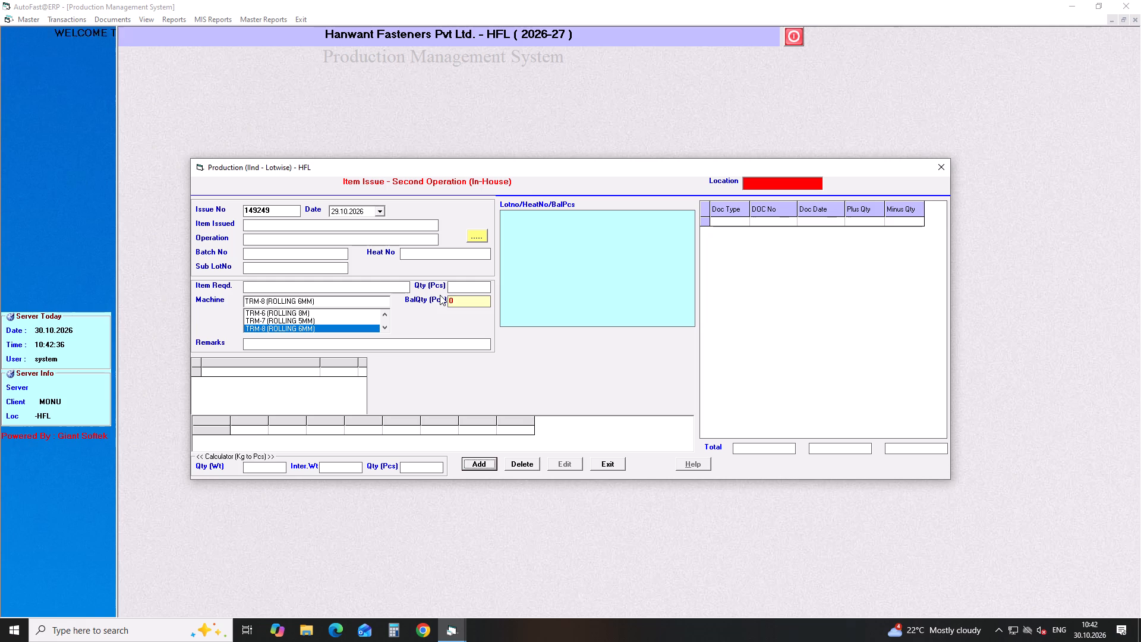
Start a new issue dated 29.10.2026 for item SCREW PAN 5 X 13.
key(Return)
key(Return)
key(Return)
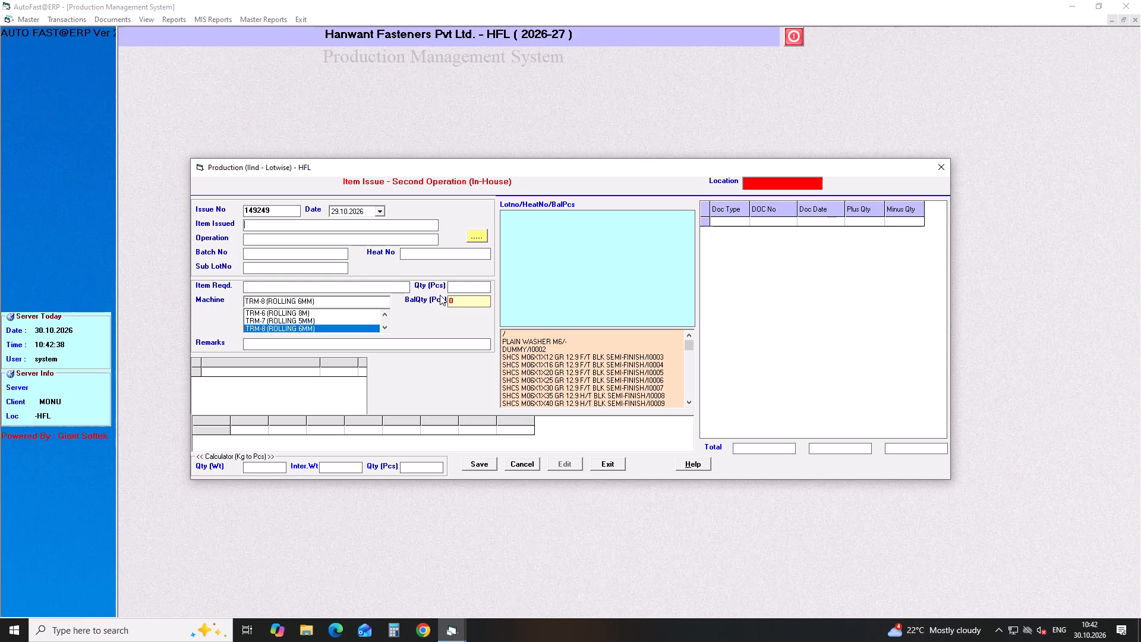
text(SCREW PA)
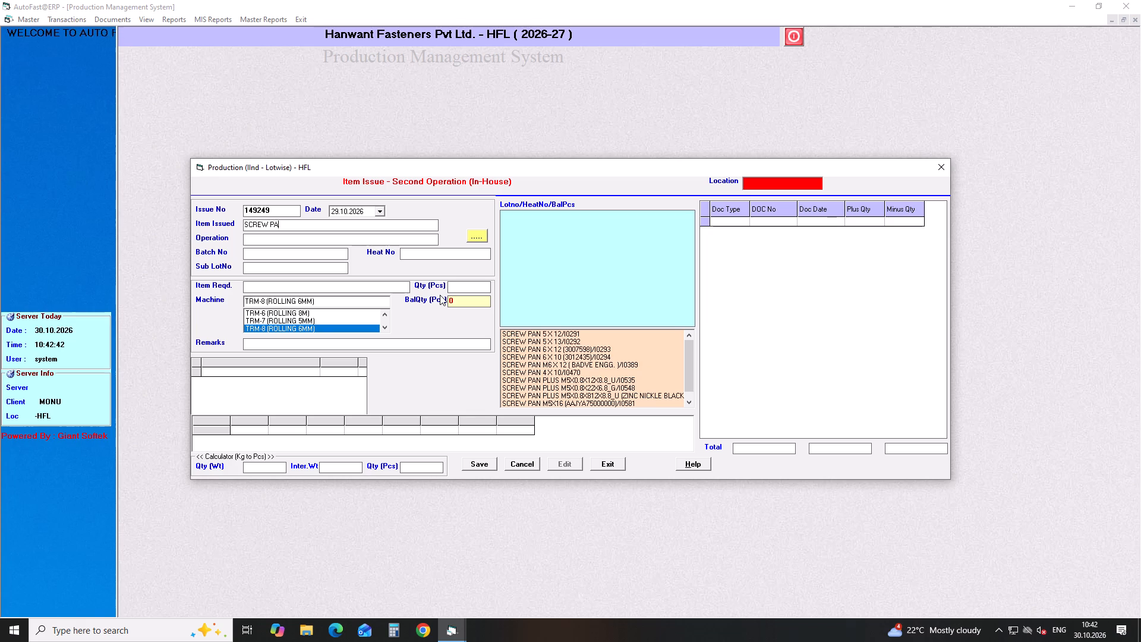
key(Down)
key(Down)
key(Down)
key(Return)
Set the operation of the SCREW PAN 5 X 13 issue to ROLLING.
key(Return)
key(Down)
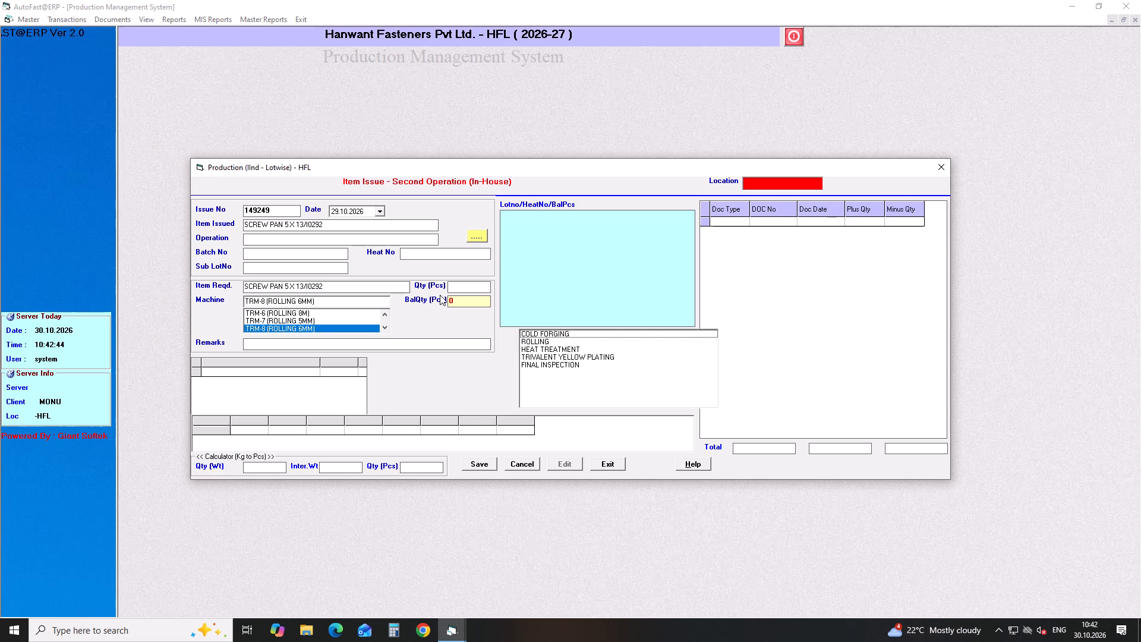
key(Down)
key(Down)
key(Return)
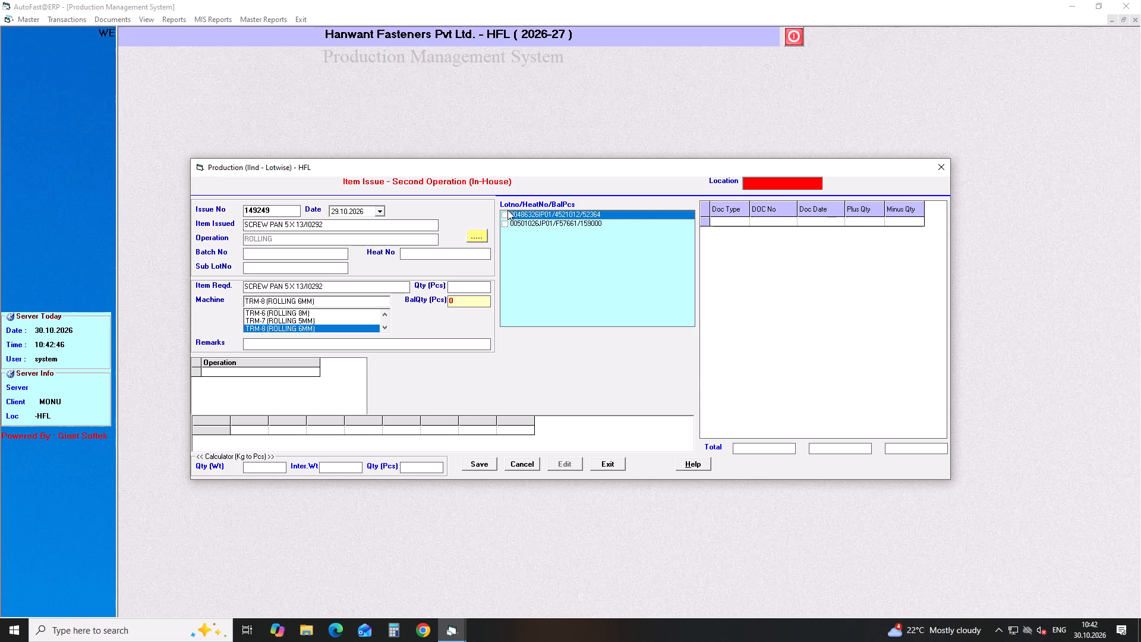
Select lot 00486326IP01 for the SCREW PAN 5 X 13 issue and set its quantity to 23715 pcs.
click(505, 215)
drag(478, 292, 382, 294)
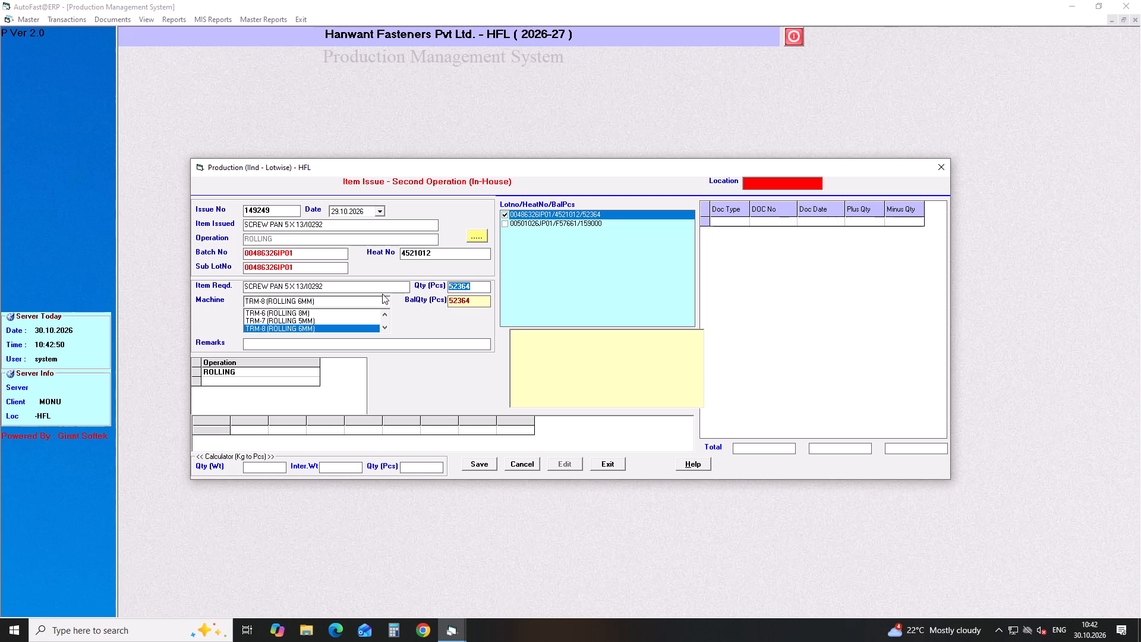
text(23715)
key(Return)
Assign machine TRM-10 (ROLLING 7MM) to the SCREW PAN 5 X 13 issue and save it.
key(Up)
key(Up)
key(Up)
key(Up)
key(Up)
key(Up)
key(Up)
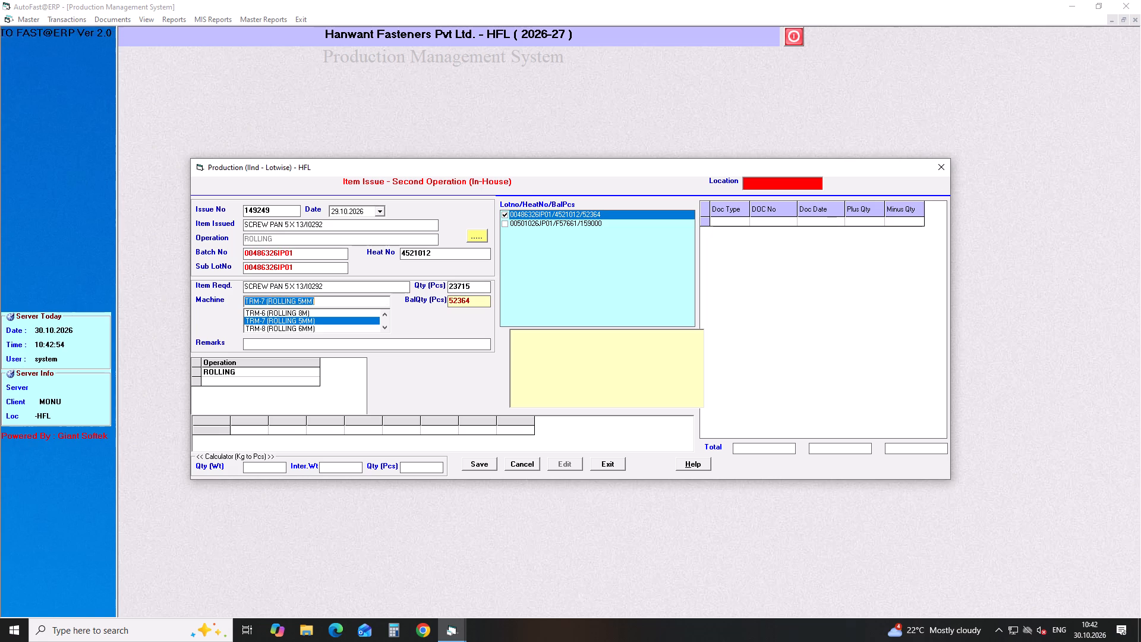
key(Up)
key(Up)
key(Up)
key(Up)
key(Up)
key(Up)
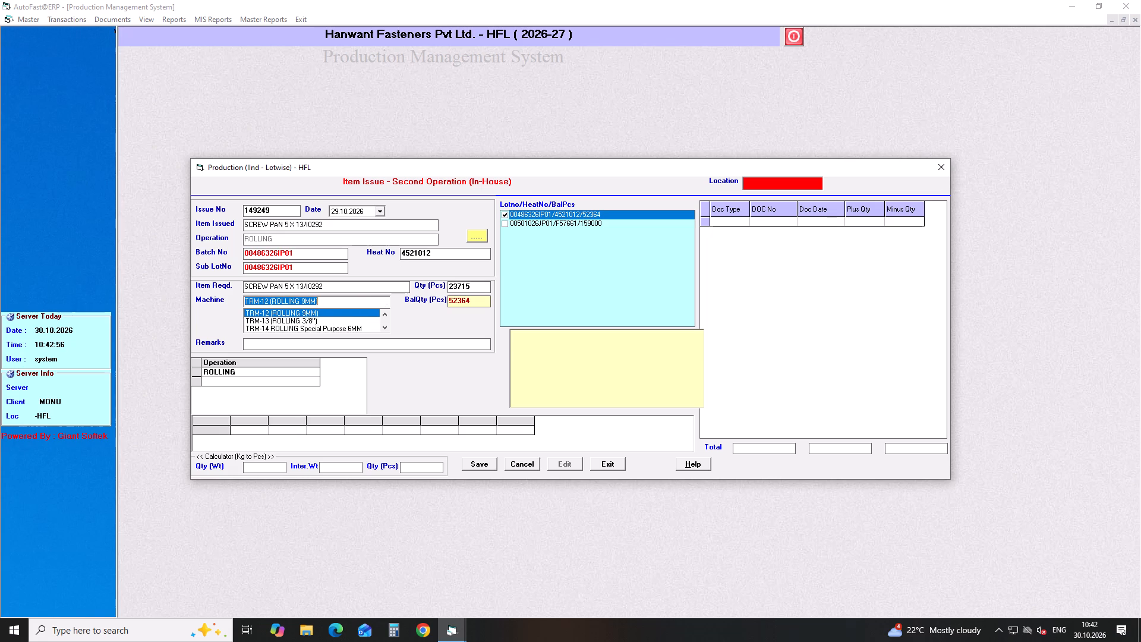
key(Up)
key(Up)
key(Return)
key(Return)
key(Return)
key(Return)
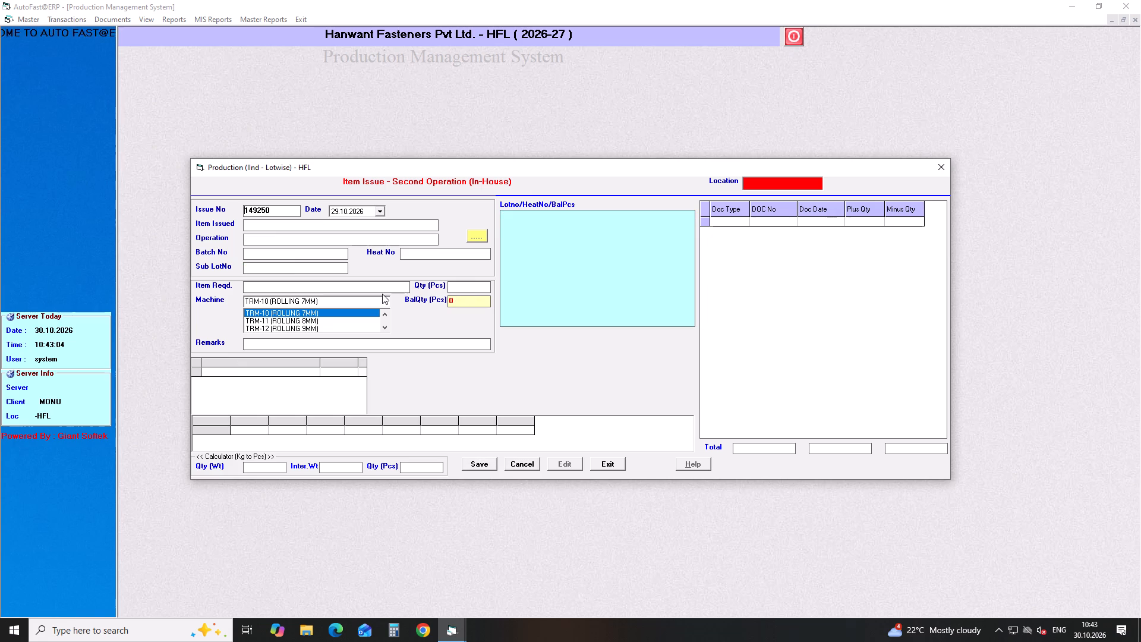
key(Return)
key(Return)
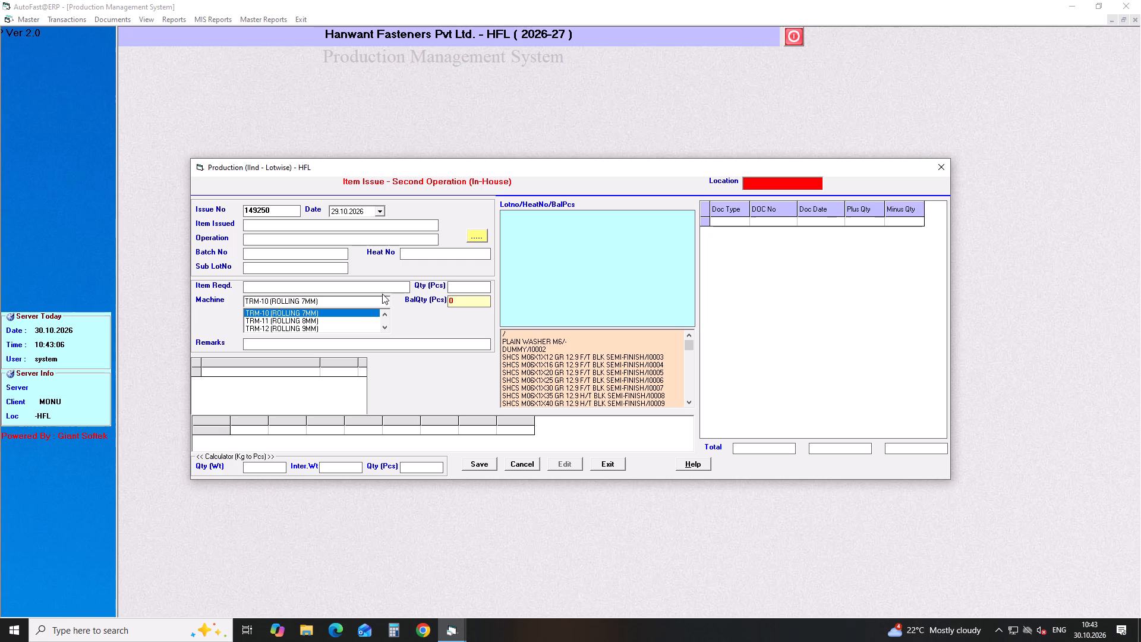
text(BOLT FLANGE)
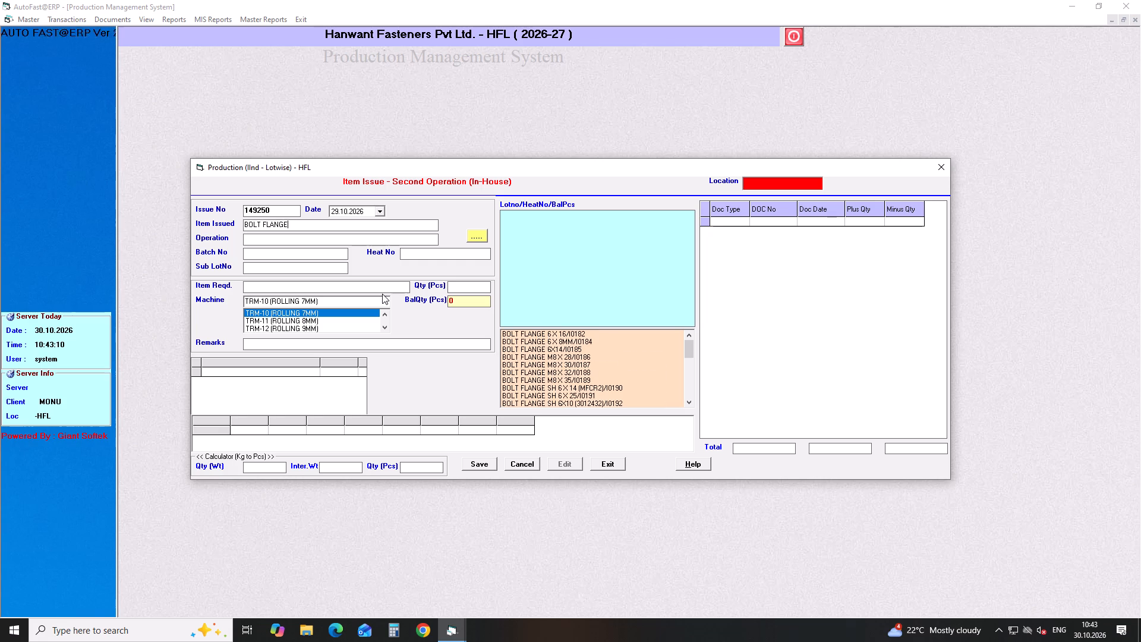
key(space)
key(6)
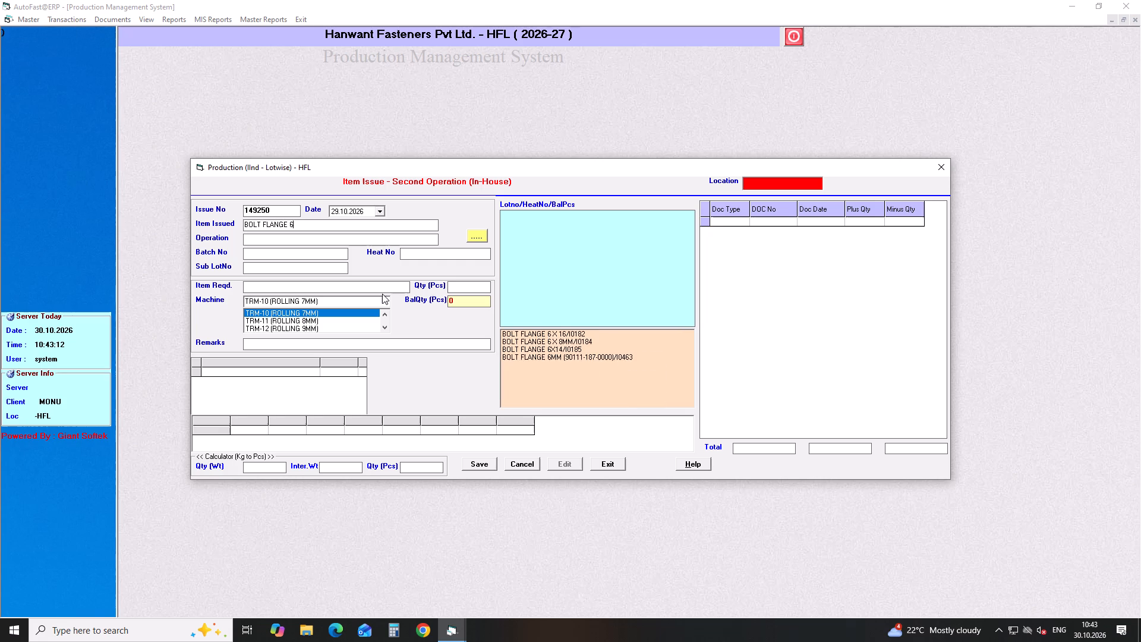
key(Down)
key(Down)
key(Down)
key(Down)
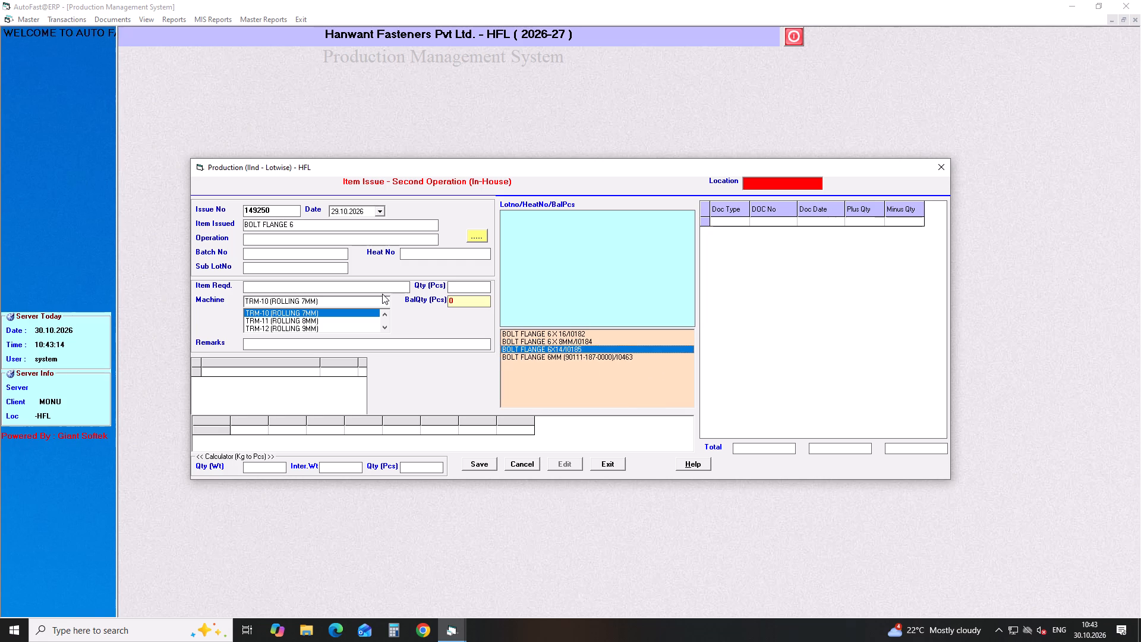
key(Down)
key(Return)
key(Return)
key(Down)
key(Down)
key(Down)
key(Return)
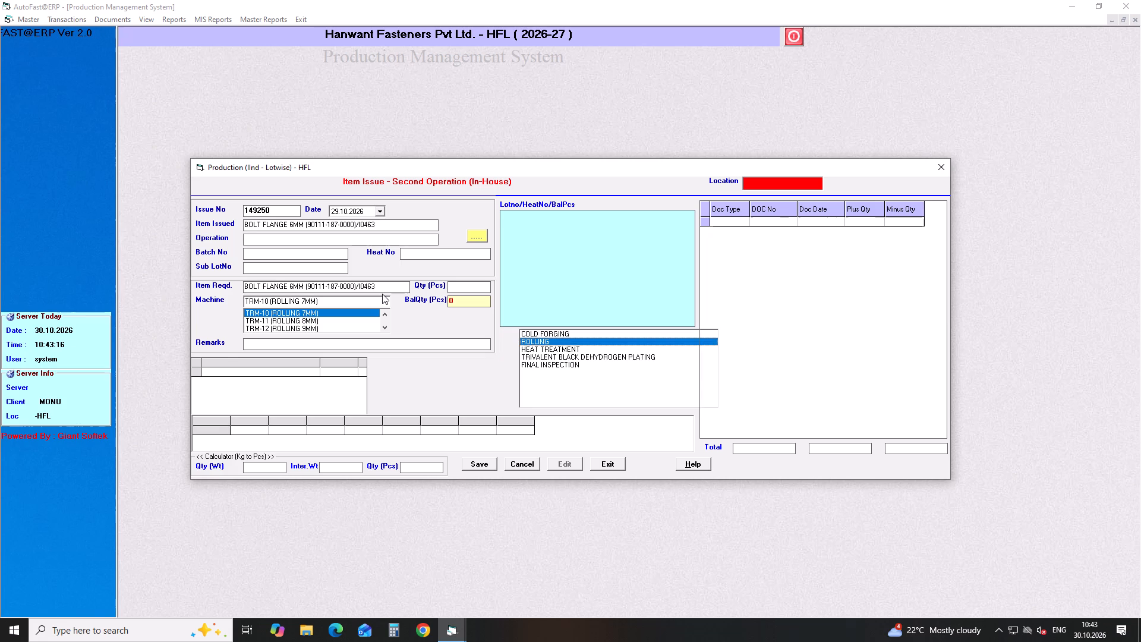
Select lot 00505926JP01 for the BOLT FLANGE 6MM issue and set its quantity to 25980 pcs.
click(503, 216)
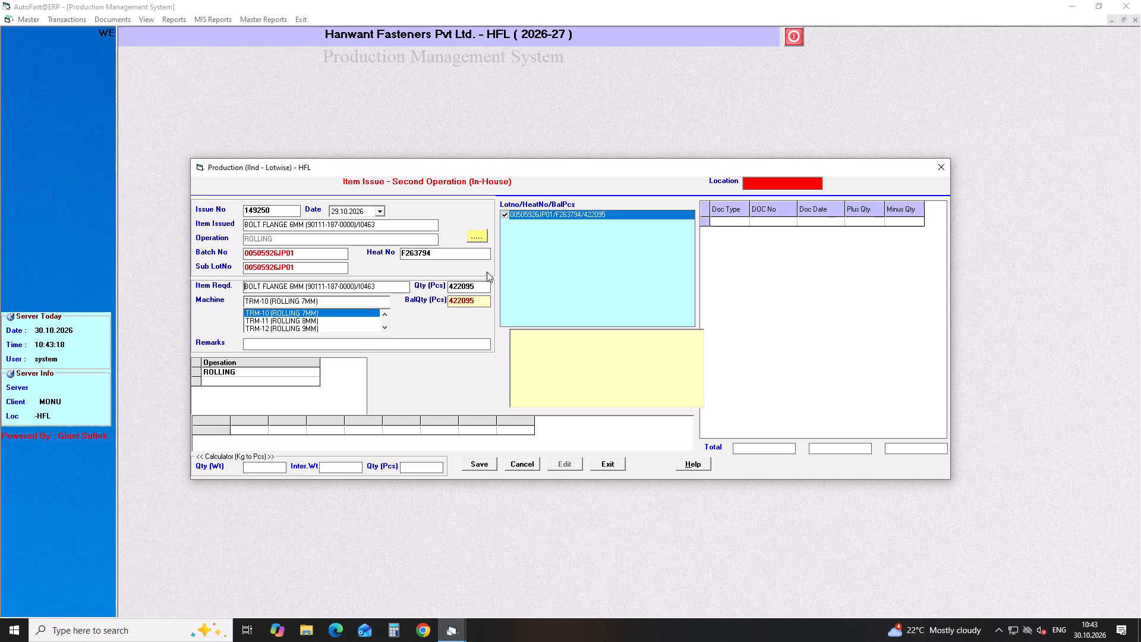
drag(478, 291, 378, 304)
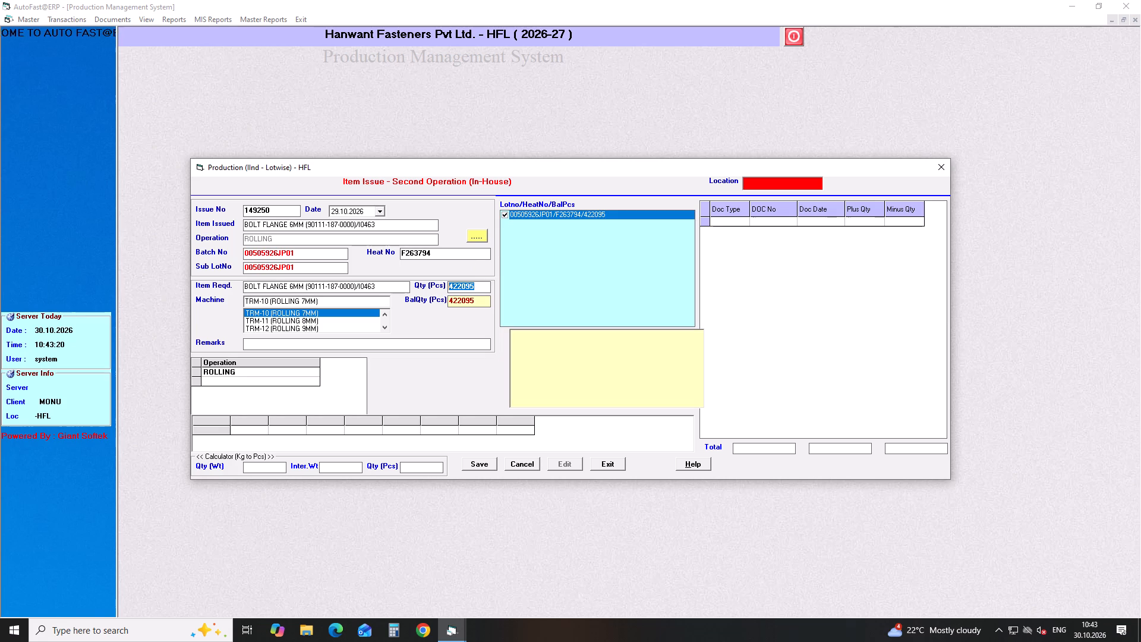
text(259)
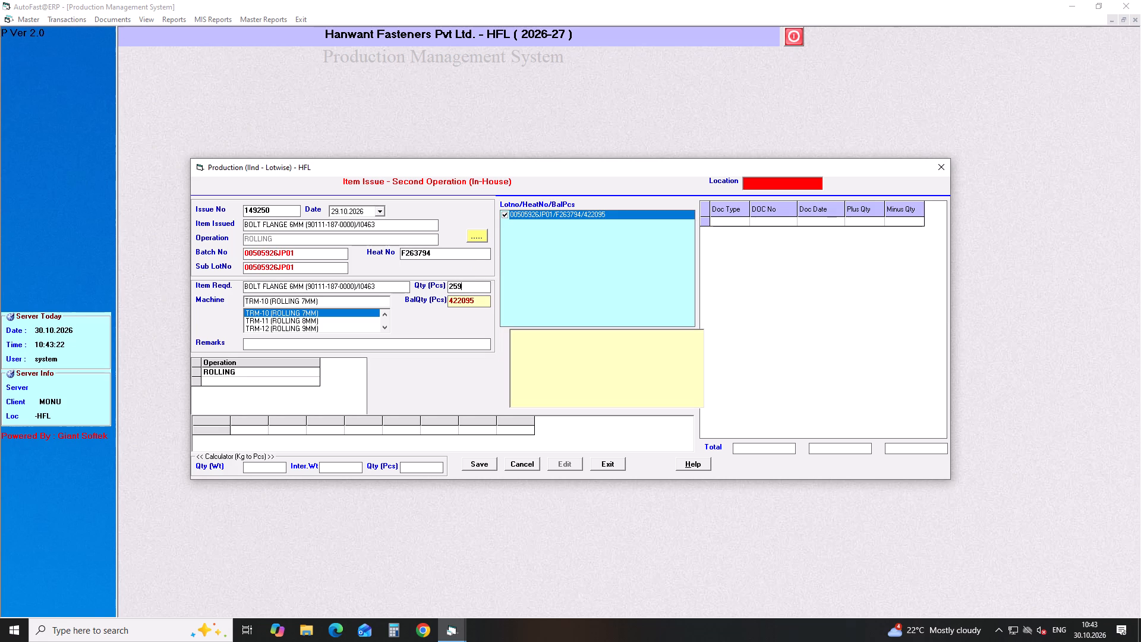
text(80)
key(Return)
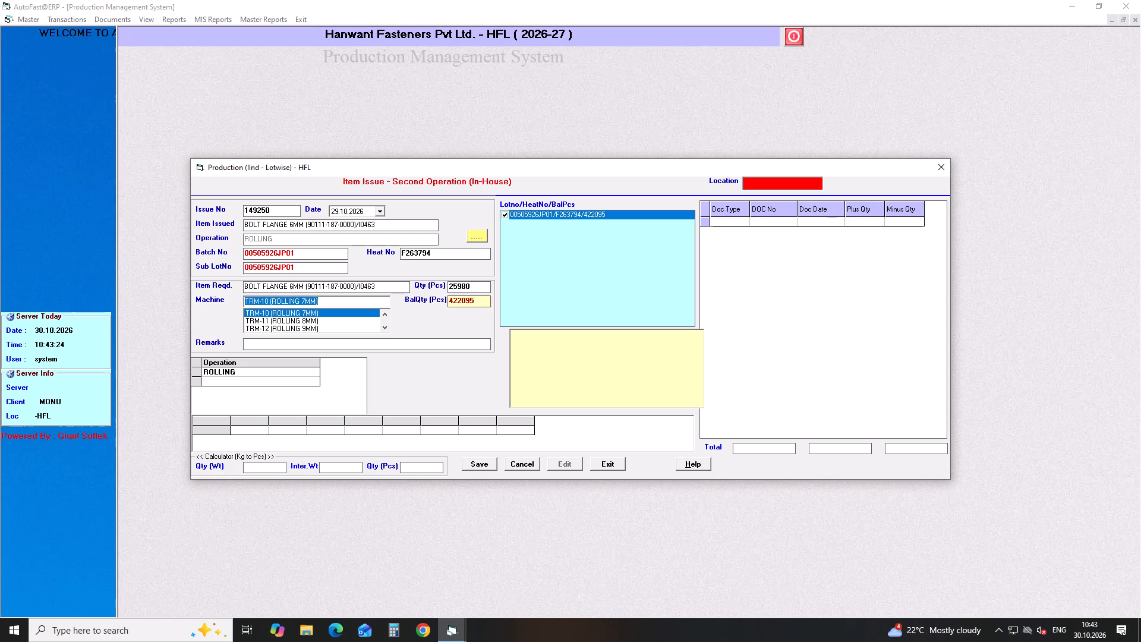
Assign machine TRM-11 (ROLLING 8MM) to the BOLT FLANGE 6MM issue.
key(Down)
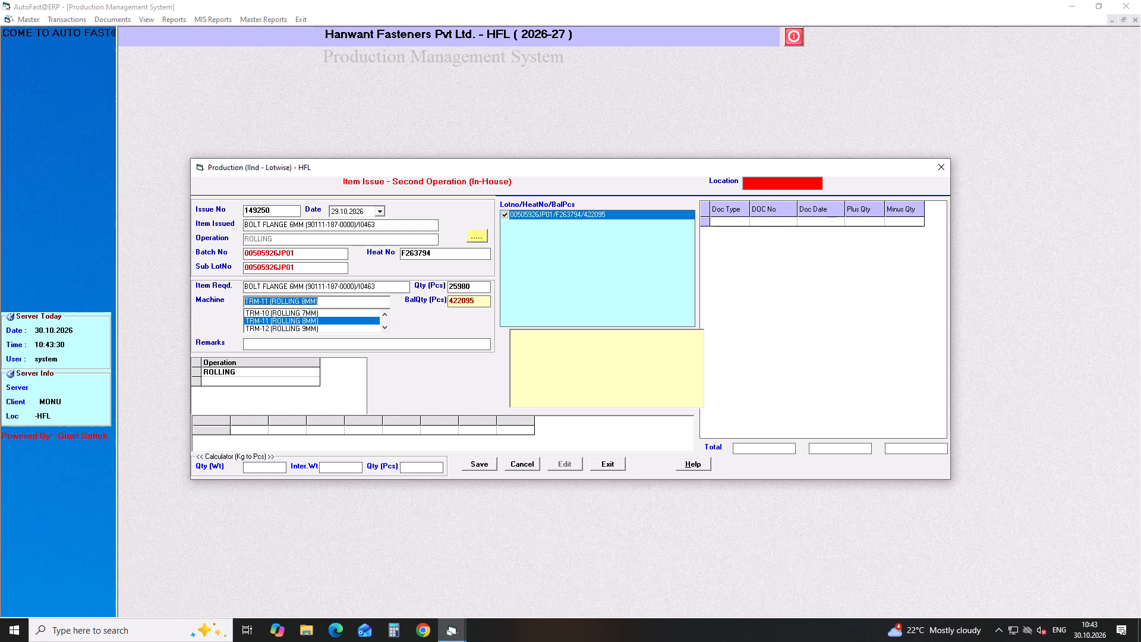
Set the quantity of the BOLT FLANGE 6MM issue to 26000 pcs.
drag(474, 289, 432, 295)
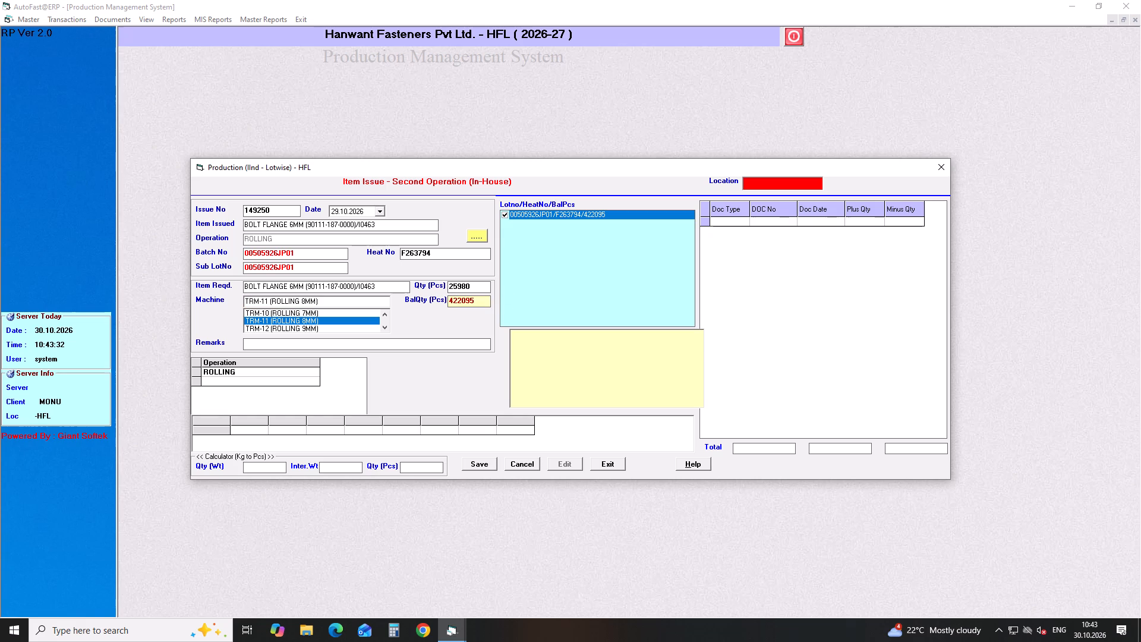
drag(480, 286, 363, 286)
text(26000)
key(Return)
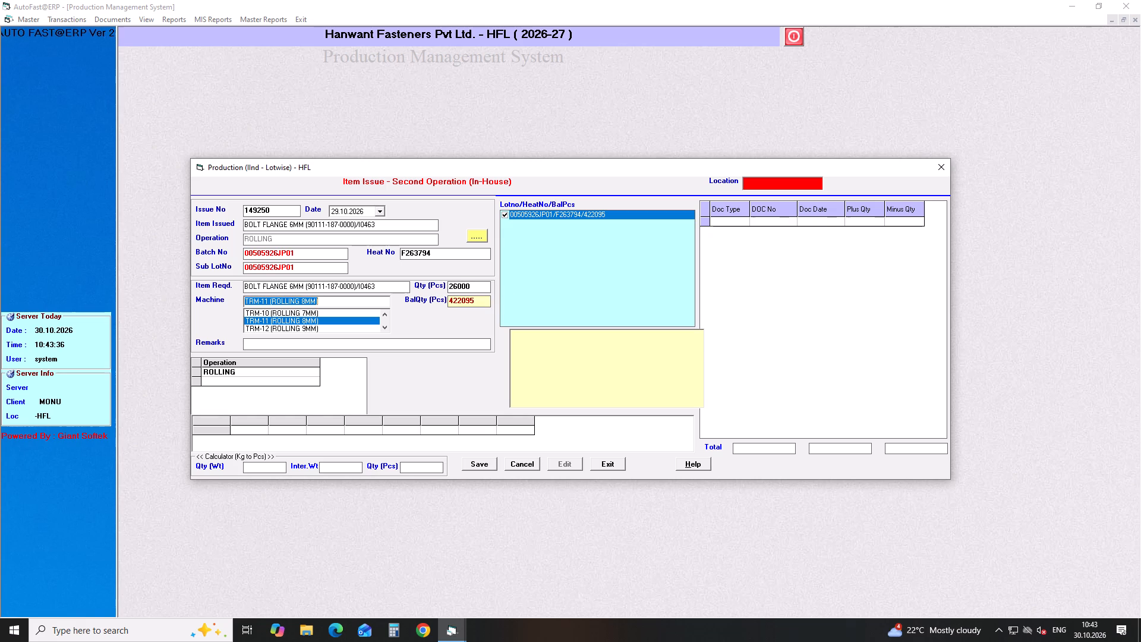
key(Return)
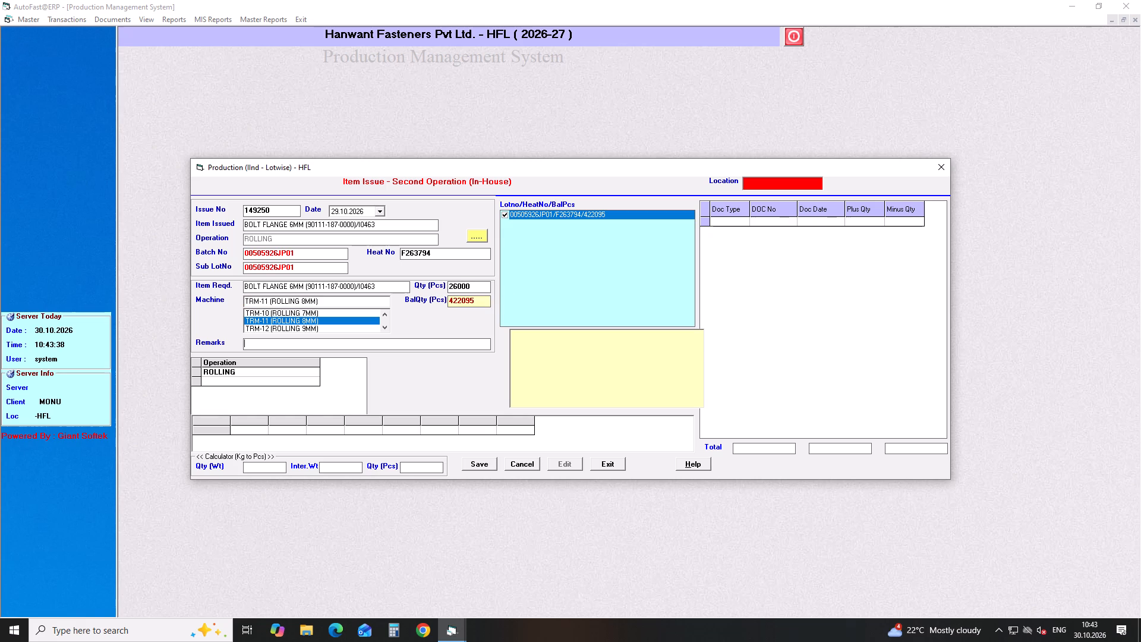
key(Return)
key(Return)
Start a new issue dated 29.10.2026 for item BOLT HEX 6 X 25 with the operation ROLLING.
key(Return)
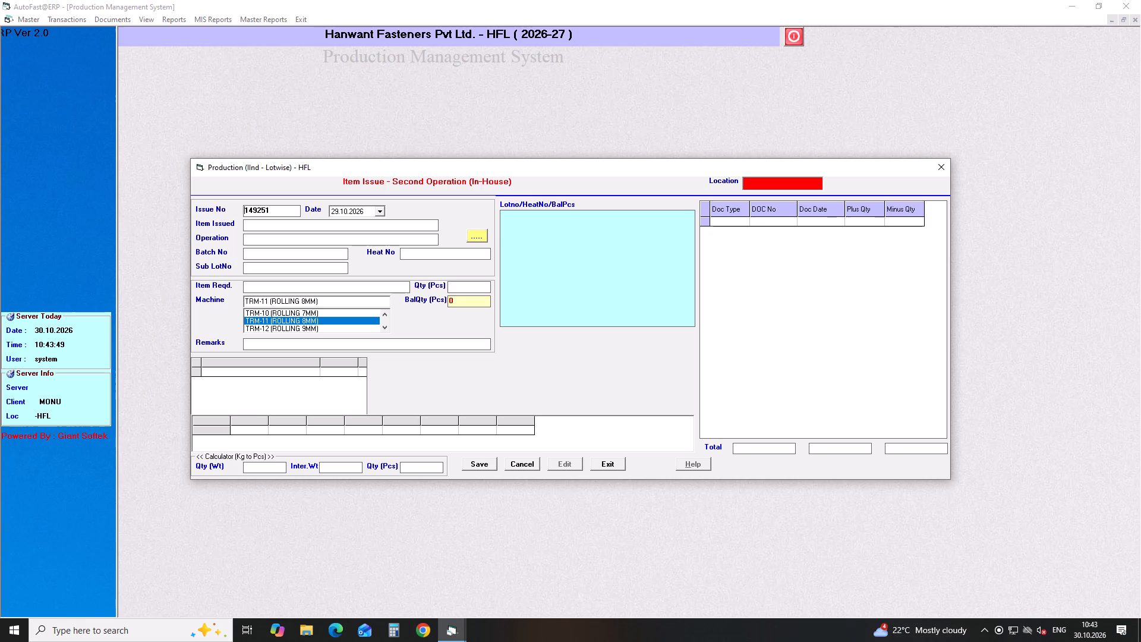
key(Return)
key(Return)
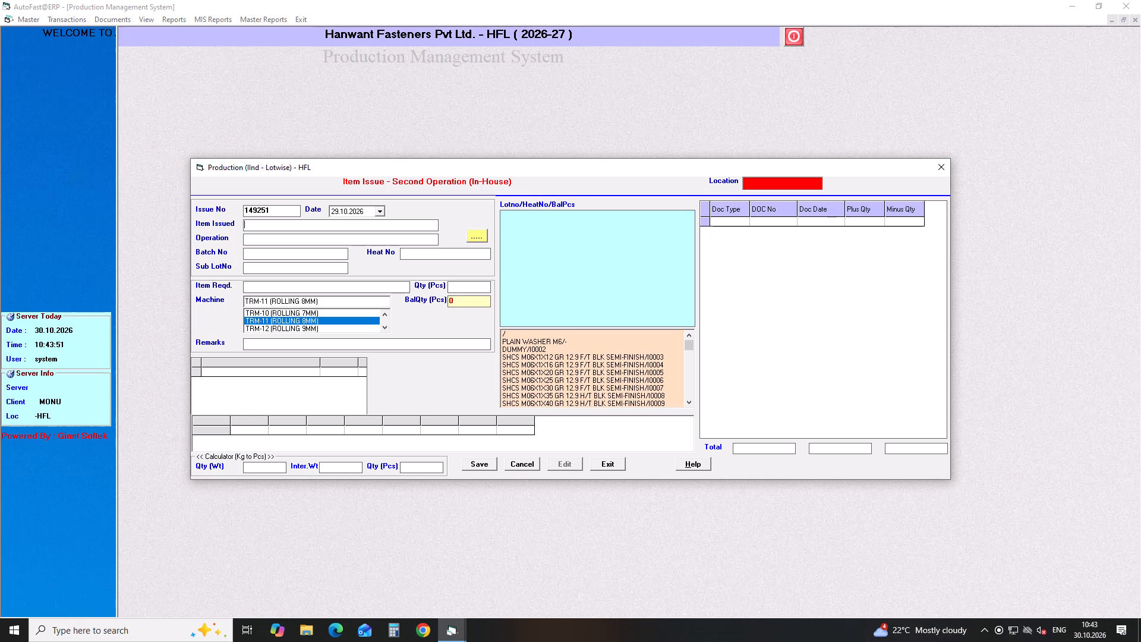
text(BOLT HEX 6)
key(Down)
key(Down)
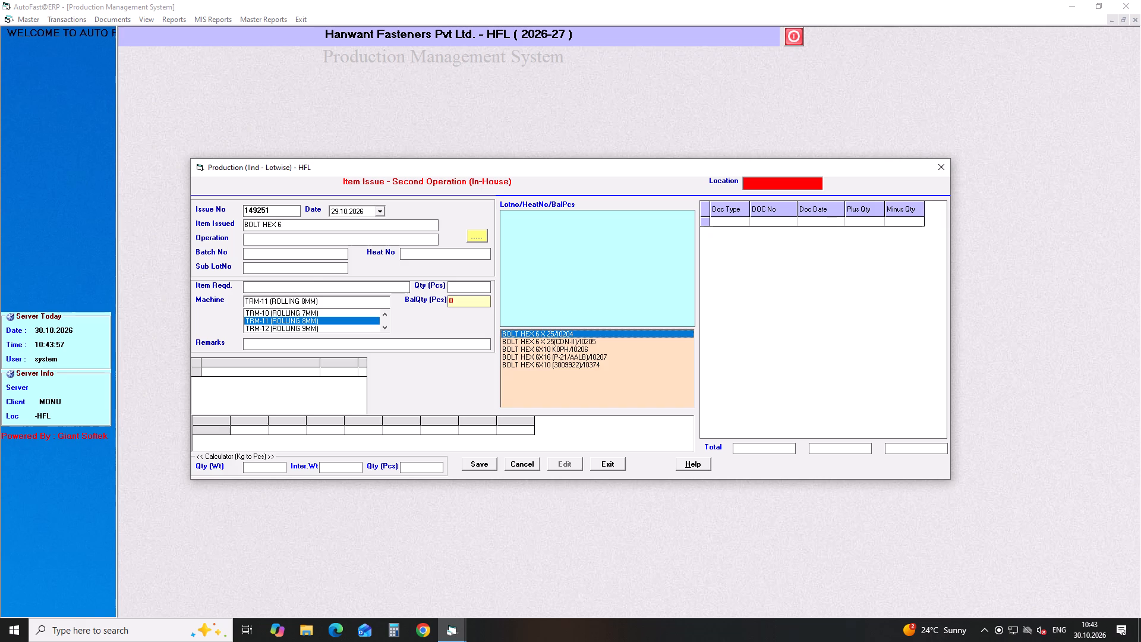
key(Return)
key(Return)
key(Down)
key(Down)
key(Down)
key(Down)
key(Return)
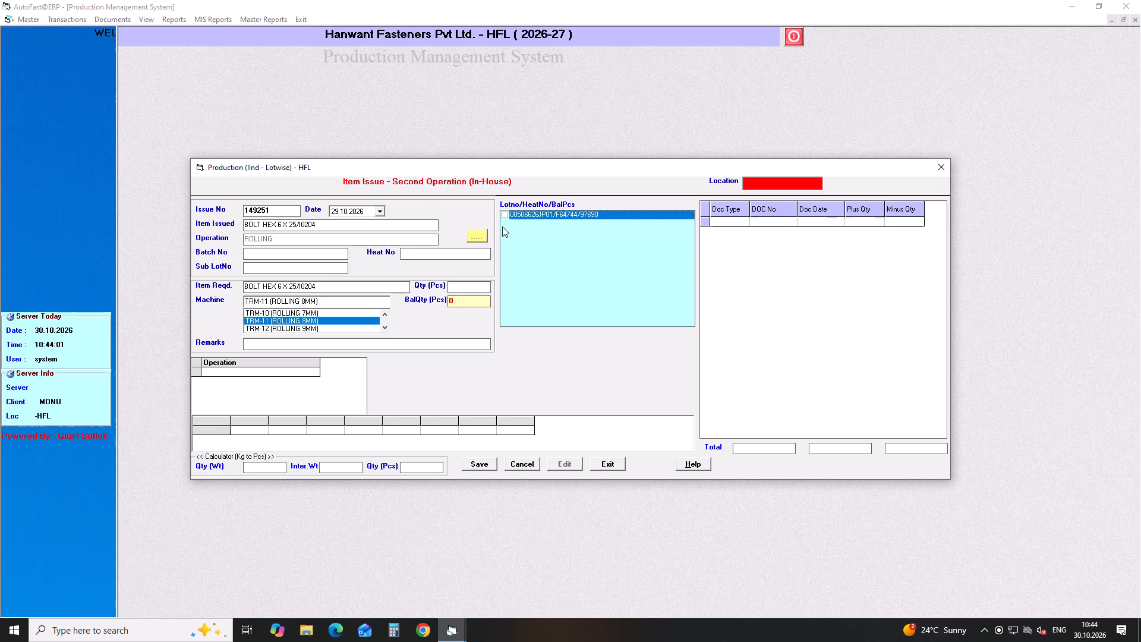
Select lot 00506626JP01 for the BOLT HEX 6 X 25 issue and set its quantity to 44230 pcs.
click(502, 215)
drag(479, 282, 363, 297)
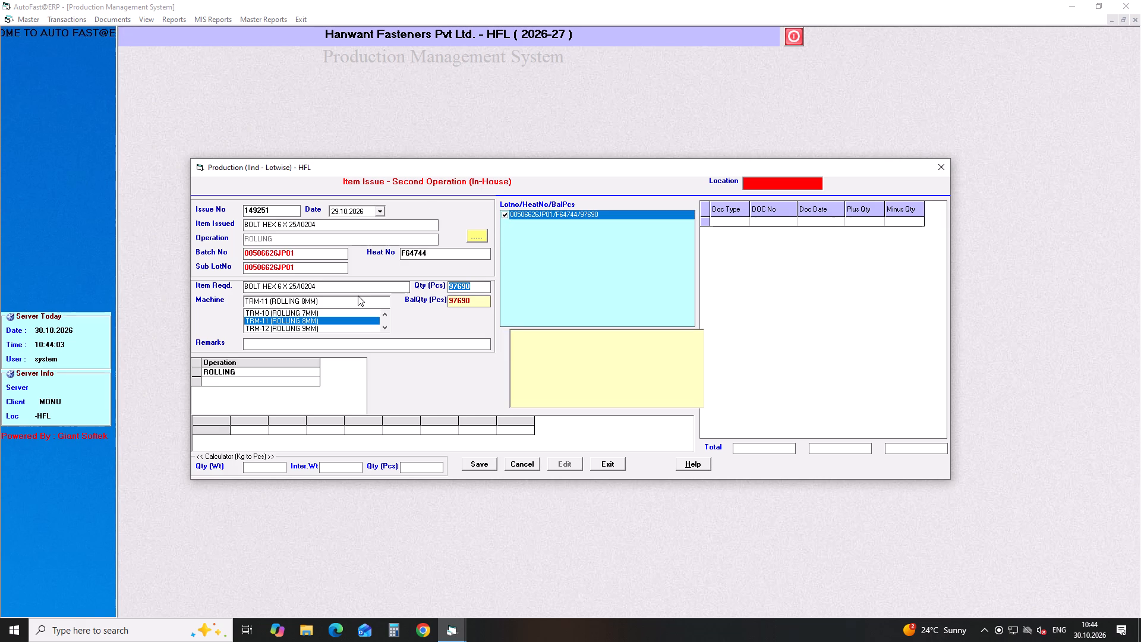
text(44230)
key(Return)
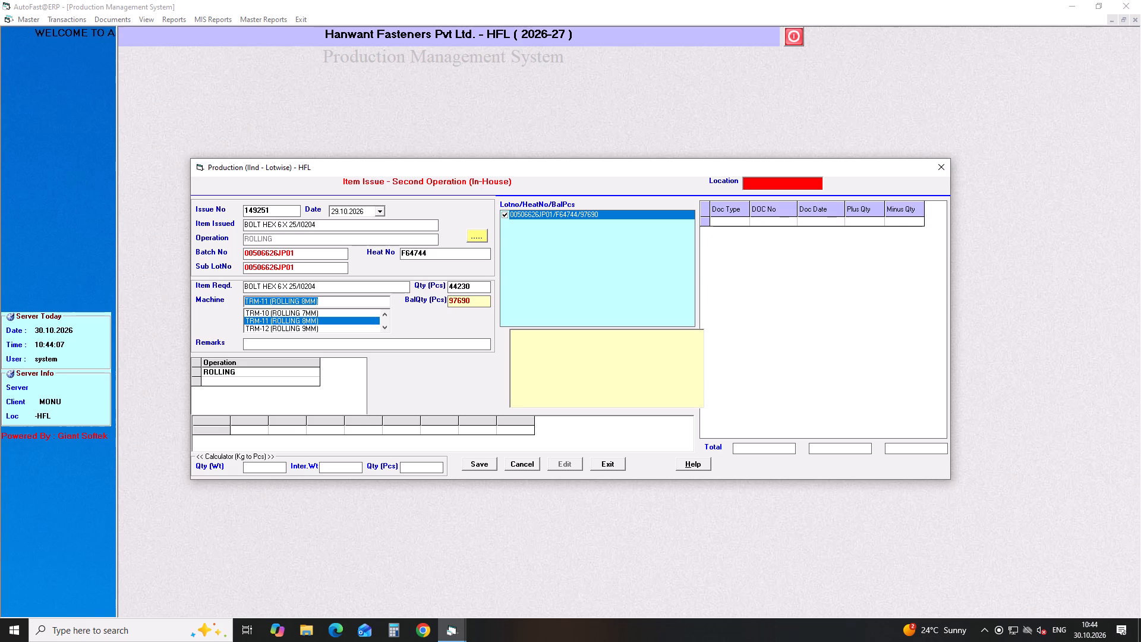
Assign machine TRM-12 (ROLLING 9MM) to the BOLT HEX 6 X 25 issue and save it.
key(Down)
key(Return)
key(Return)
key(Return)
Start a new issue dated 29.10.2026 for item SHCS M08X1.25X60 GR 12.9 H/T BLK SEMI-FINISH.
key(Return)
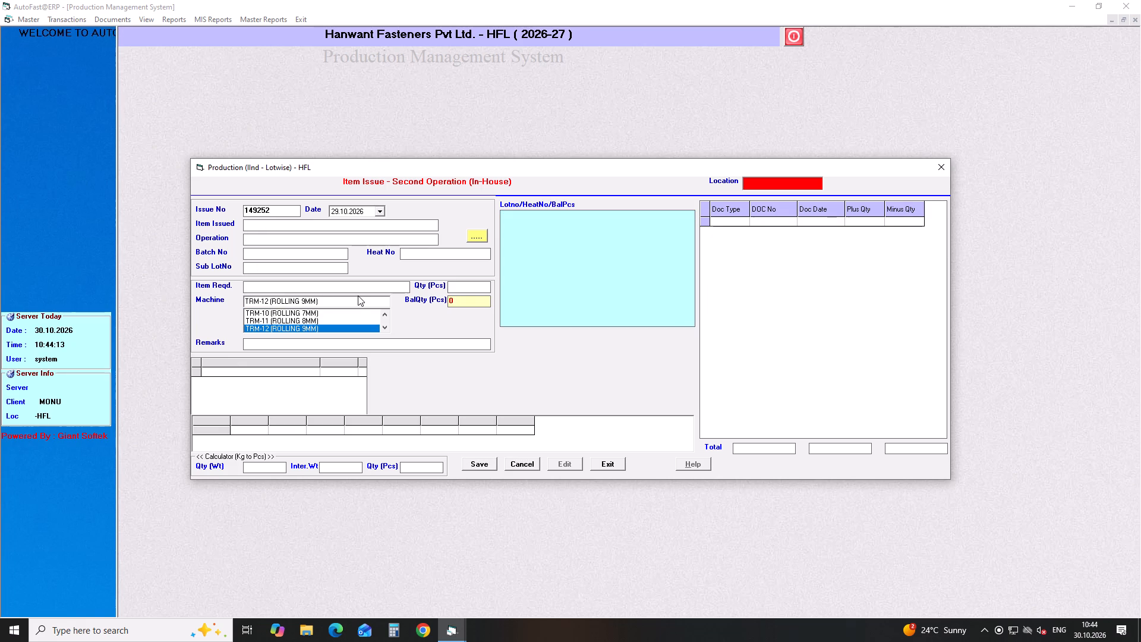
key(Return)
key(Return)
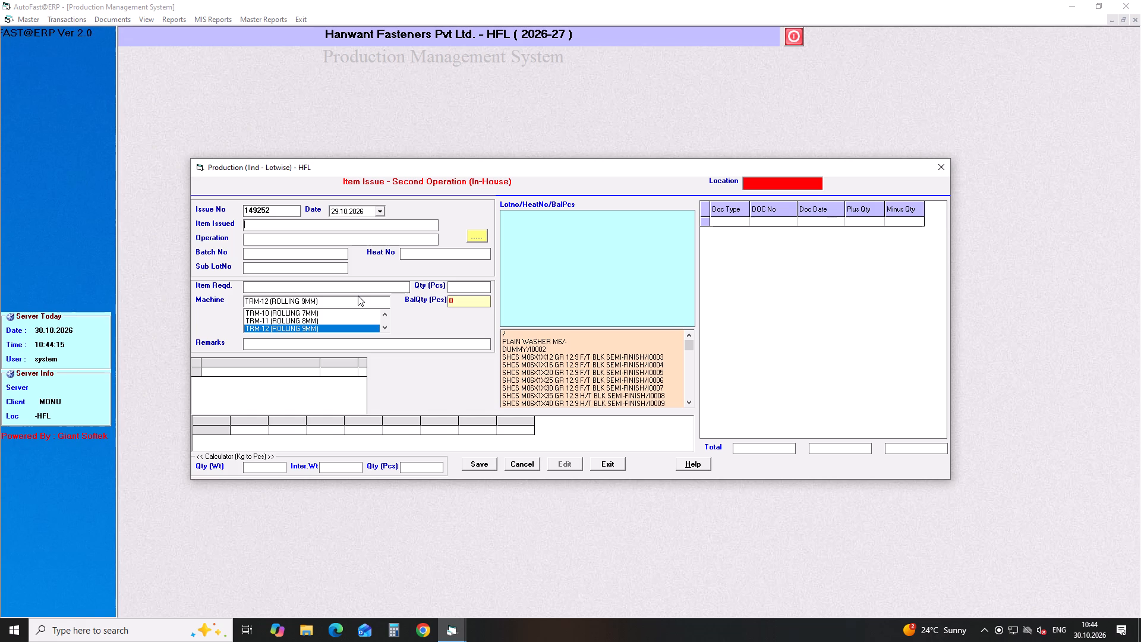
text(SHCS)
key(space)
text(M08)
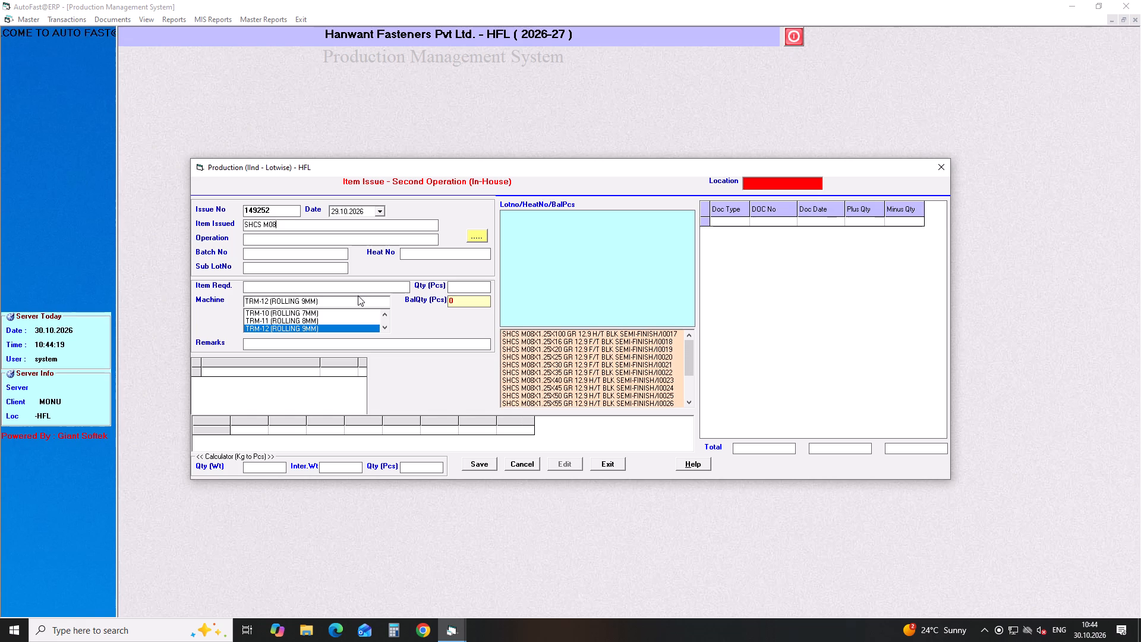
key(Down)
key(Down)
key(Down)
key(Down)
key(Down)
key(Down)
key(Down)
key(Down)
key(Down)
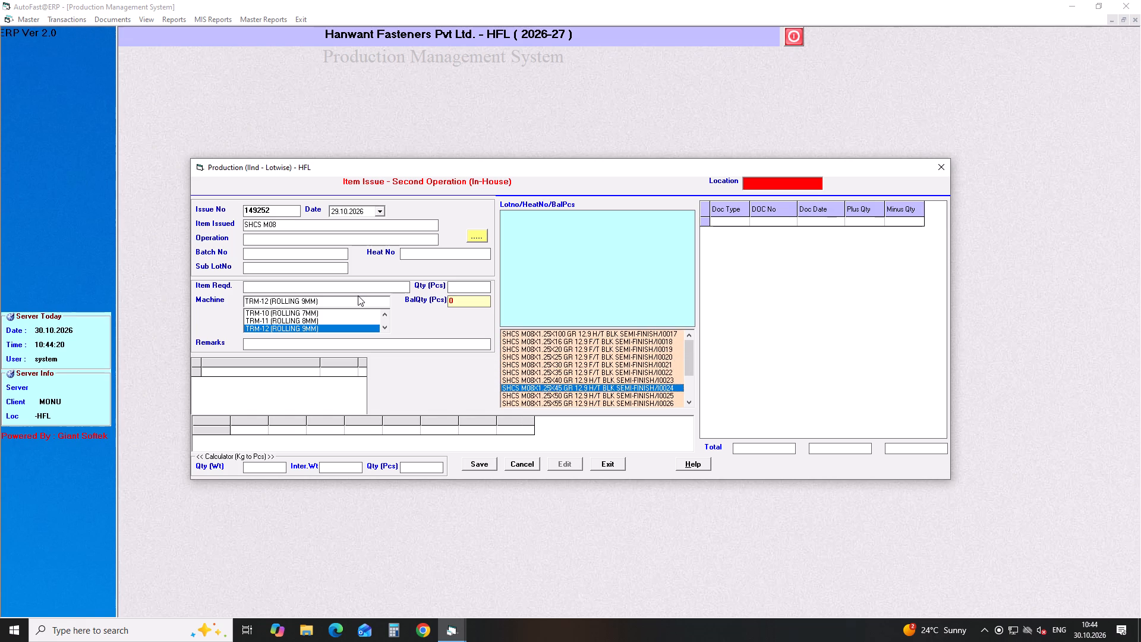
key(Down)
key(Down)
key(Down)
key(Return)
key(Return)
Set the operation of the SHCS M08X1.25X60 issue to ROLLING.
key(Down)
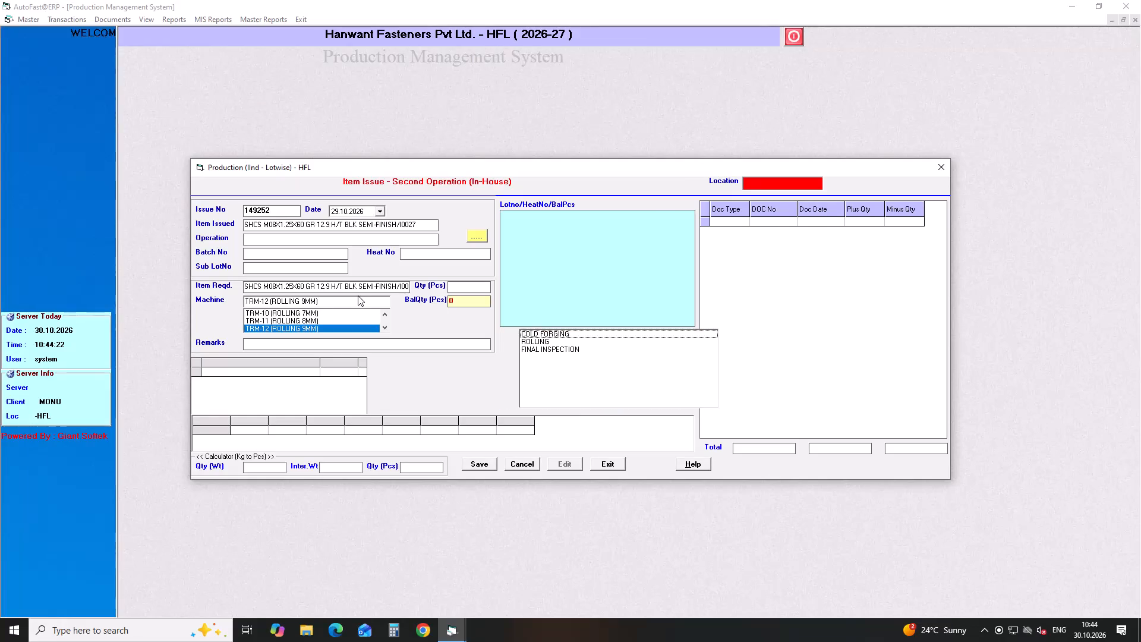
key(Down)
key(Down)
key(Return)
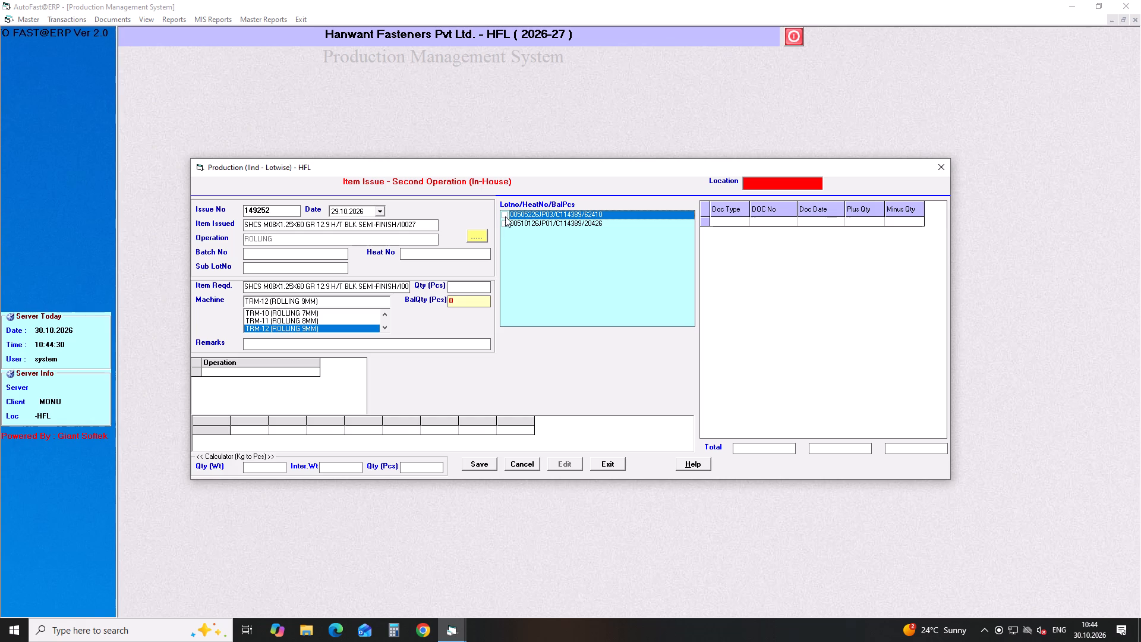
Select lot 00505226JP03 for the SHCS M08X1.25X60 issue and set its quantity to 35100 pcs.
click(505, 215)
drag(480, 289, 323, 313)
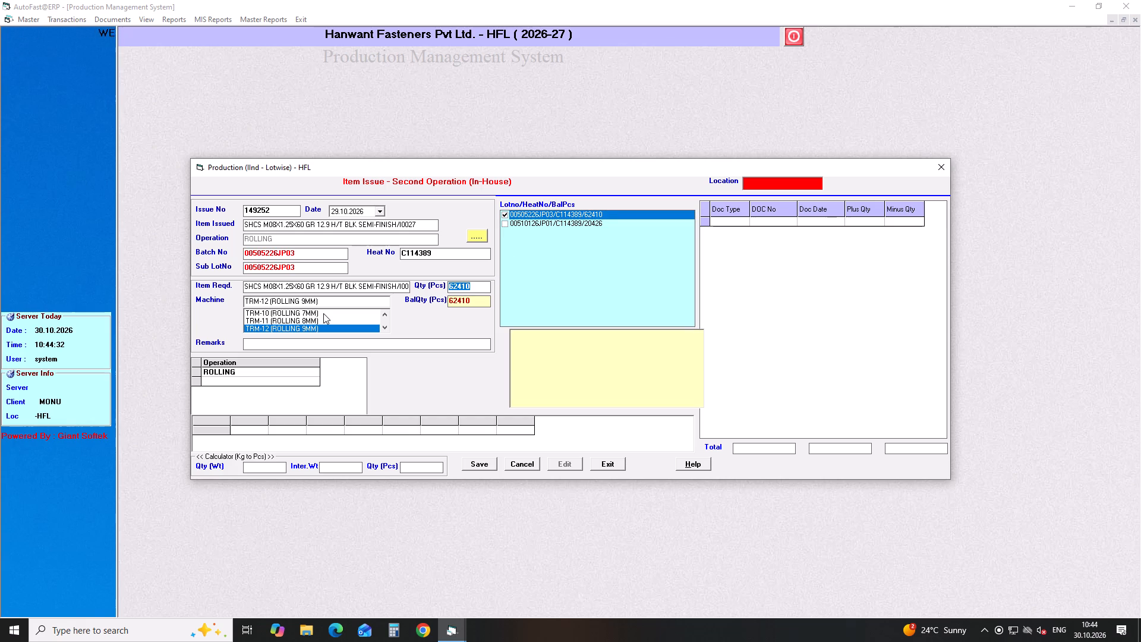
text(35100)
key(Return)
Assign machine TRM-13 (ROLLING 3/8") to the SHCS M08X1.25X60 issue and save it.
key(Down)
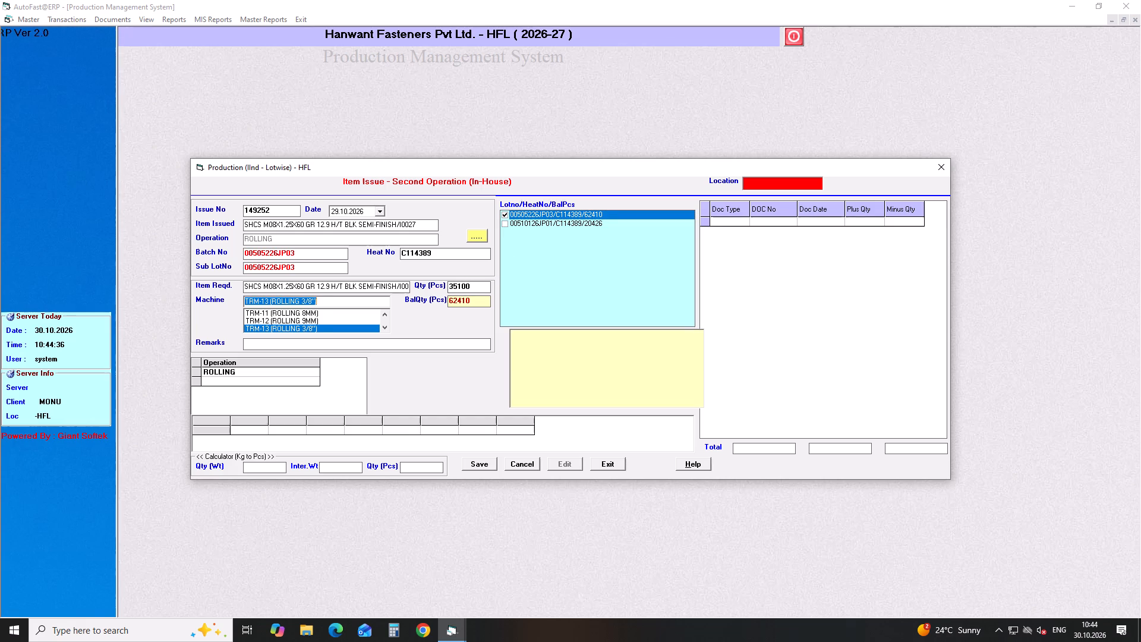
key(Return)
key(Return)
key(Return)
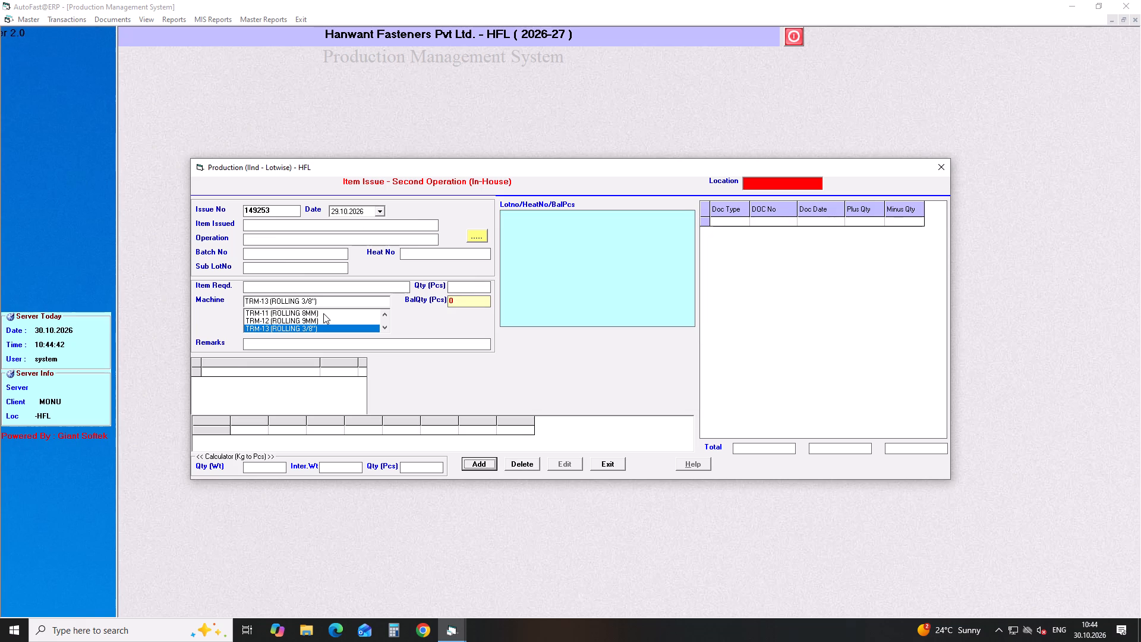
Start a new issue dated 29.10.2026 for item SCREW WASHER 5X16 (93893-AAE-3000) with the operation ROLLING.
key(Return)
key(Return)
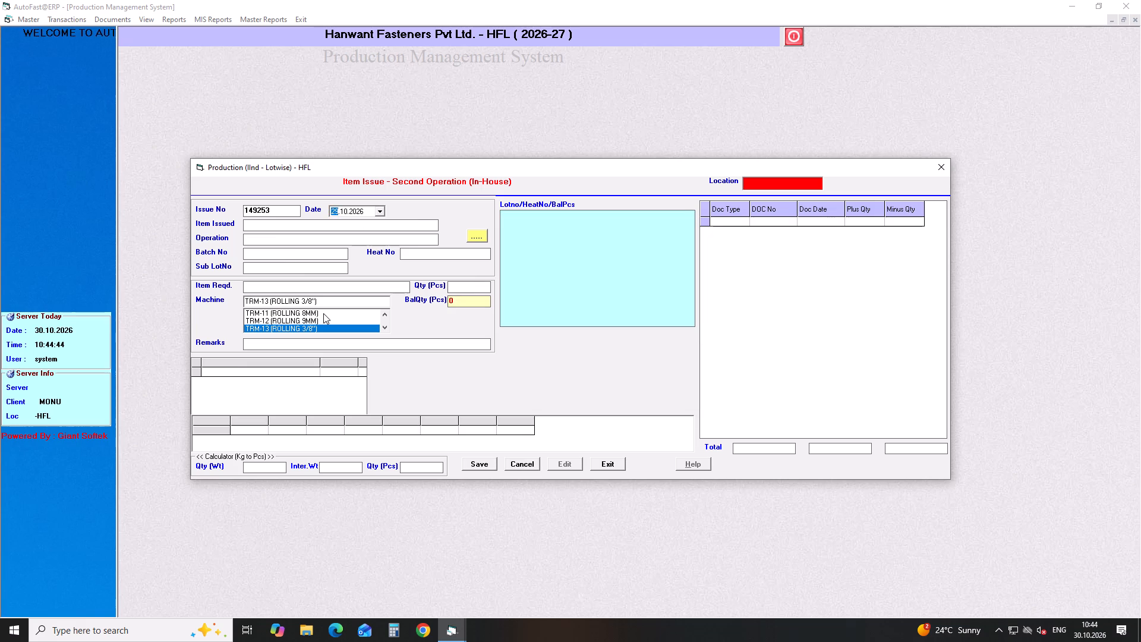
key(Return)
text(SCREW WAS)
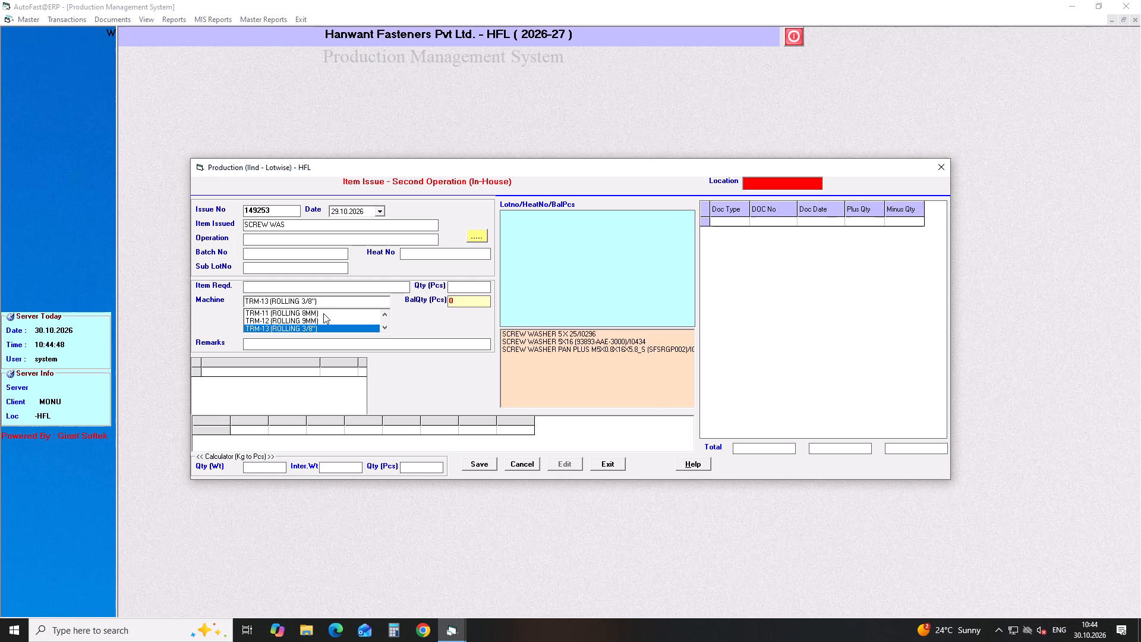
key(Down)
key(Down)
key(Down)
key(Return)
key(Return)
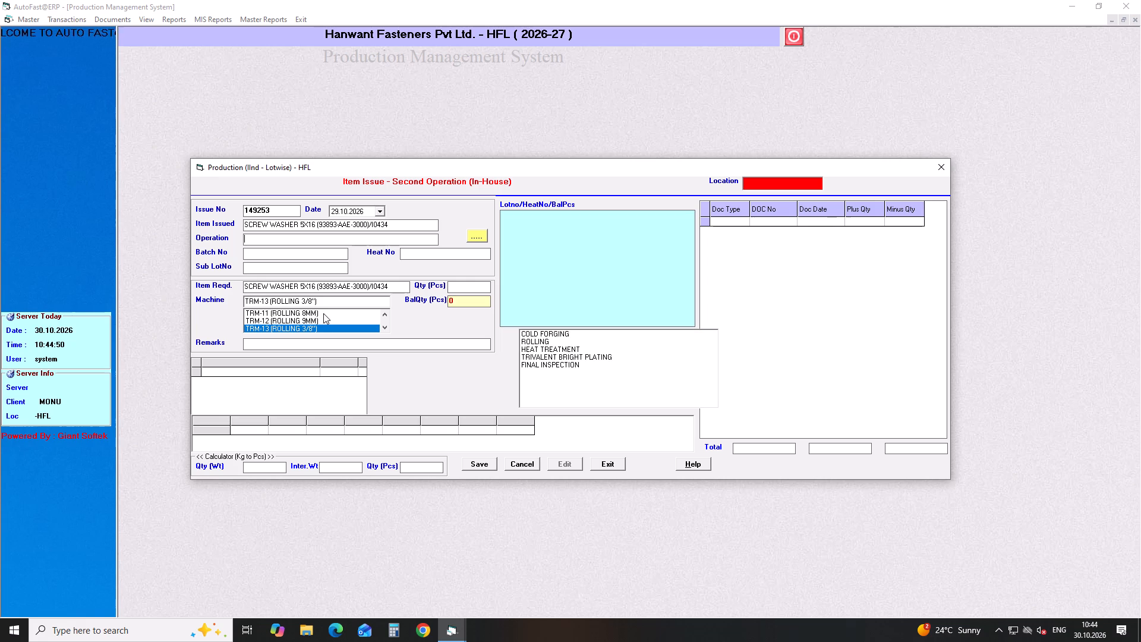
key(Down)
key(Down)
key(Down)
key(Return)
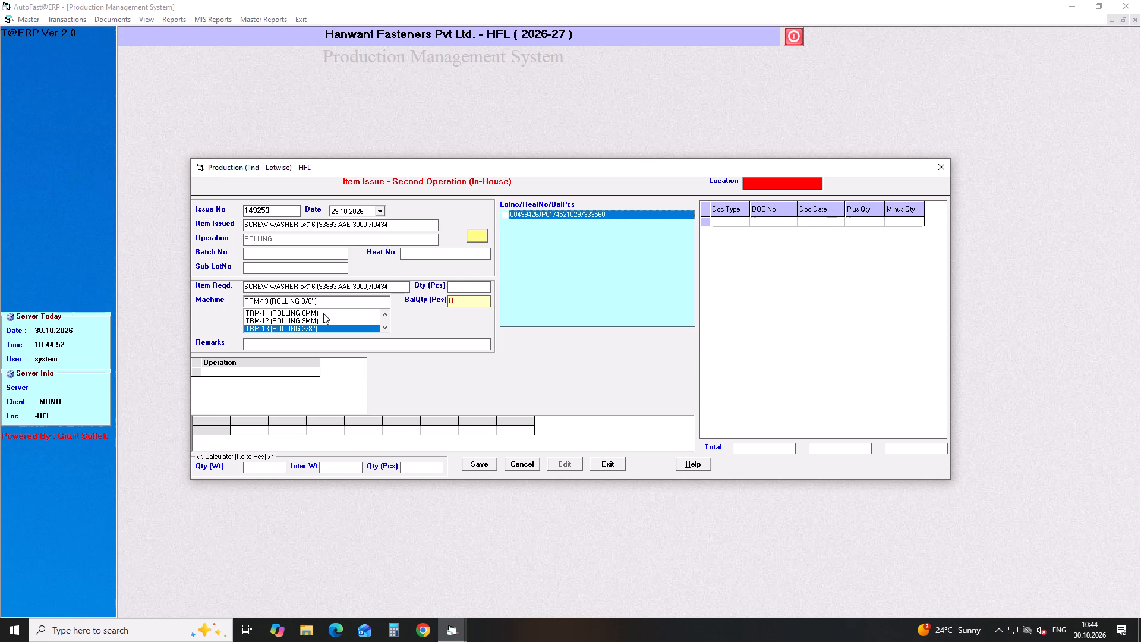
Select lot 00499426JP01 for the SCREW WASHER 5X16 issue and set its quantity to 33100 pcs.
click(503, 215)
drag(483, 287, 367, 301)
text(33100)
key(Return)
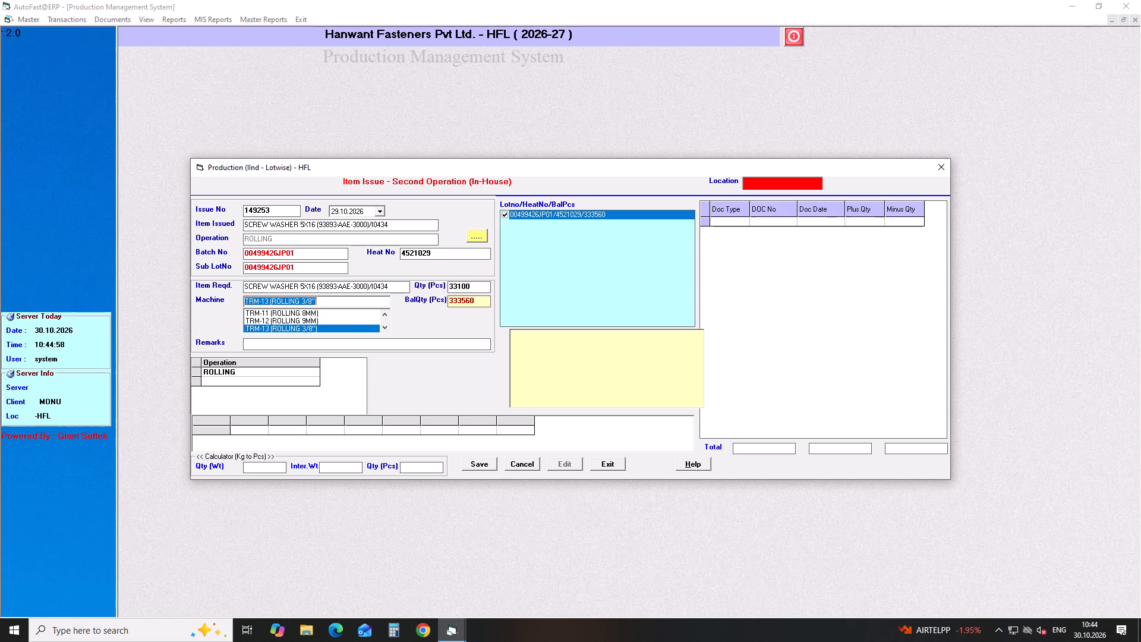
Assign machine TRM-14 ROLLING Special Purpose 6MM to the SCREW WASHER 5X16 issue and save it.
key(Down)
key(Return)
key(Return)
key(Return)
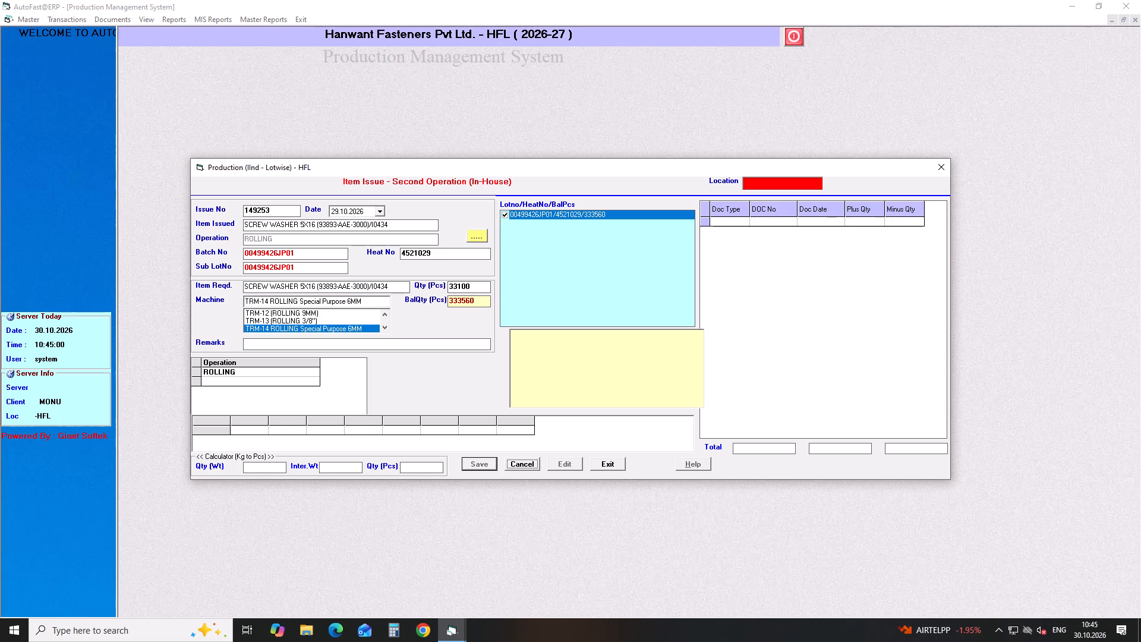
Start a new issue dated 29.10.2026 for item SCREW WASHER 5 X 25 with the operation WASHER + ROLLING.
key(Return)
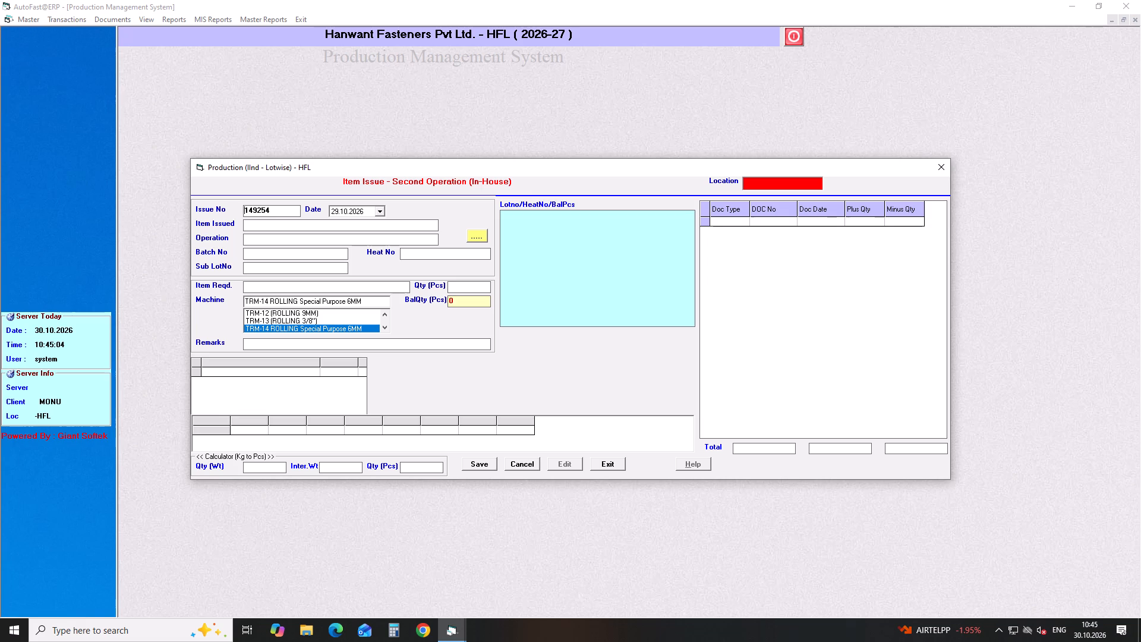
key(Return)
key(Return)
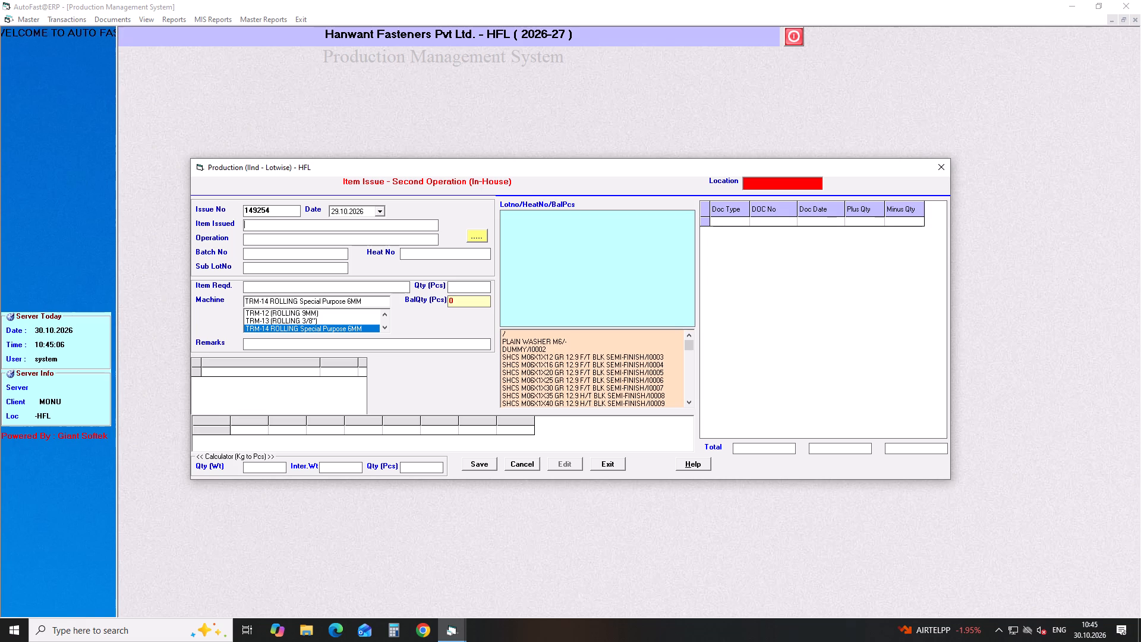
text(SCT)
key(BackSpace)
text(REW WAS)
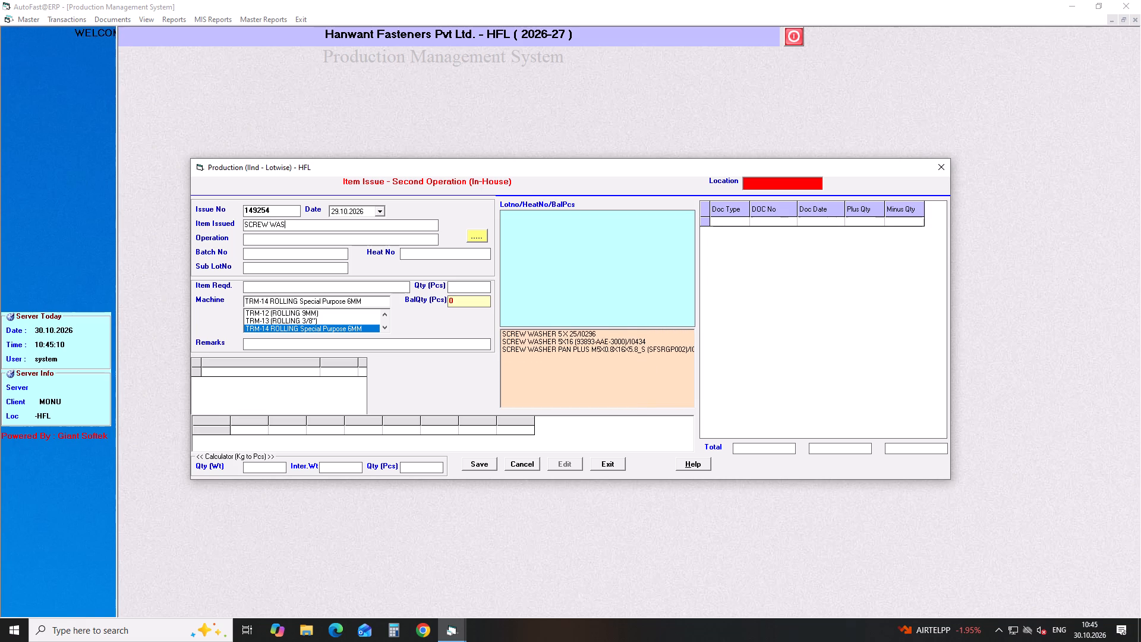
key(Down)
key(Down)
key(Return)
key(Return)
key(Down)
key(Down)
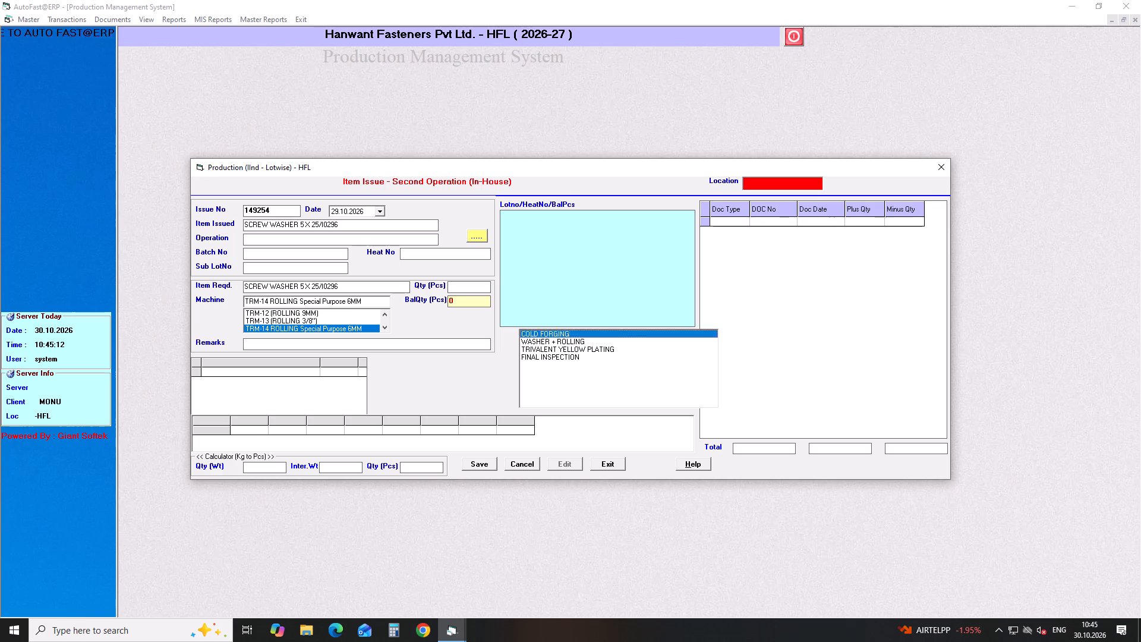
key(Down)
key(Return)
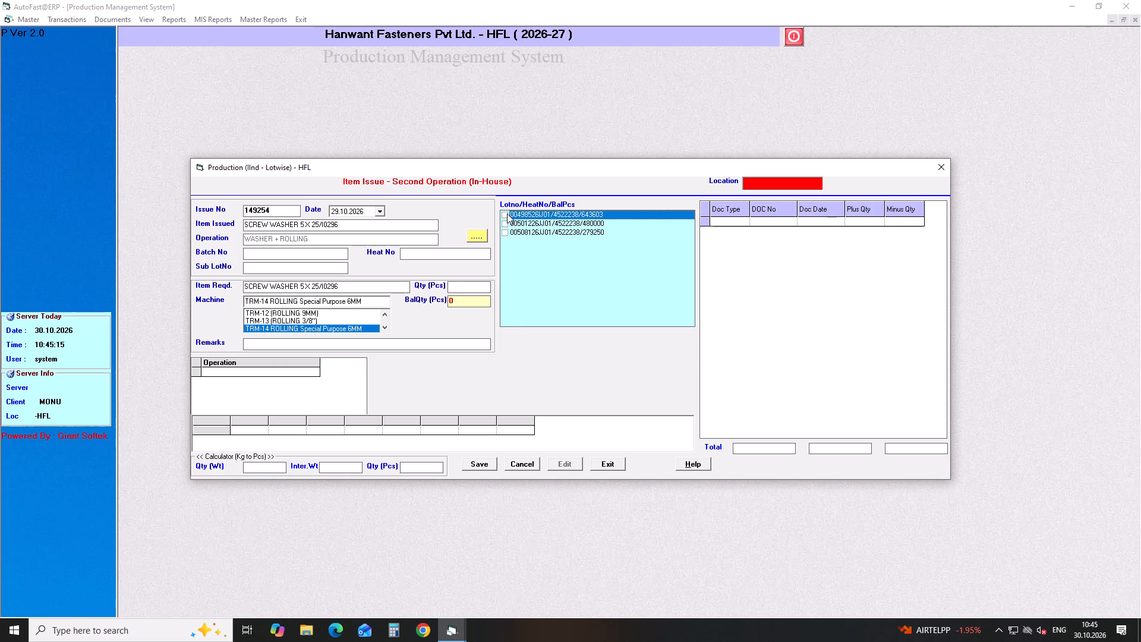
Select lot 00498526IJ01 for the SCREW WASHER 5 X 25 issue and set its quantity to 44210 pcs.
click(507, 214)
drag(479, 288, 289, 290)
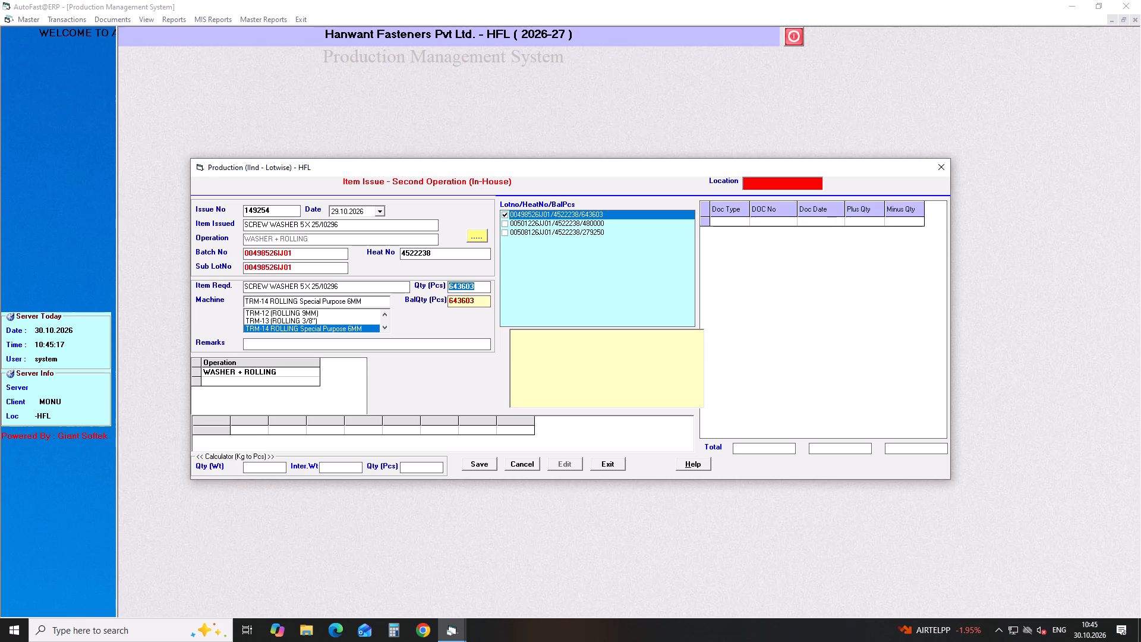
text(44210)
key(Return)
Assign machine TRM-15 ROLLING Special Purpose 6MM to the SCREW WASHER 5 X 25 issue and save it.
key(Down)
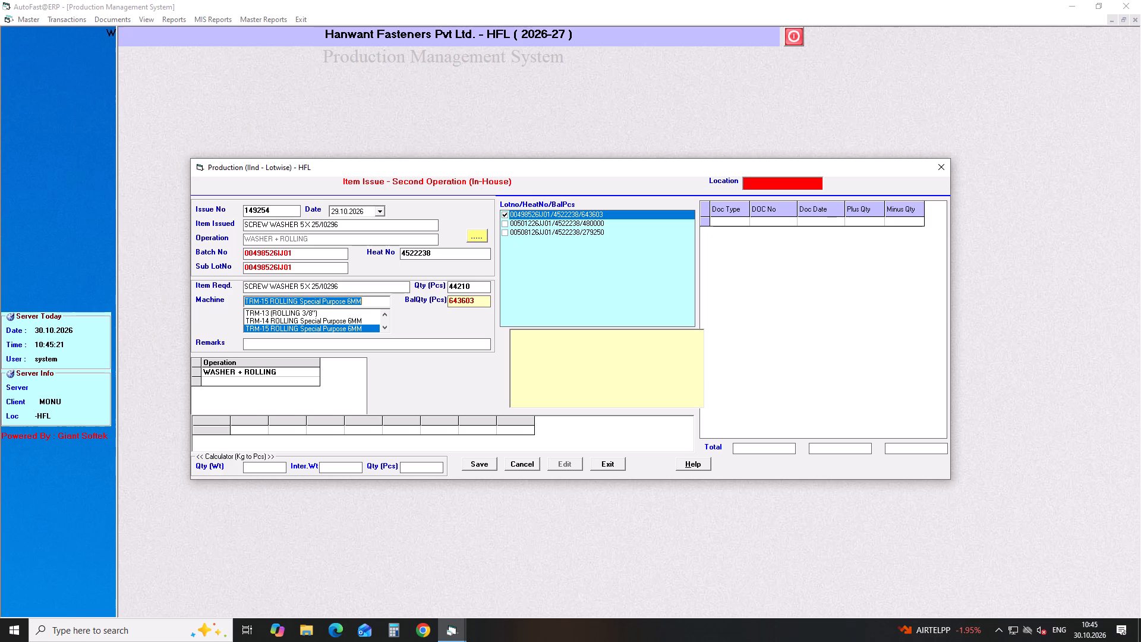
key(Return)
key(Return)
key(Return)
Start a new issue dated 29.10.2026 for item BOLT M6X10X1.0MM (AAGG) with the operation ROLLING.
key(Return)
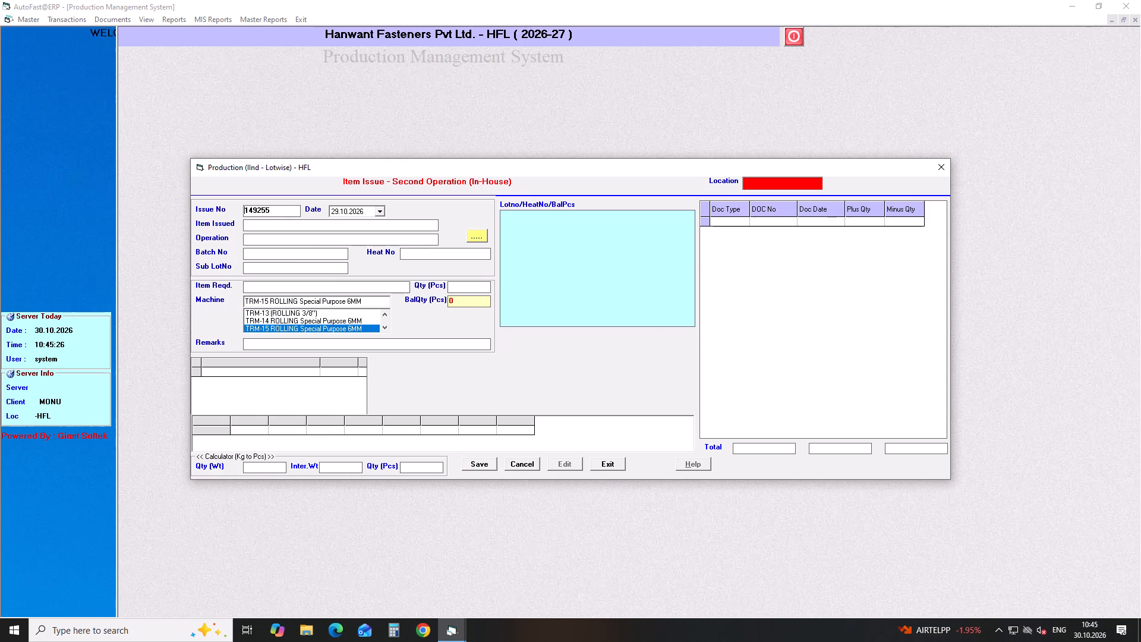
key(Return)
key(Return)
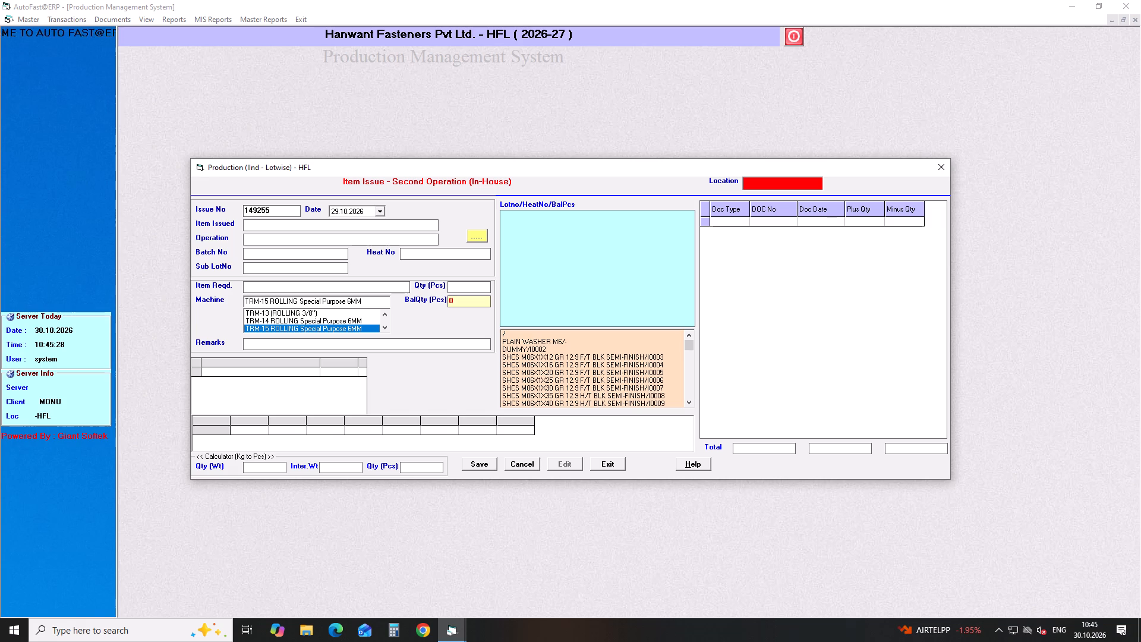
text(BOLT M6)
key(Down)
key(Down)
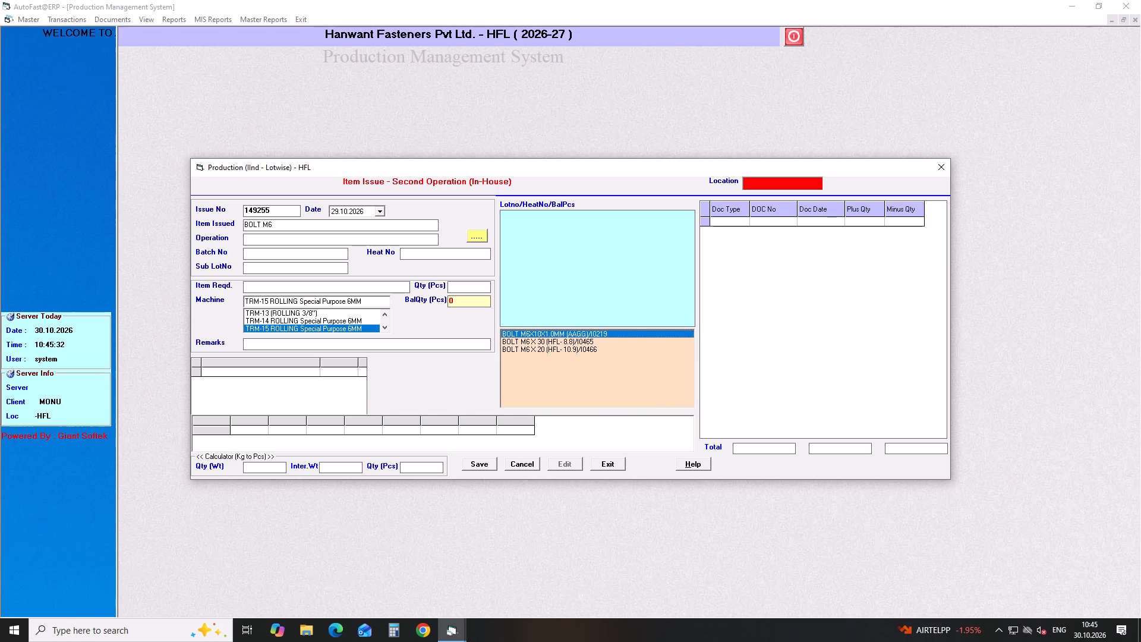
key(Return)
key(Return)
key(Down)
key(Down)
key(Down)
key(Return)
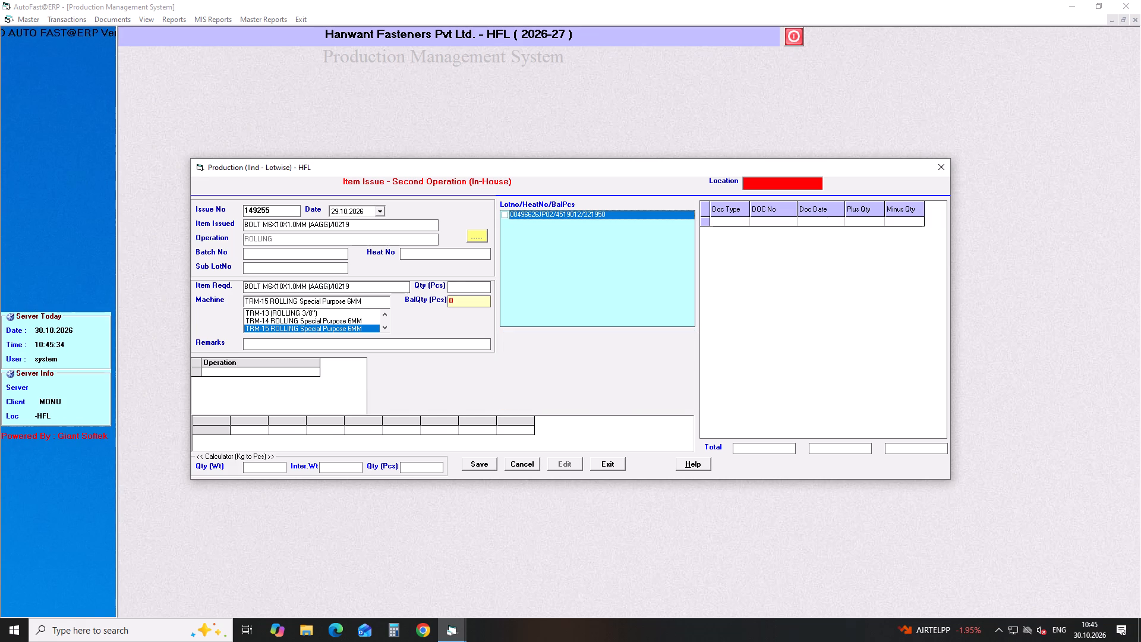
Select lot 00496626JP02 for the BOLT M6X10X1.0MM (AAGG) issue and set its quantity to 67680 pcs.
click(509, 213)
drag(486, 288, 427, 289)
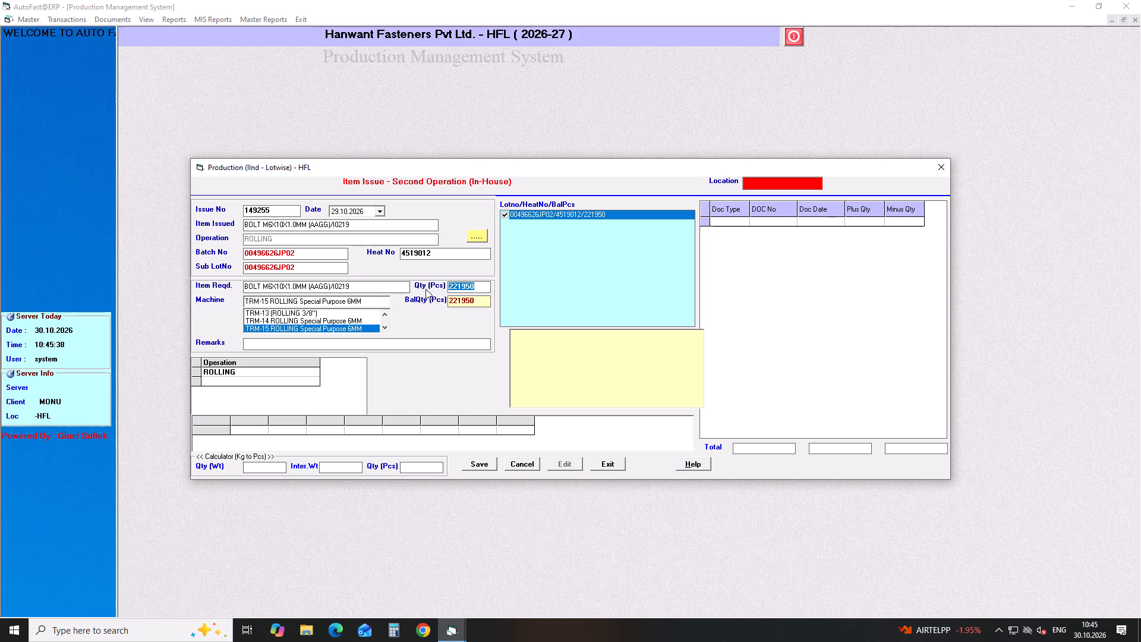
text(67)
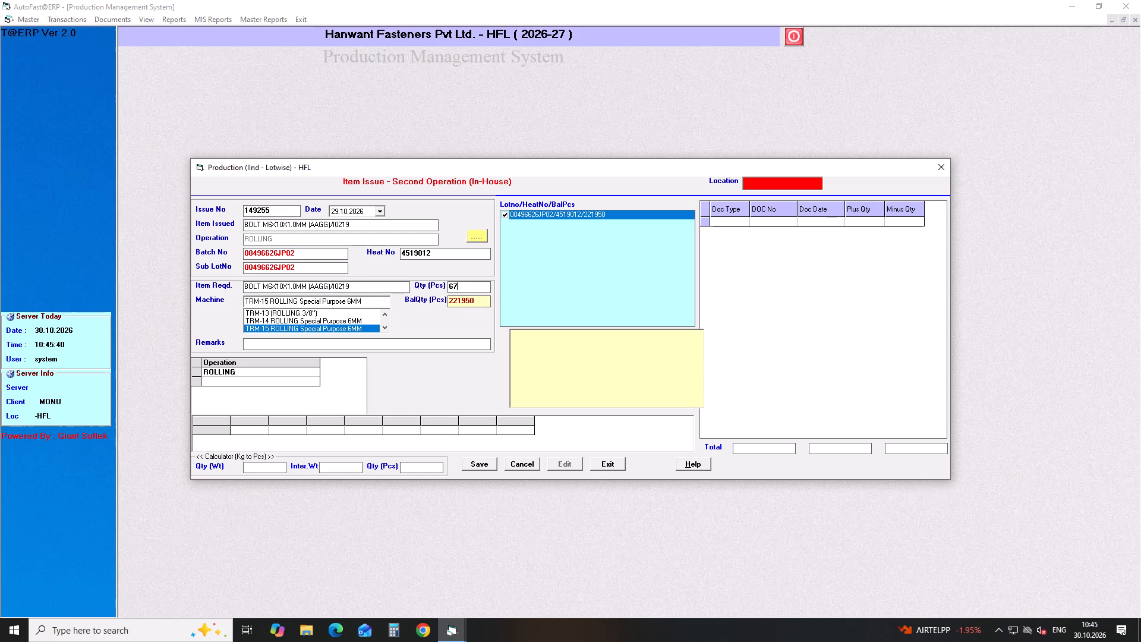
text(680)
key(Return)
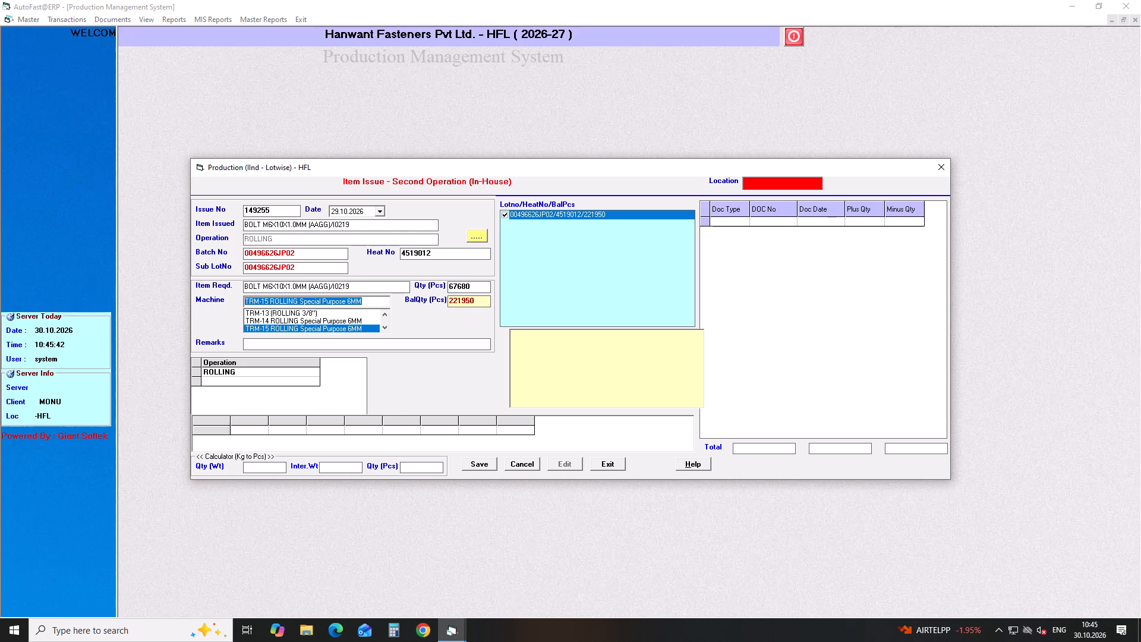
Assign machine TRM-16 (ROLLING 6MM) to the BOLT M6X10X1.0MM (AAGG) issue and save it.
key(Down)
key(Return)
key(Return)
key(Return)
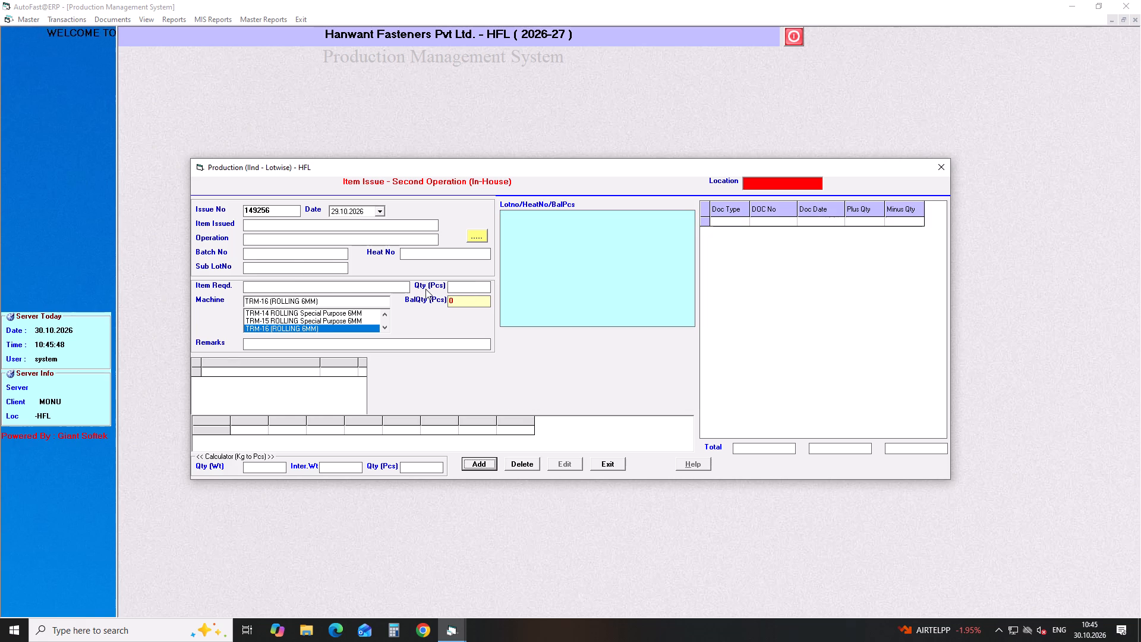
Start a new issue dated 29.10.2026 for item INTEGRATED WASHER FLAT HD SCREW FOR SALLY M6 X 22 with the operation WASHER + ROLLING.
key(Return)
key(Return)
key(Return)
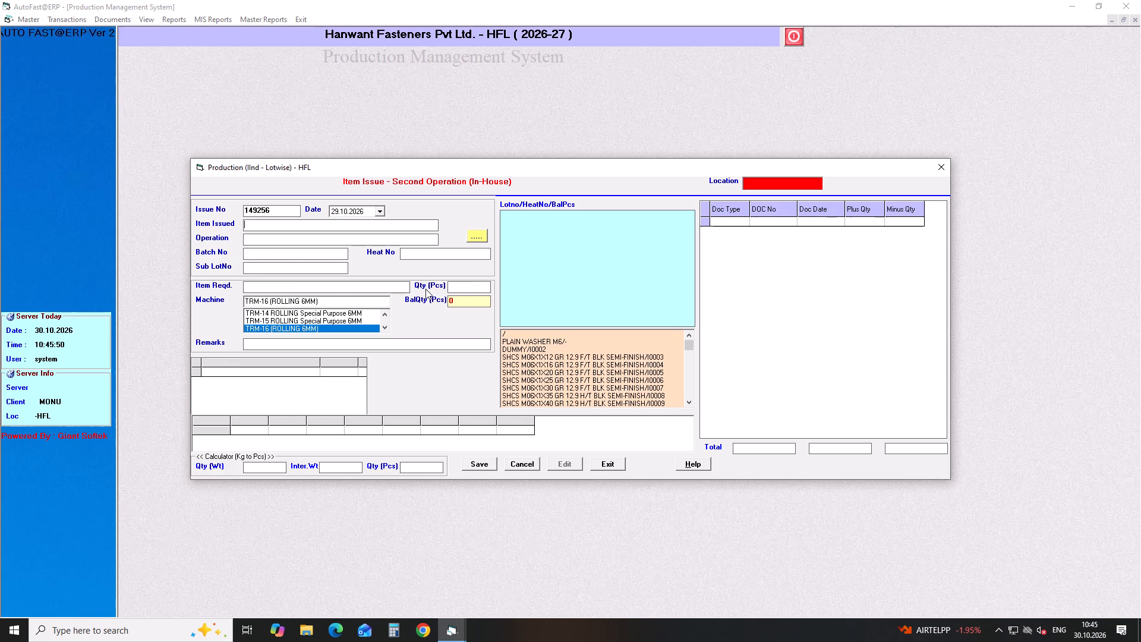
text(INTE)
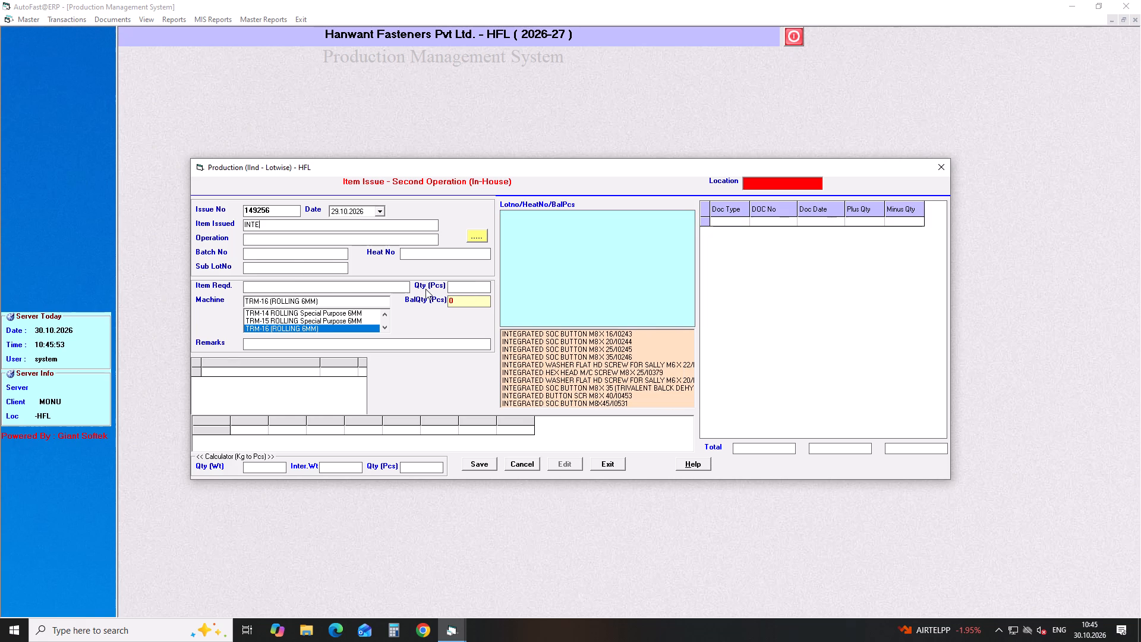
key(Down)
key(Down)
key(Down)
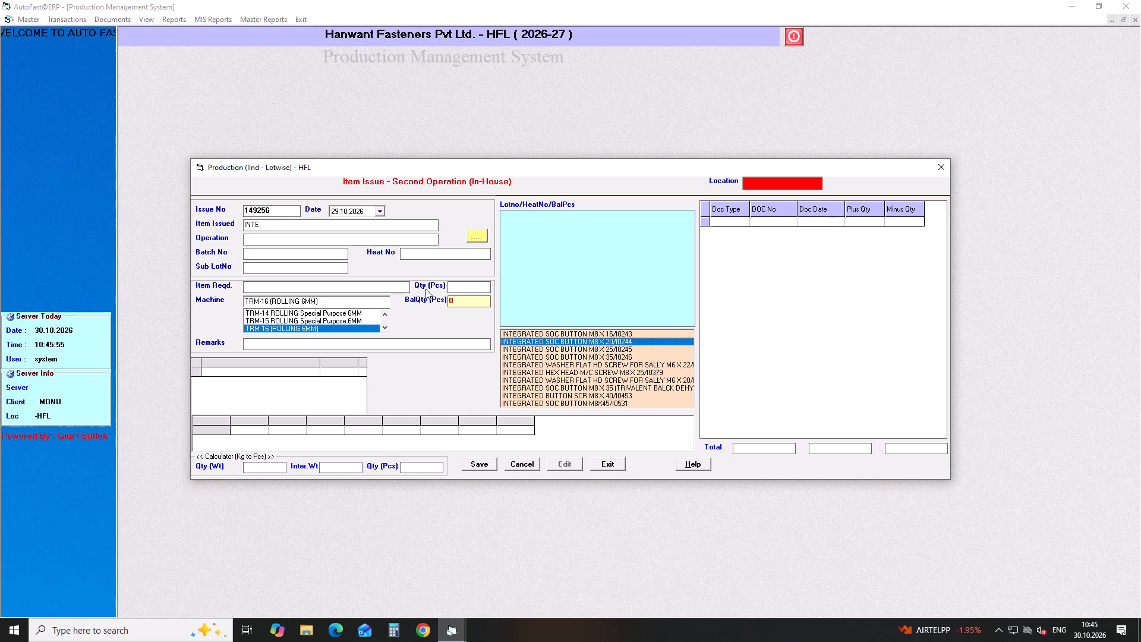
key(Down)
key(Down)
key(Down)
key(Return)
key(Return)
key(Down)
key(Down)
key(Down)
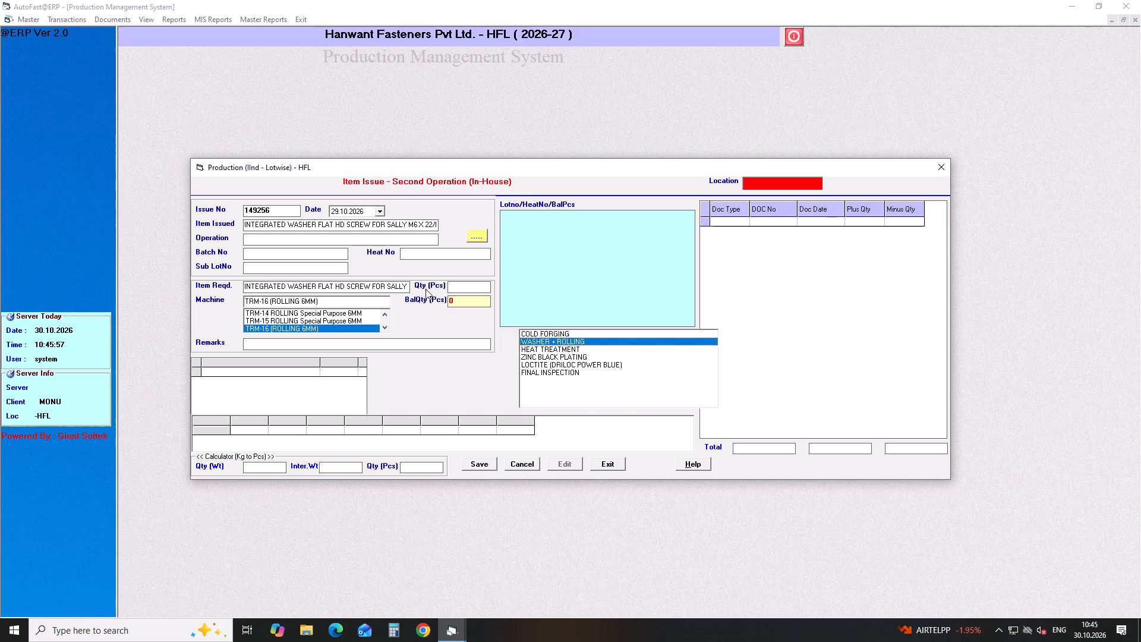
key(Return)
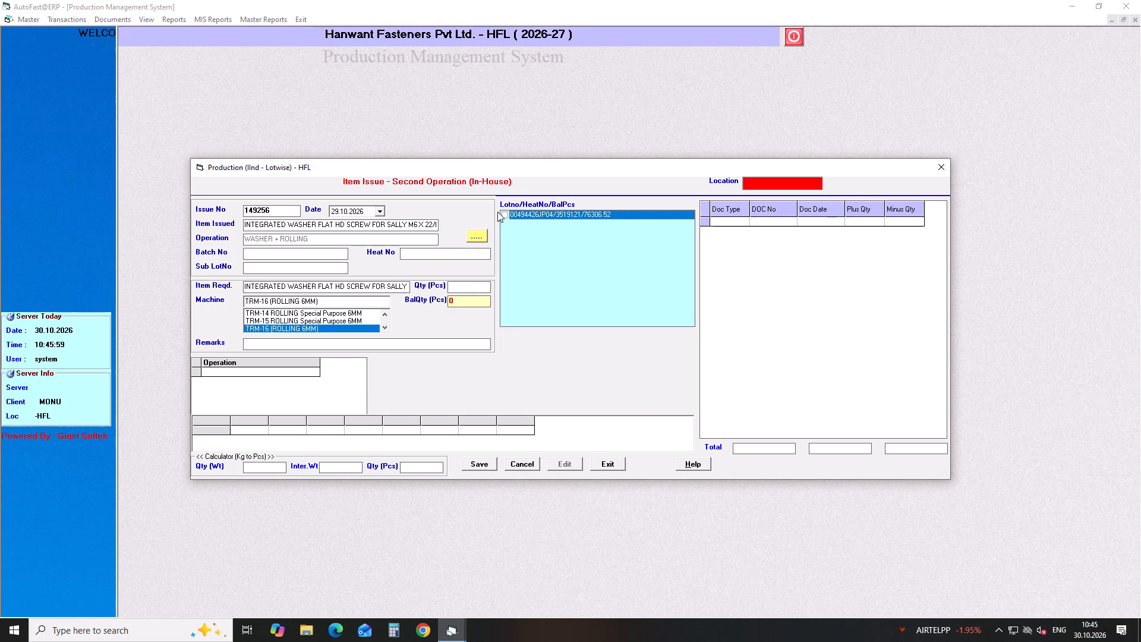
Select lot 00494426JP04 for the INTEGRATED WASHER FLAT HD SCREW FOR SALLY M6 X 22 issue and set its quantity to 28500 pcs.
click(507, 214)
drag(481, 285, 441, 291)
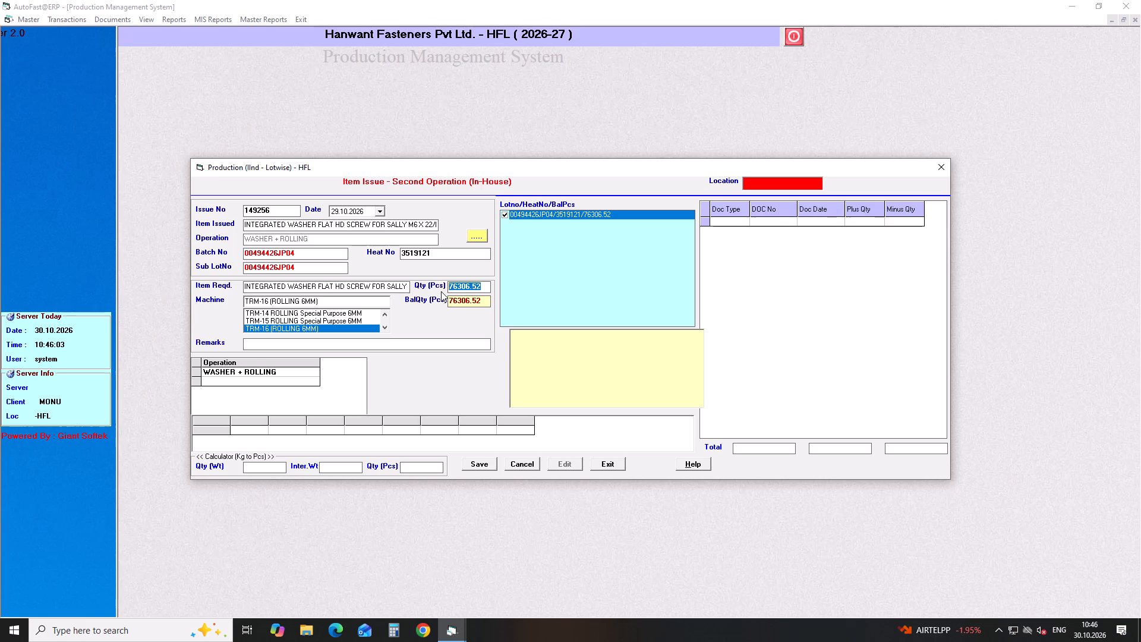
text(28500)
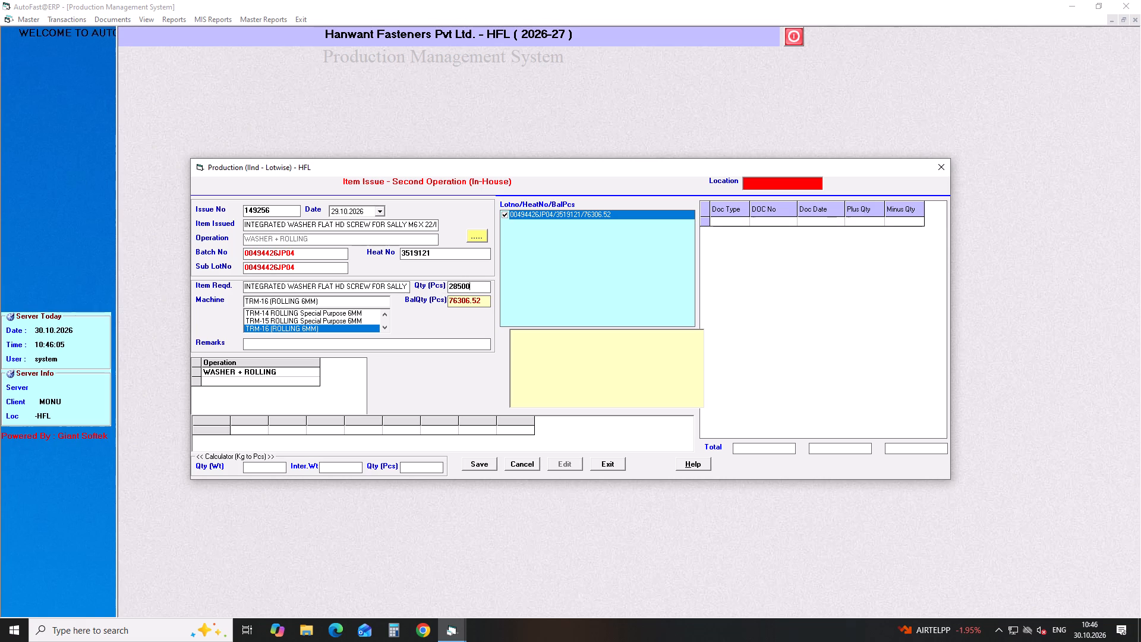
Assign machine TRM-17 (ROLLING 1/2") to the INTEGRATED WASHER FLAT HD SCREW issue and save it.
key(Return)
key(Down)
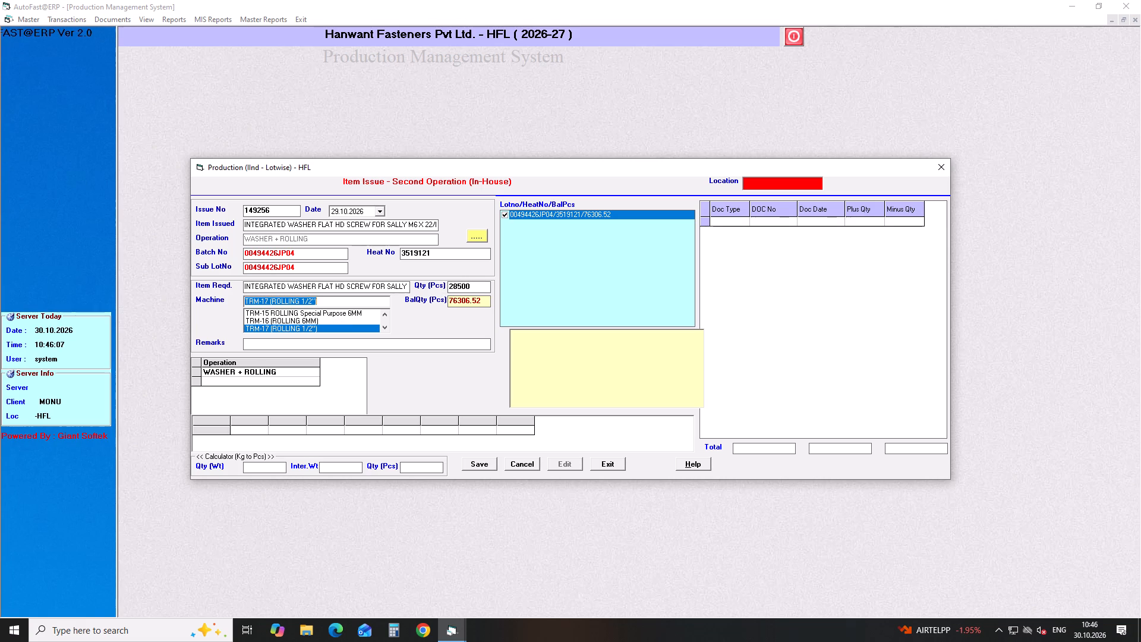
key(Return)
key(Return)
key(Return)
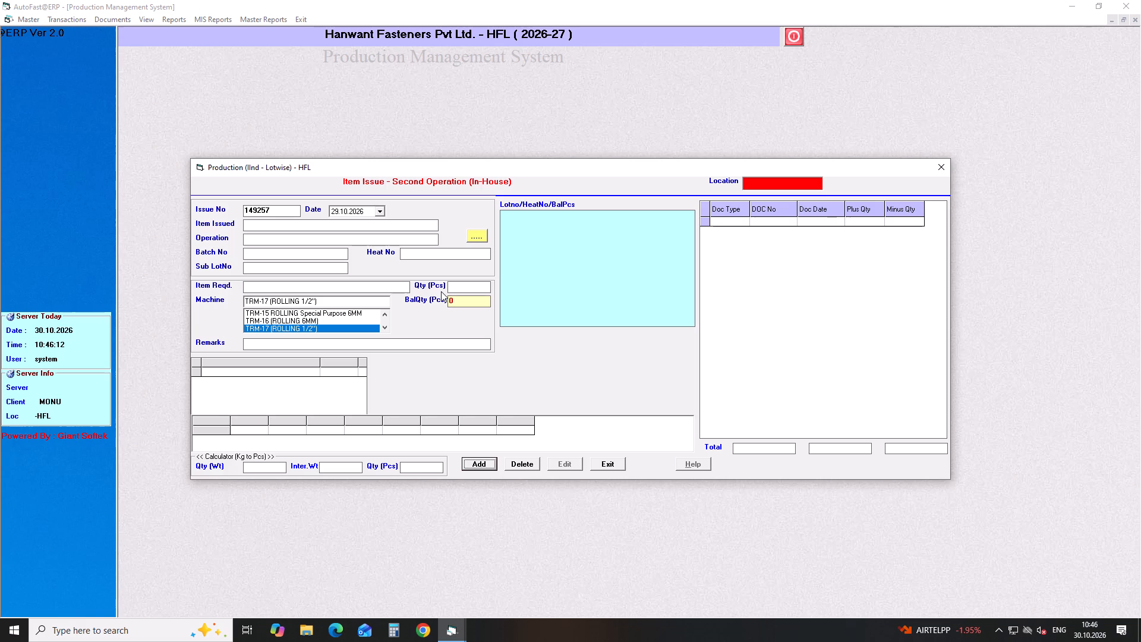
Start a new issue dated 29.10.2026 for item SHCS M10X1.5X110 GR 12.9 H/T BLK SEMI-FINISH with the operation ROLLING.
key(Return)
key(Return)
key(Return)
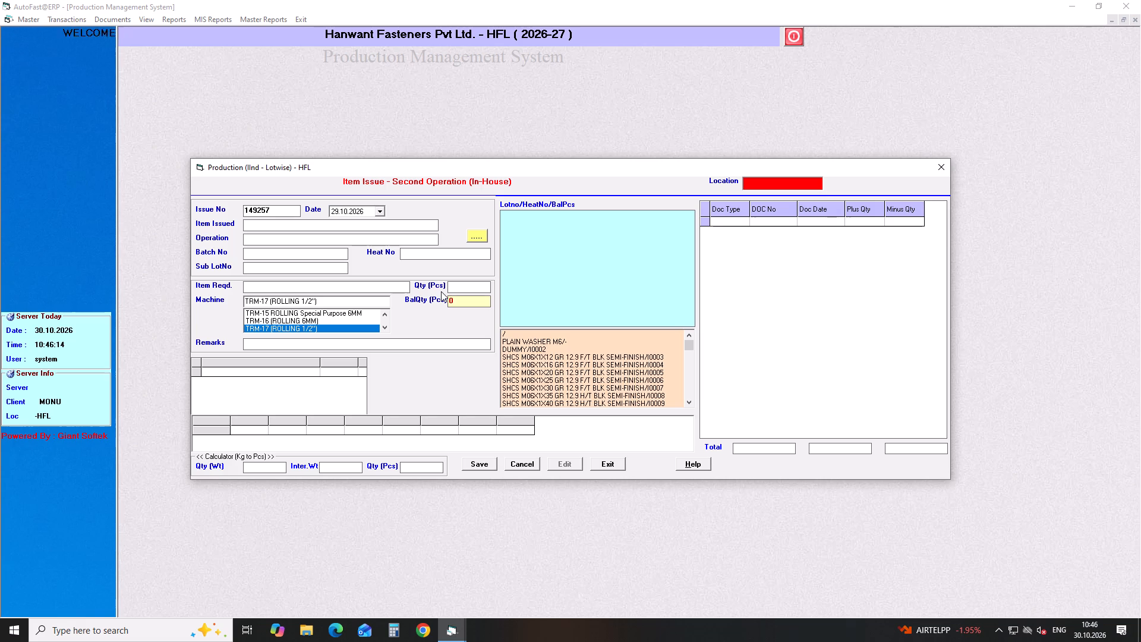
text(SHCS)
key(space)
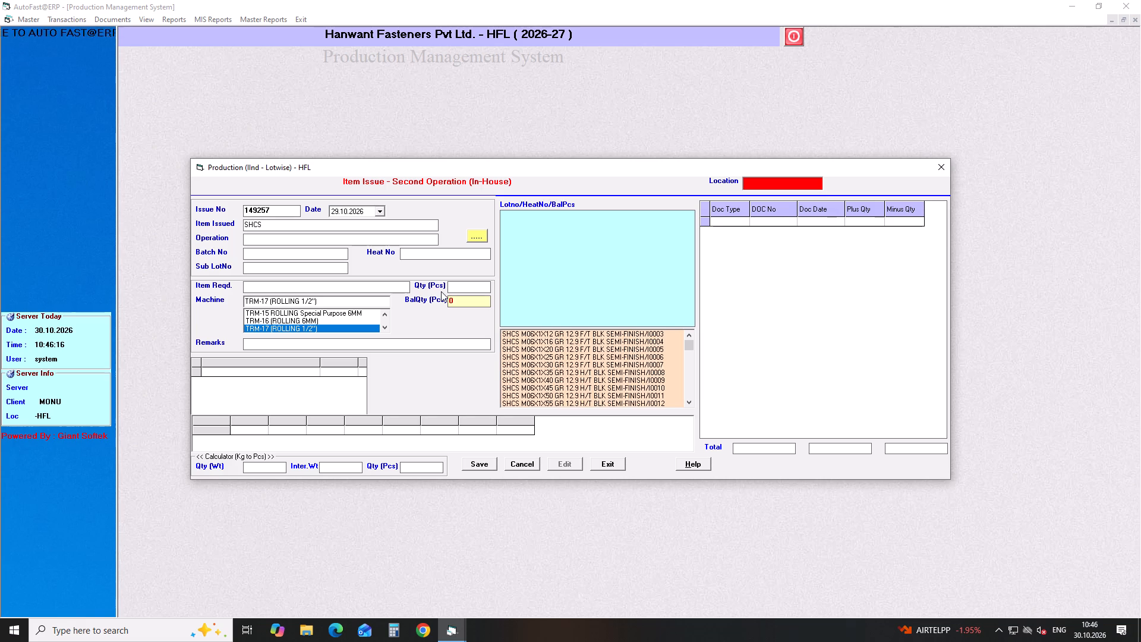
text(M10)
key(Down)
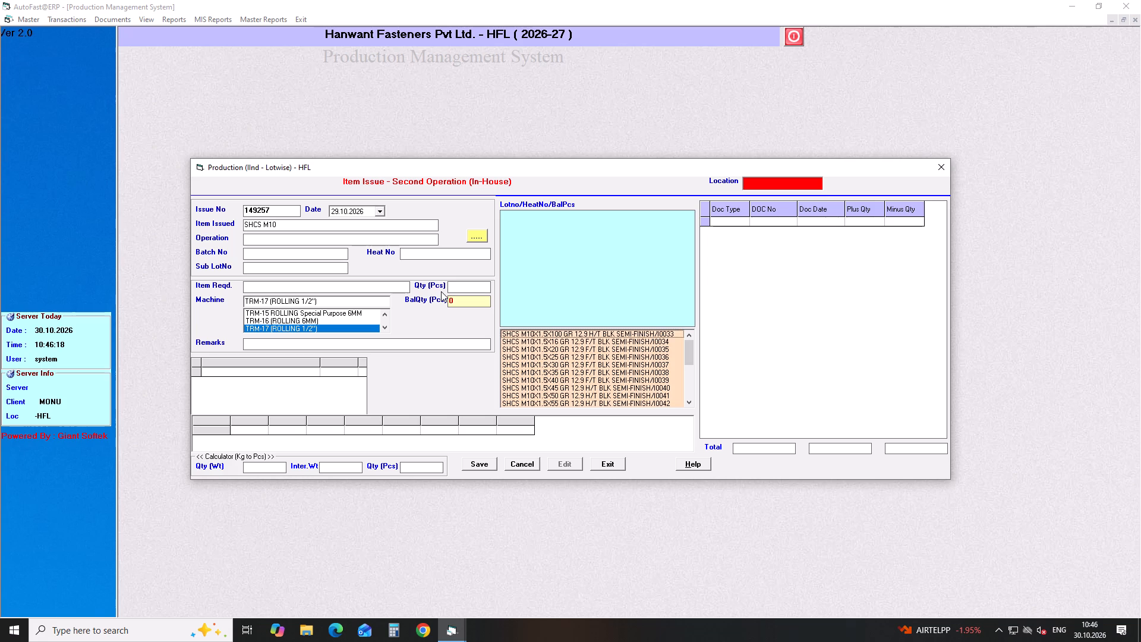
key(Down)
key(Down)
key(Down)
key(Down)
key(Down)
key(Down)
key(Down)
key(Down)
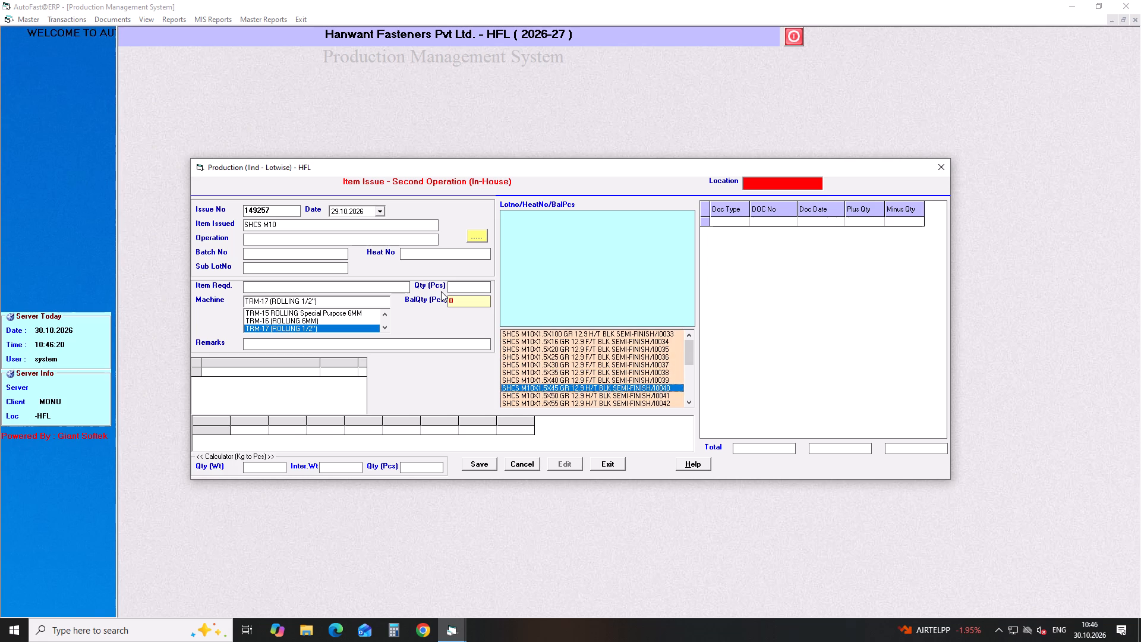
key(Down)
key(Down)
key(Down)
key(Down)
key(Down)
key(Down)
key(Down)
key(Down)
key(Down)
key(Down)
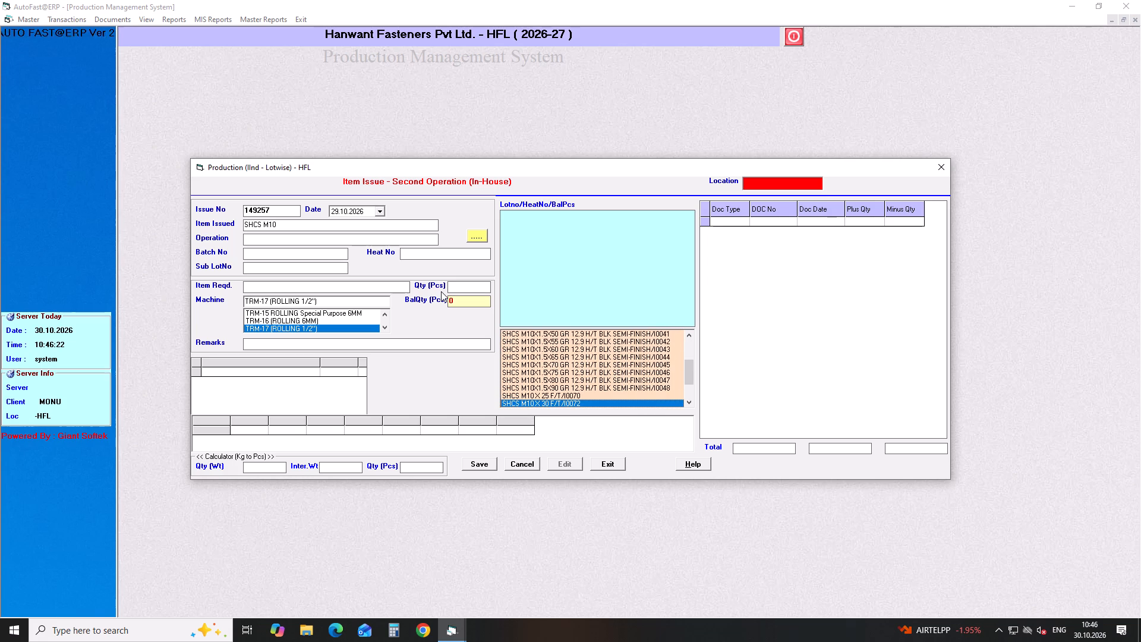
key(Down)
key(Return)
key(Return)
key(Down)
key(Down)
key(Down)
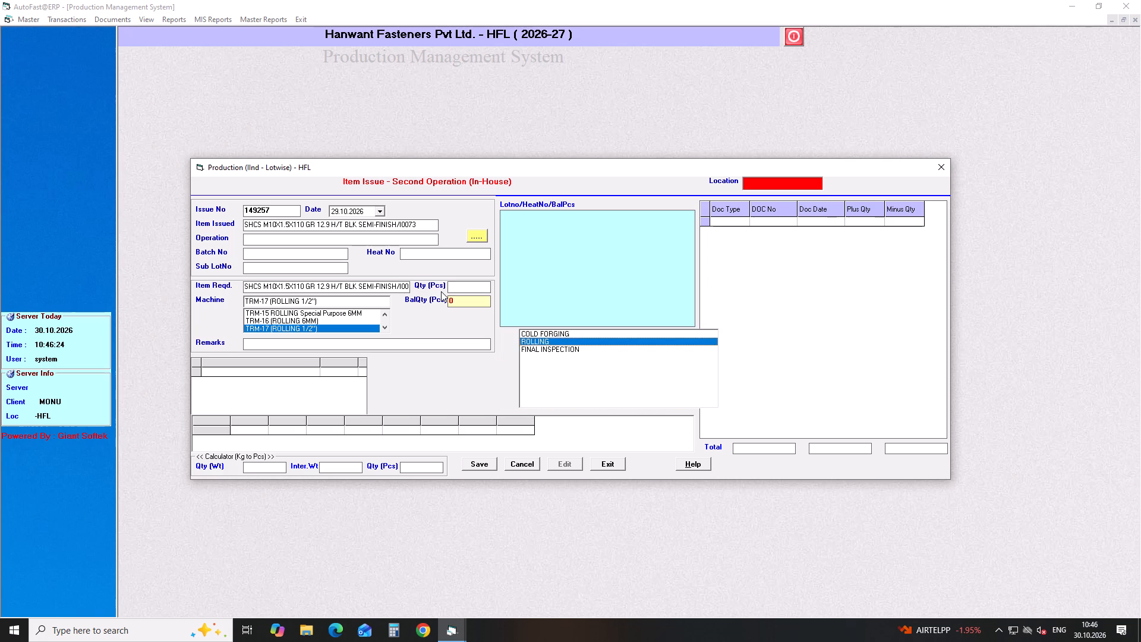
key(Return)
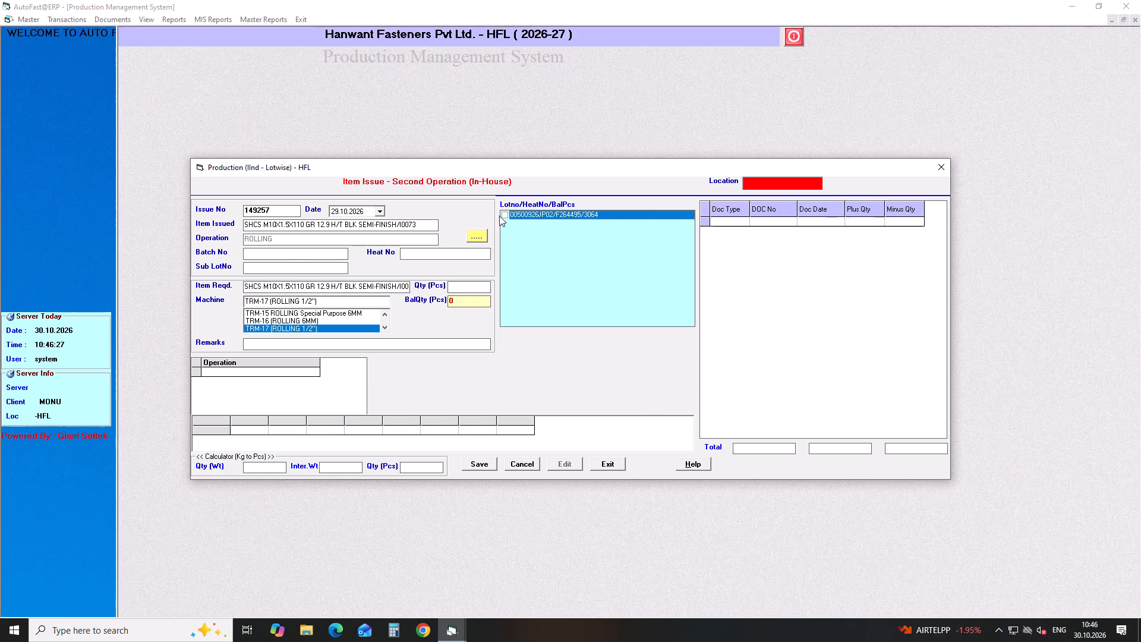
Select lot 00500926JP02 for the SHCS M10X1.5X110 issue, keeping its full quantity of 3064 pcs.
click(505, 215)
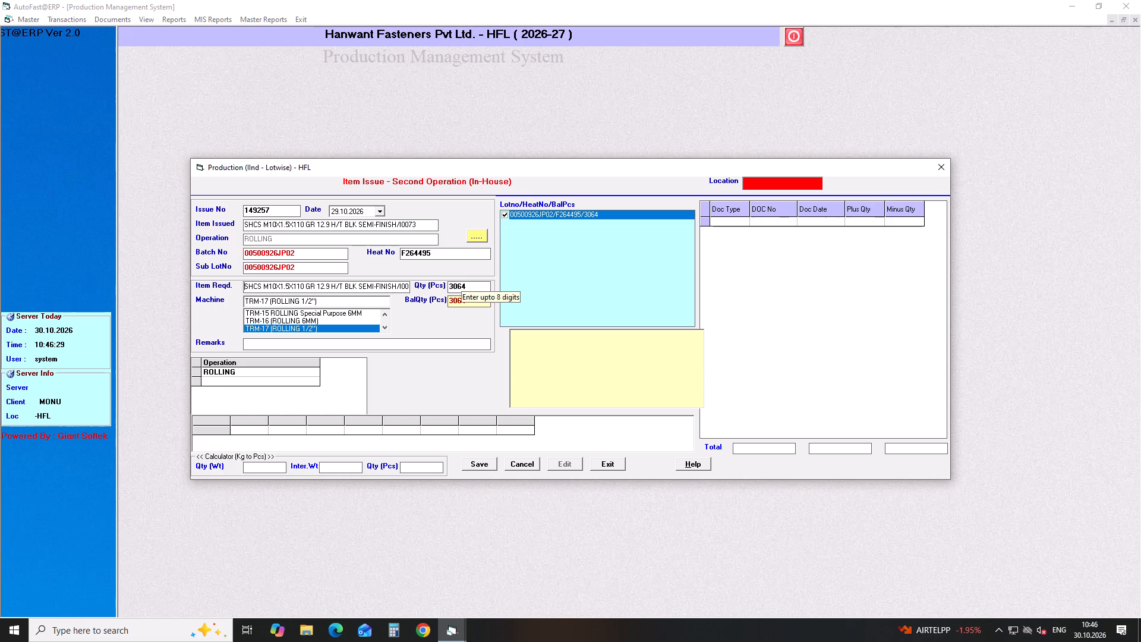
drag(481, 286, 427, 287)
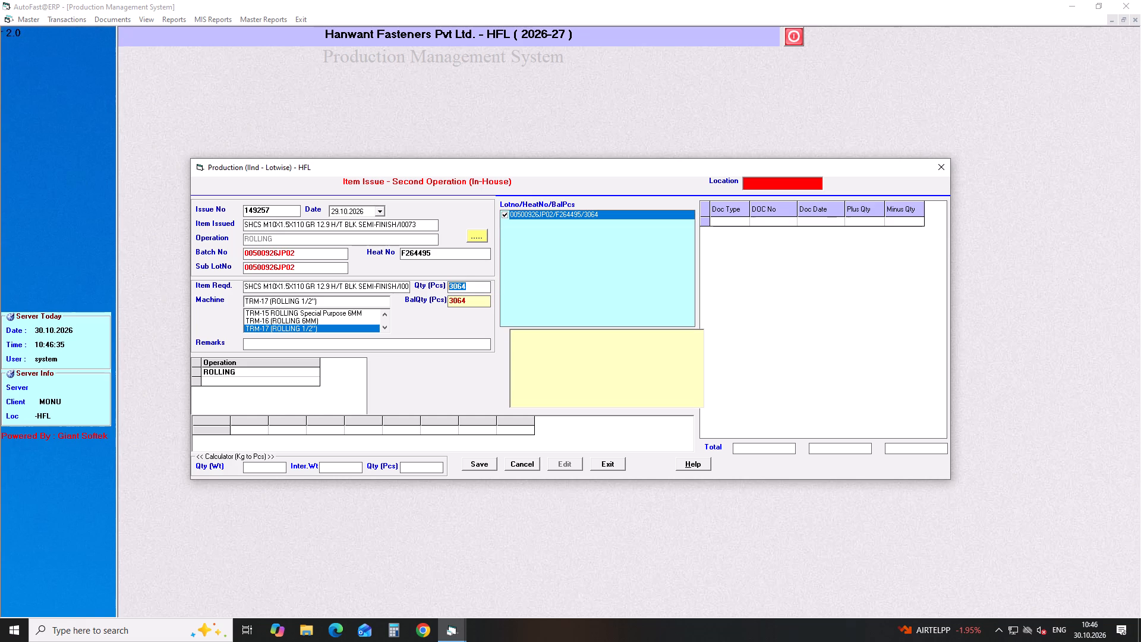
click(476, 289)
Assign machine TRM-18 (ROLLING 12.7 MM) to the SHCS M10X1.5X110 issue and save it.
key(Return)
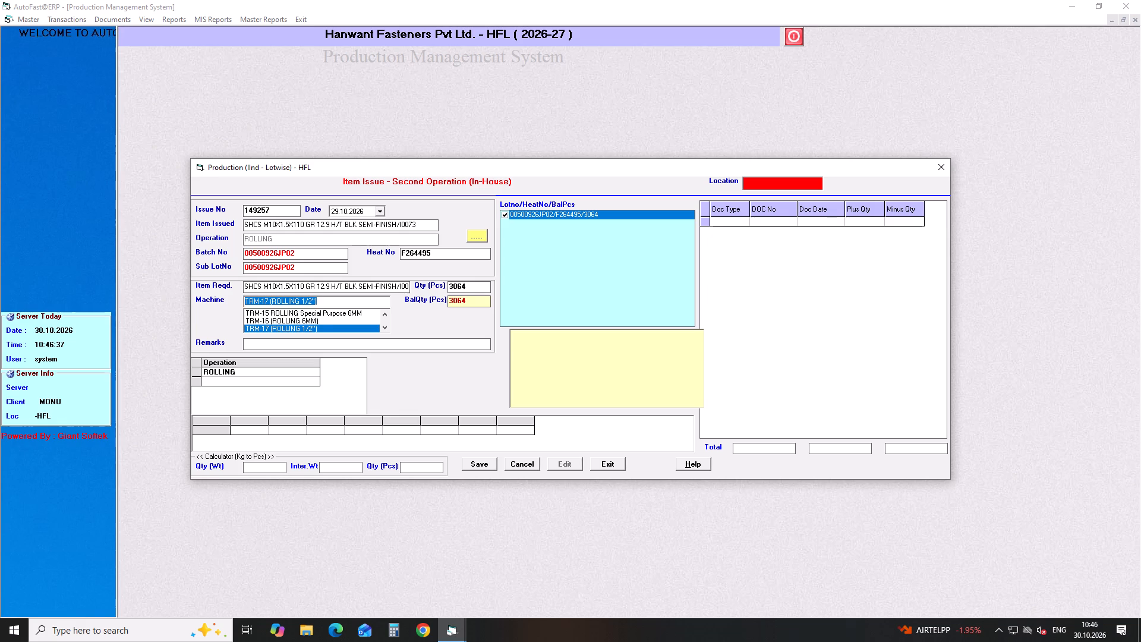
key(Down)
key(Return)
key(Return)
key(Return)
Start a new issue dated 29.10.2026 for item BOLT FLANGE SH 6X12 L BRIGHT with the operation ROLLING.
key(Return)
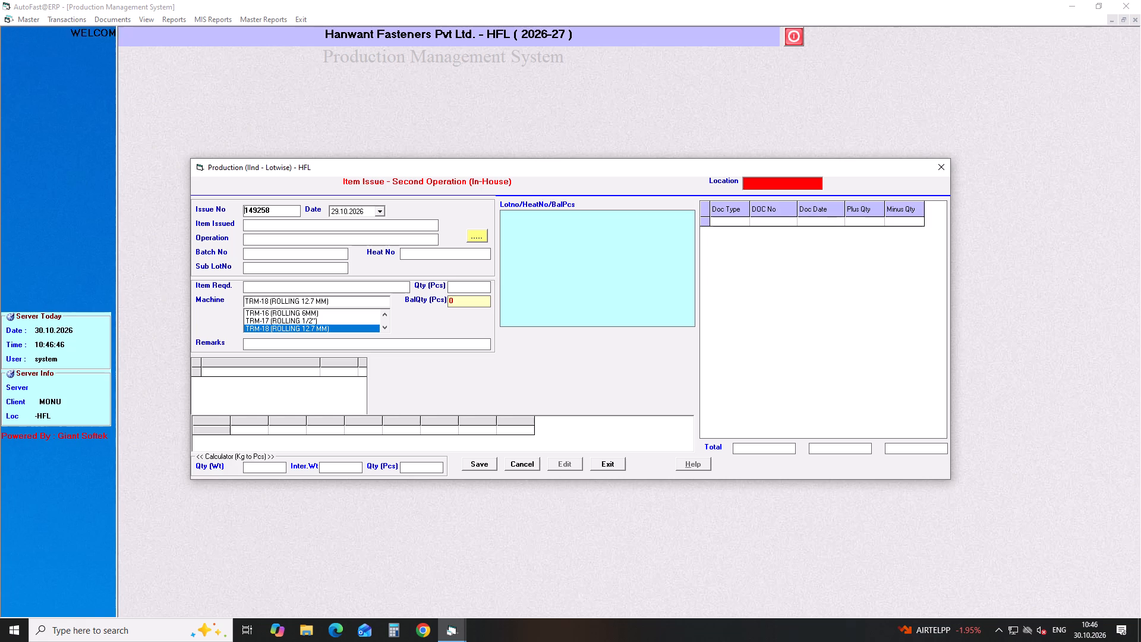
key(Return)
key(Return)
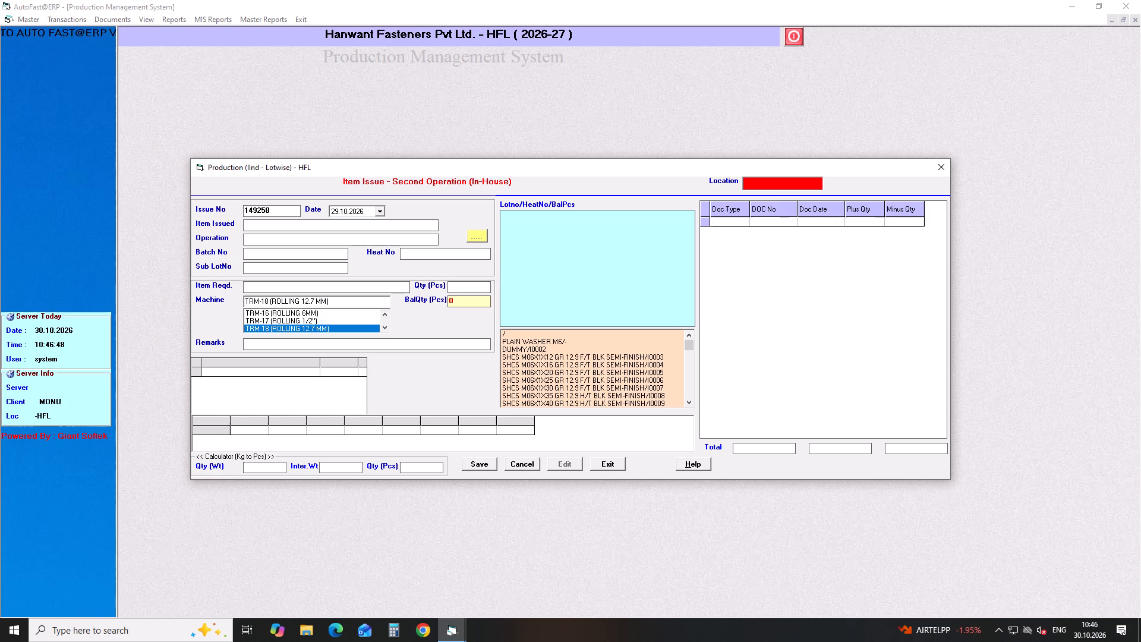
text(BOLT FLANH)
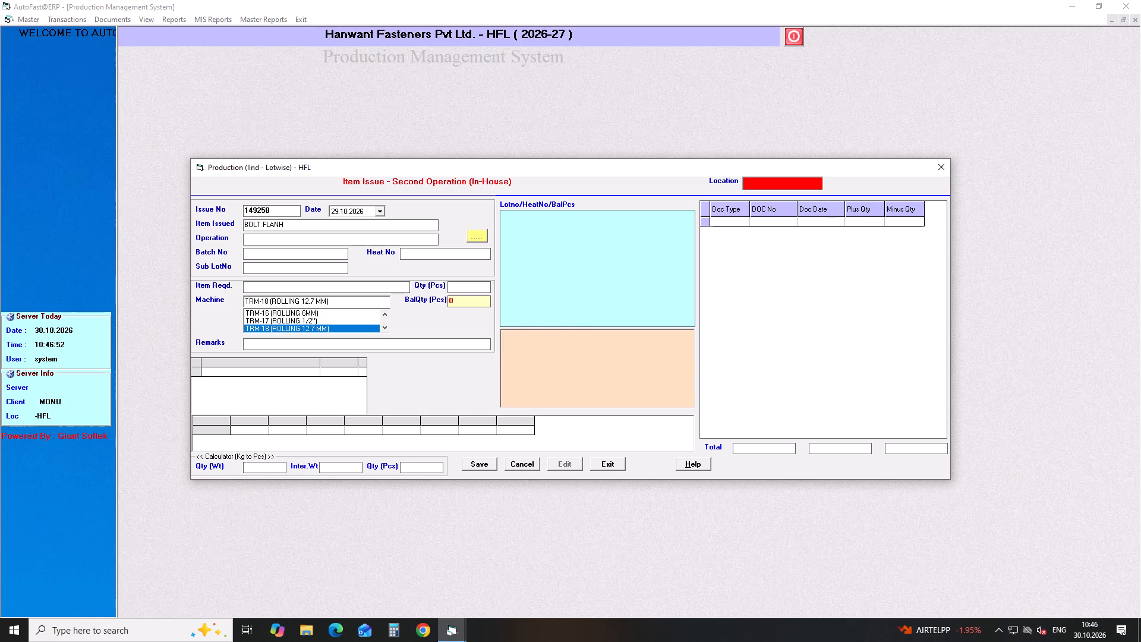
key(BackSpace)
text(GE S)
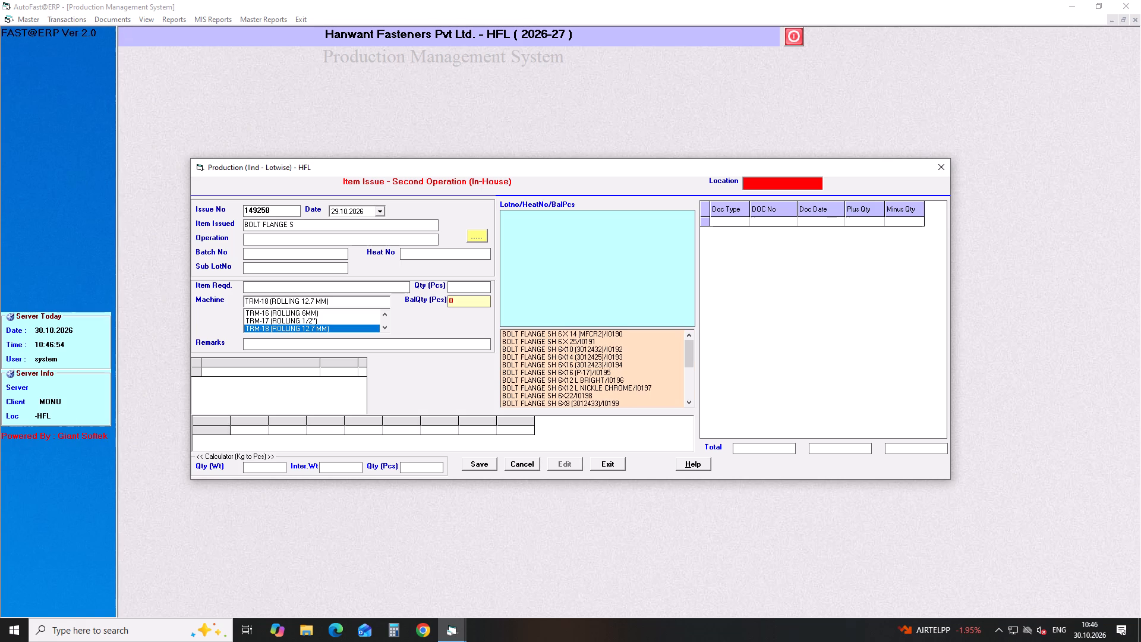
key(h)
key(Down)
key(Down)
key(Down)
key(Down)
key(Down)
key(Down)
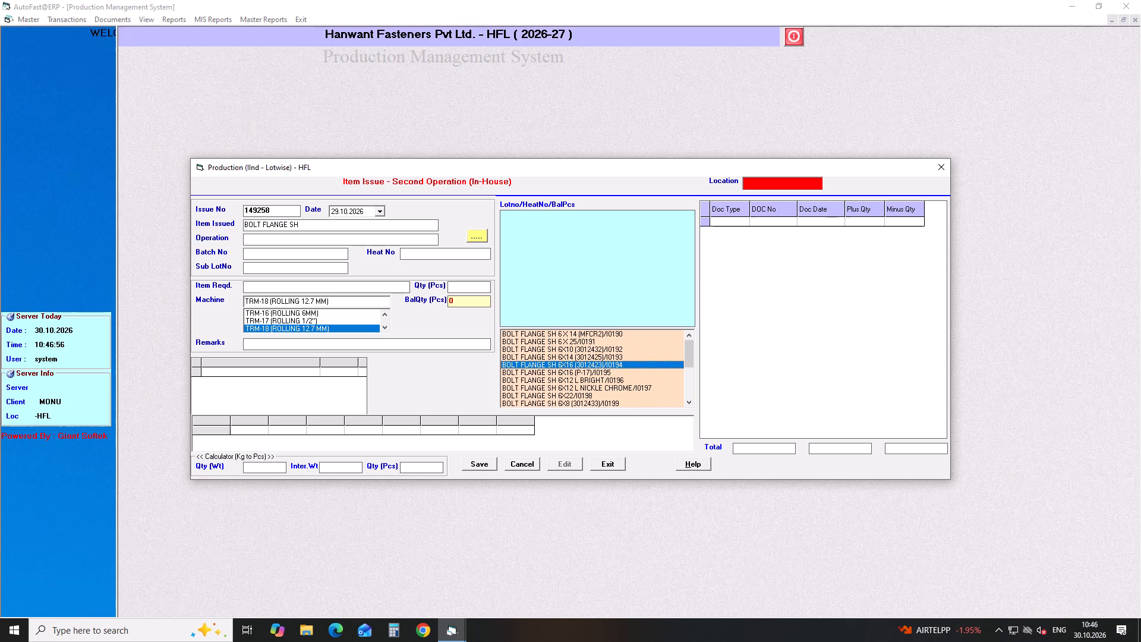
key(Down)
key(Down)
key(Return)
key(Return)
key(Down)
key(Down)
key(Down)
key(Return)
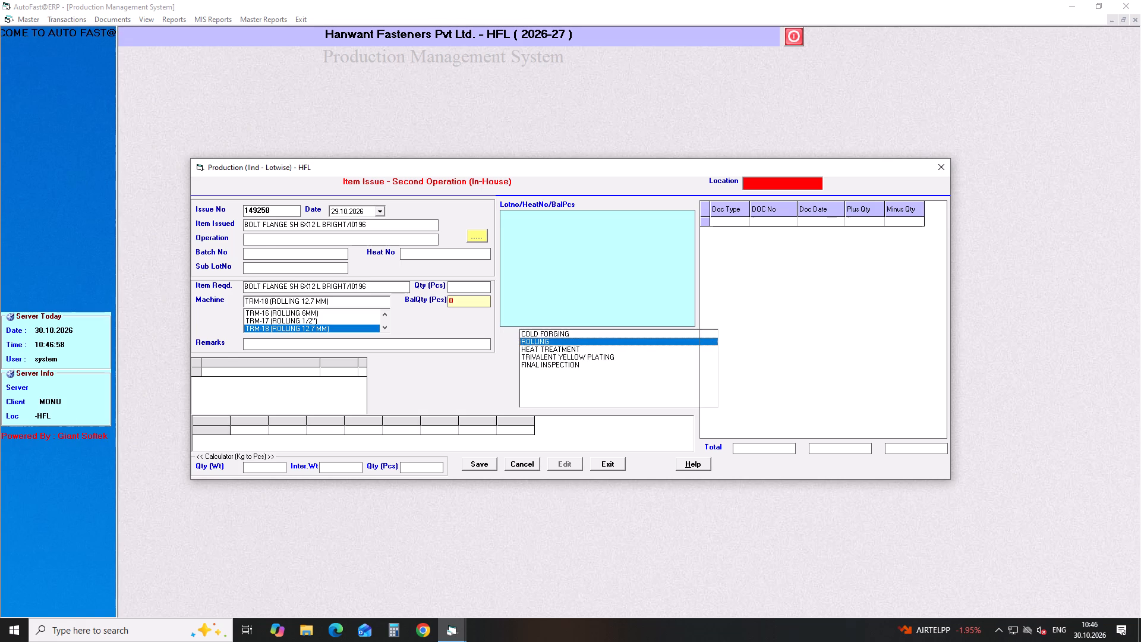
Select lot 00503626JP01 for the BOLT FLANGE SH 6X12 L BRIGHT issue with its full quantity of 66024 pcs.
click(504, 214)
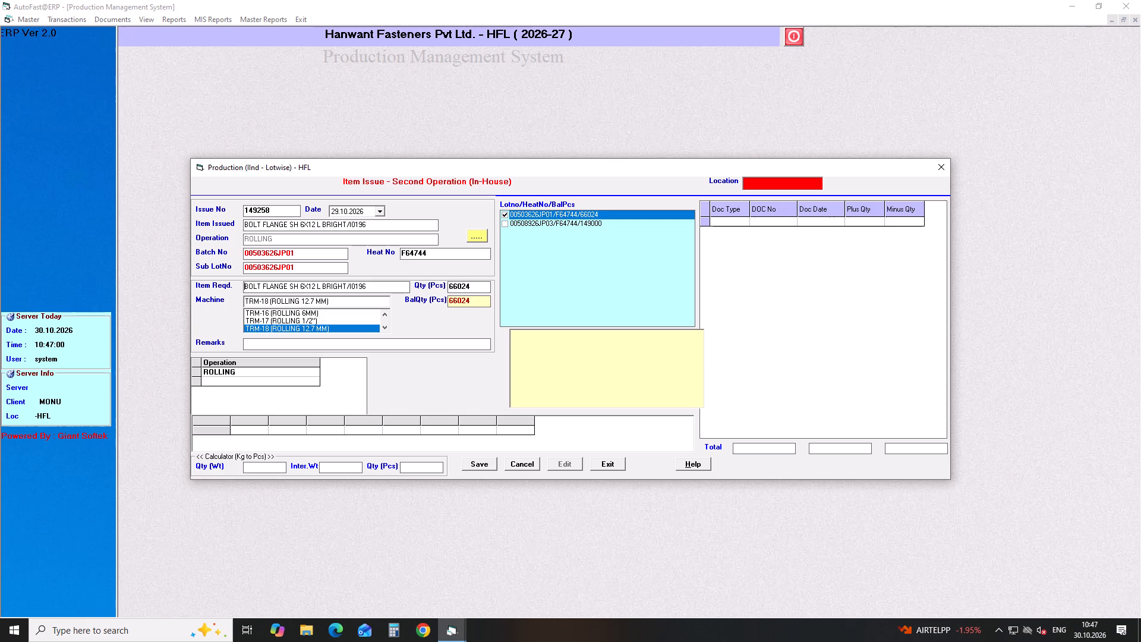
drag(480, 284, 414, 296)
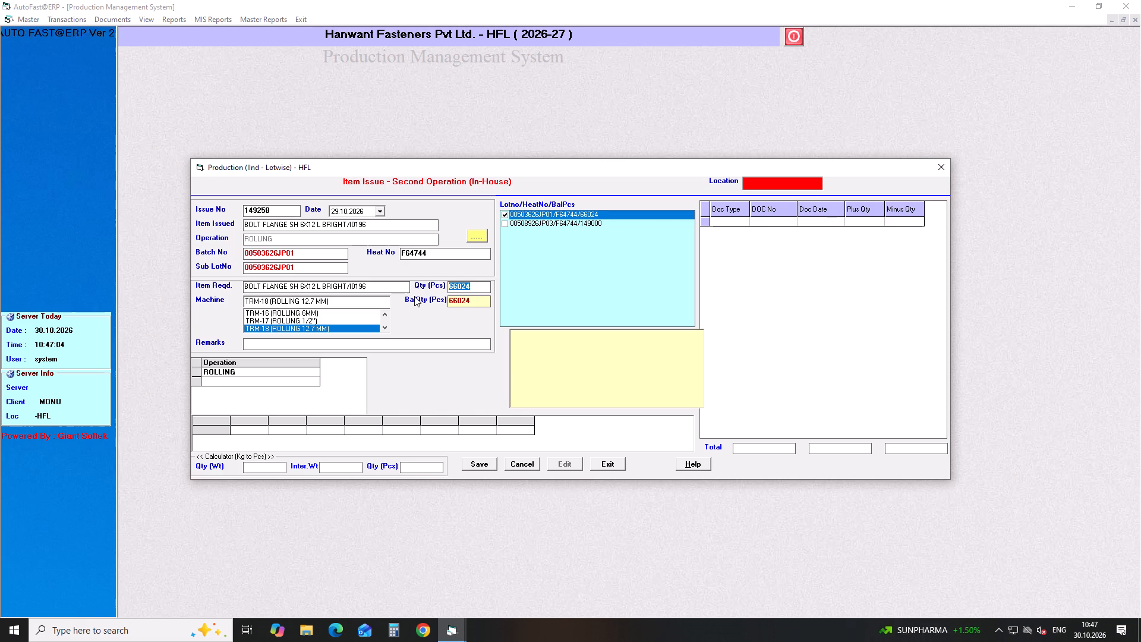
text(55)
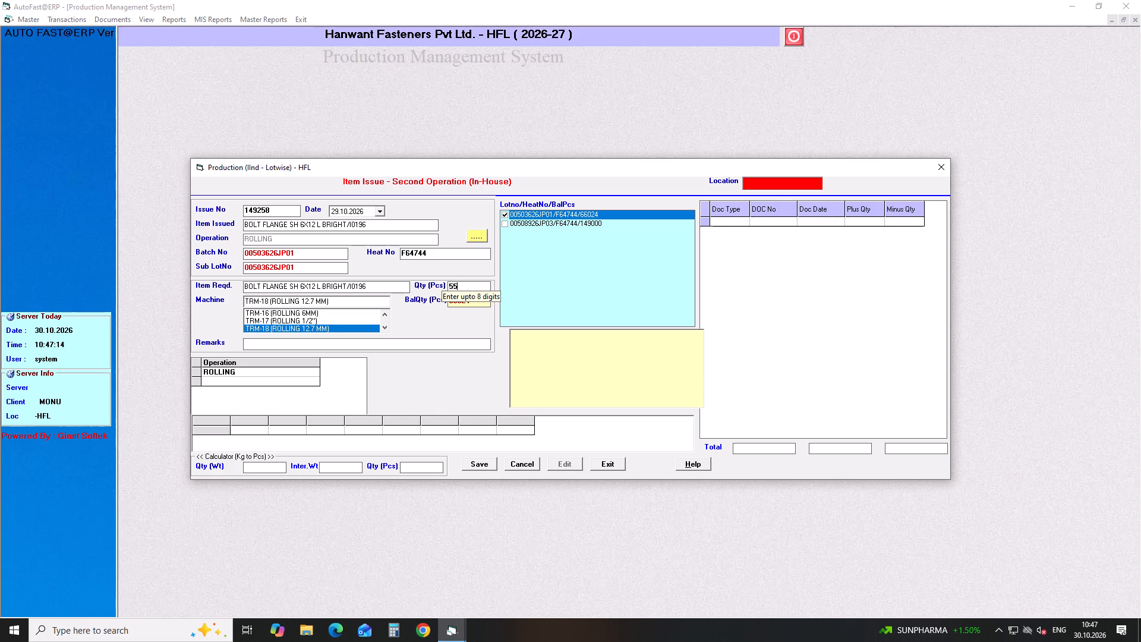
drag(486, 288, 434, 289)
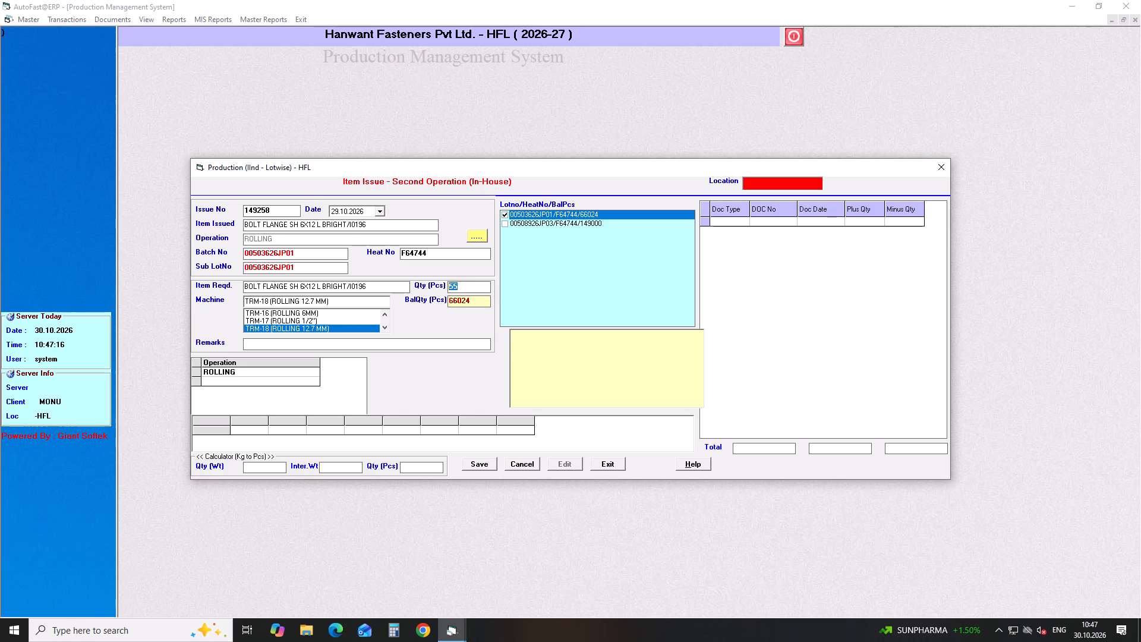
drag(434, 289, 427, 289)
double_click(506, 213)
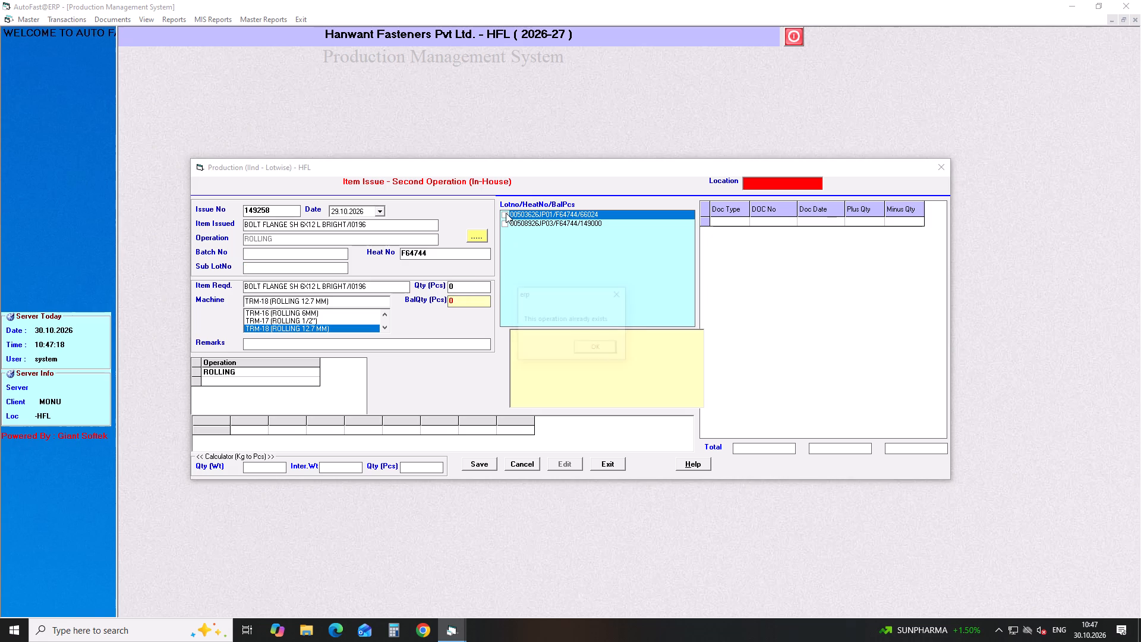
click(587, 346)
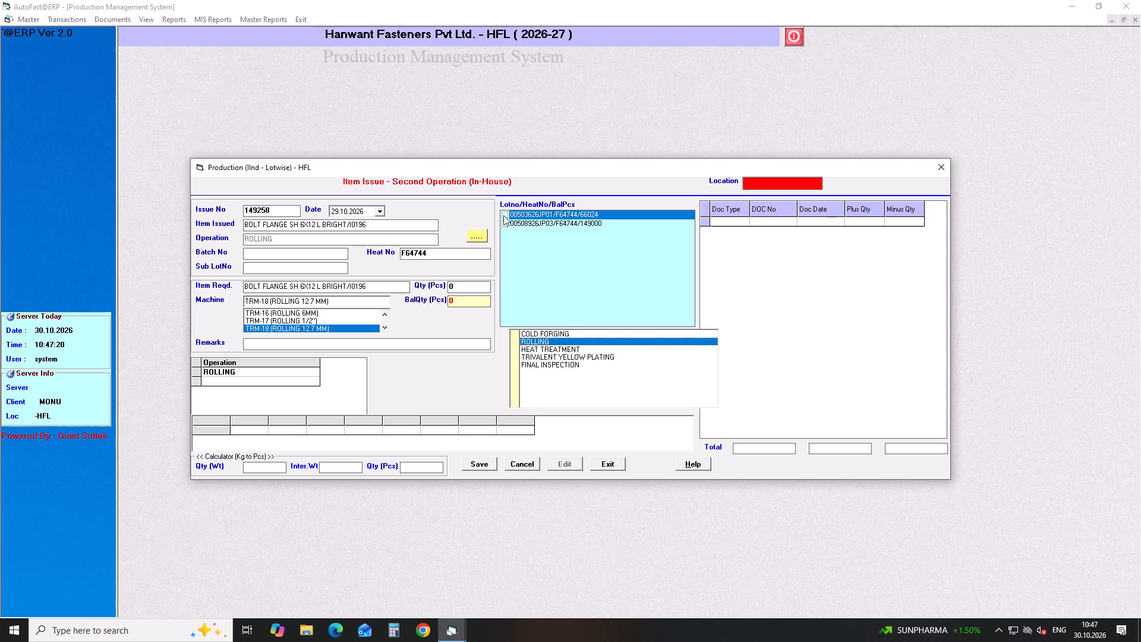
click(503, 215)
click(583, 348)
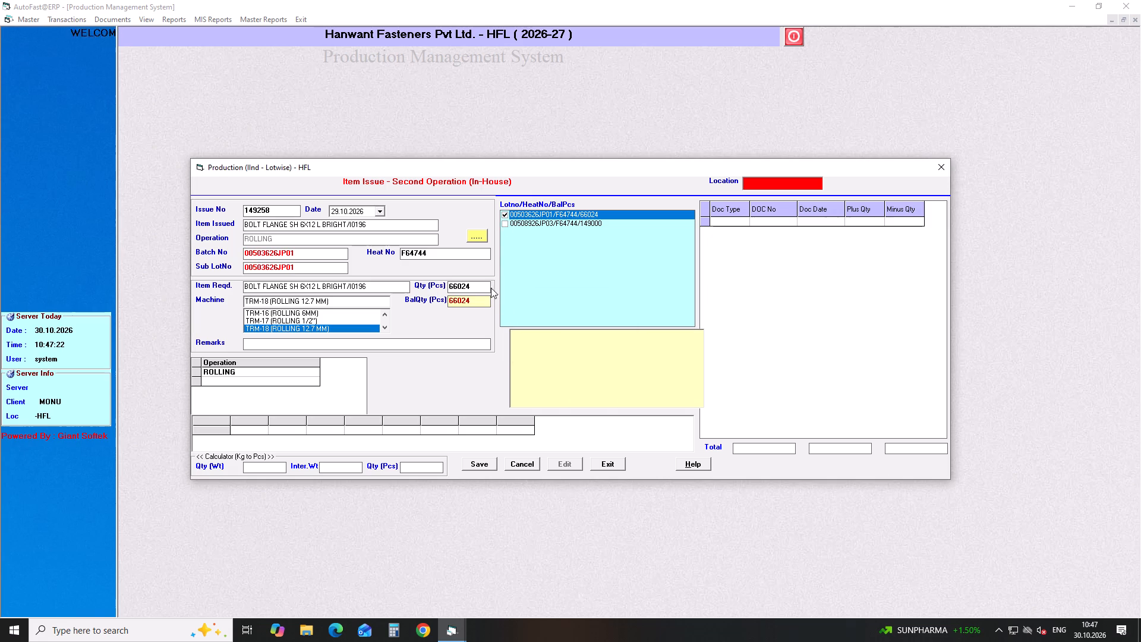
Assign machine TRM-2 (ROLLING 6 MM) to the BOLT FLANGE SH 6X12 L BRIGHT issue and save it.
key(Return)
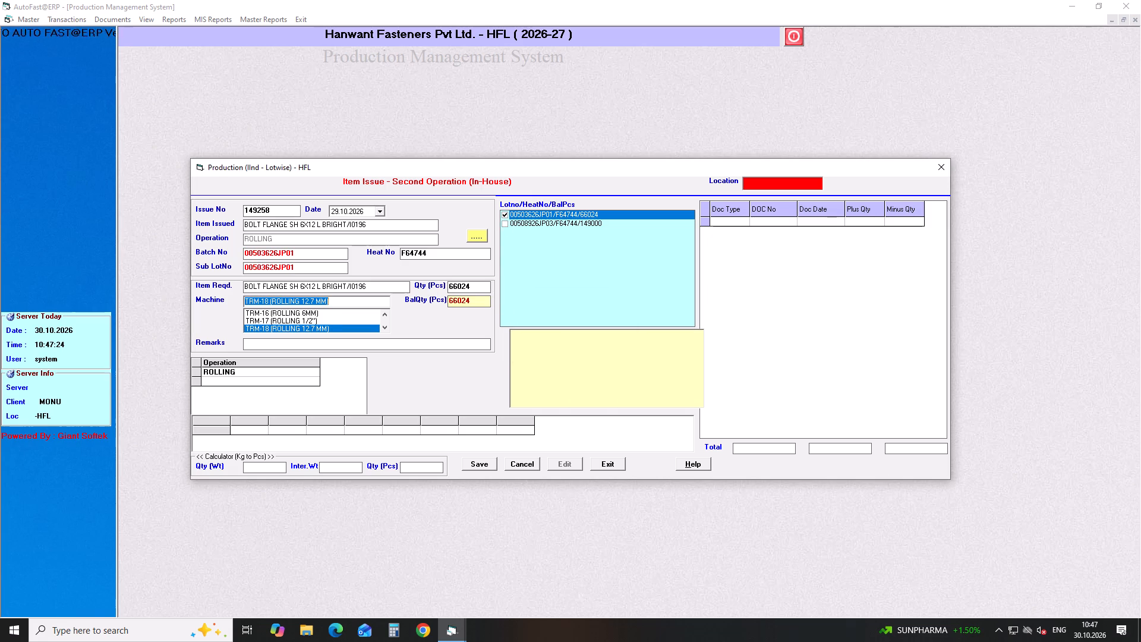
key(Down)
key(Return)
key(Return)
key(Return)
Start a new issue dated 29.10.2026 for item SHCS M10X1.5X35 GR 12.9 F/T BLK SEMI-FINISH with the operation ROLLING.
key(Return)
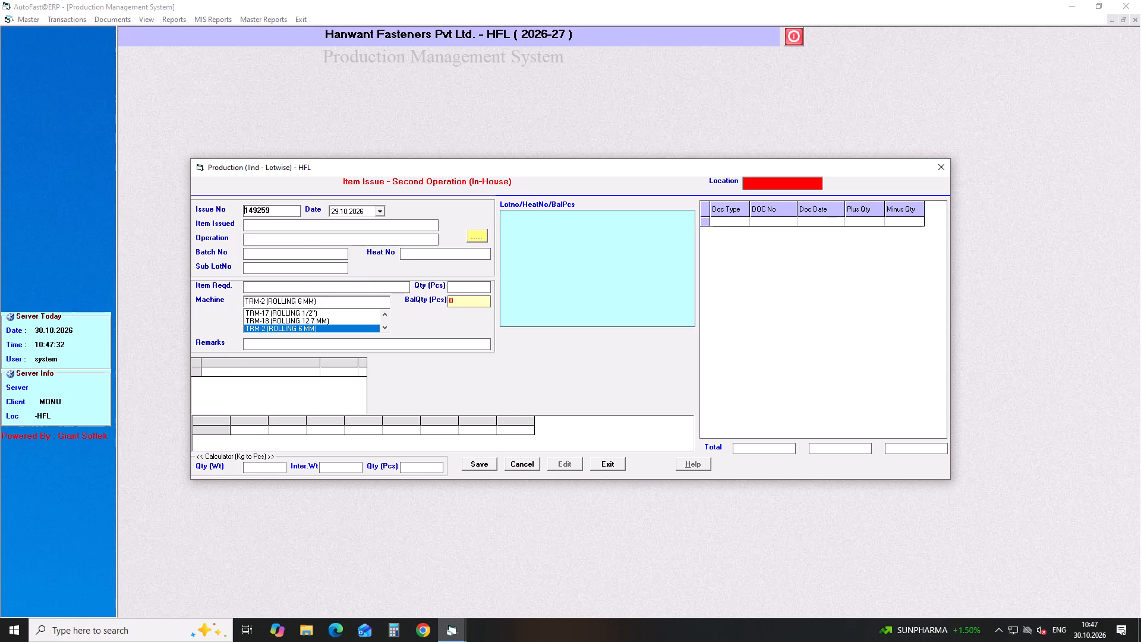
key(Return)
key(Return)
text(SHCS)
key(space)
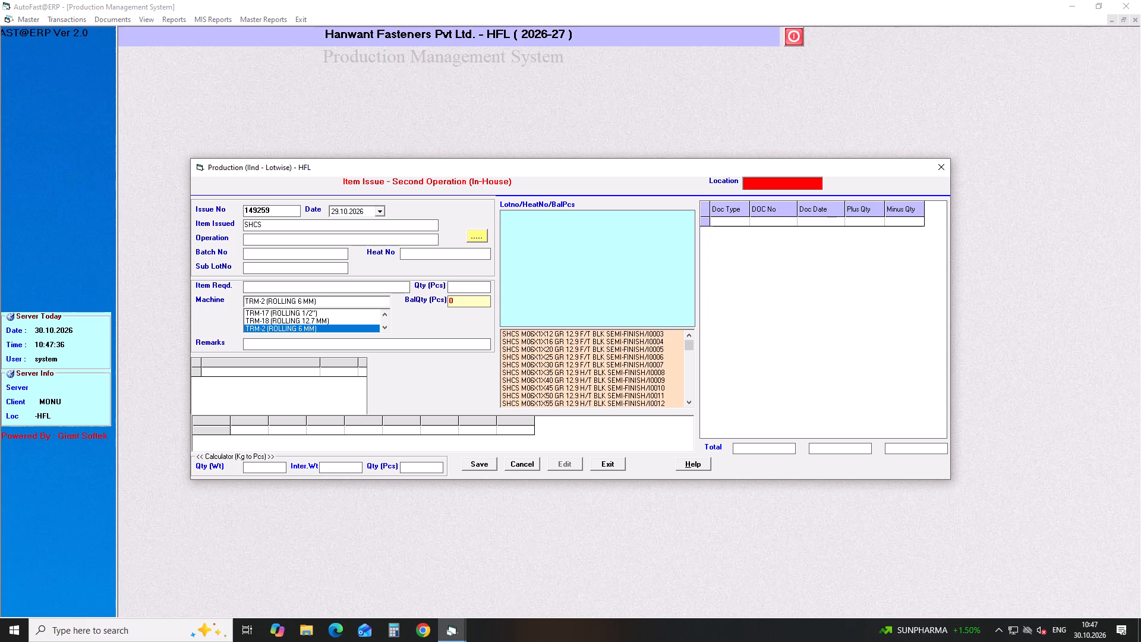
text(M10)
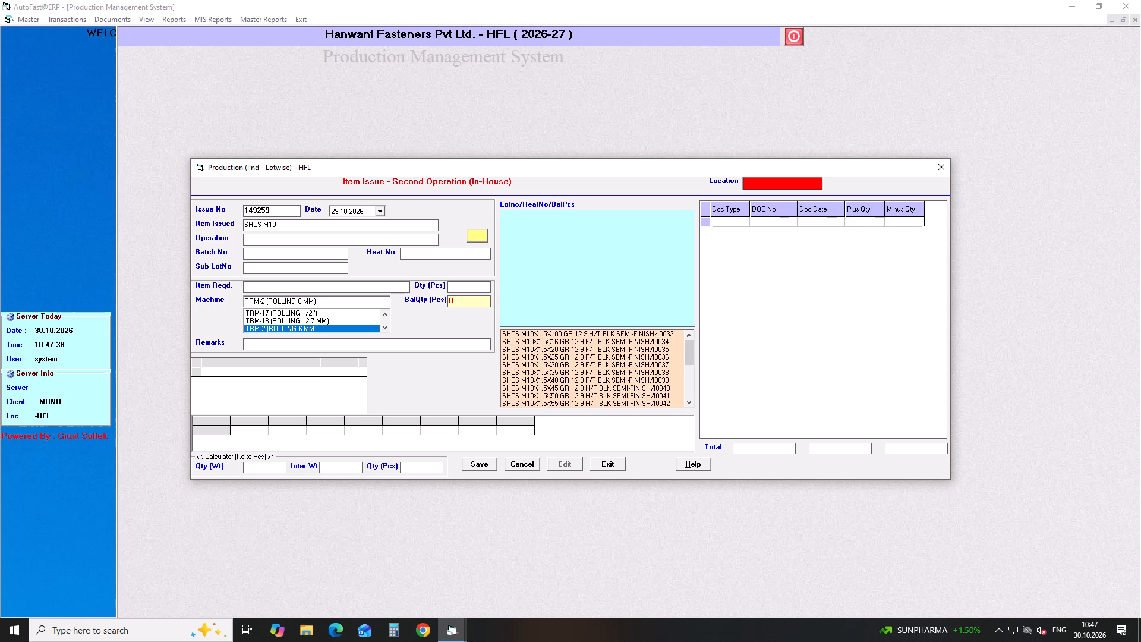
key(Down)
key(Down)
key(Down)
key(Down)
key(Down)
key(Down)
key(Down)
key(Down)
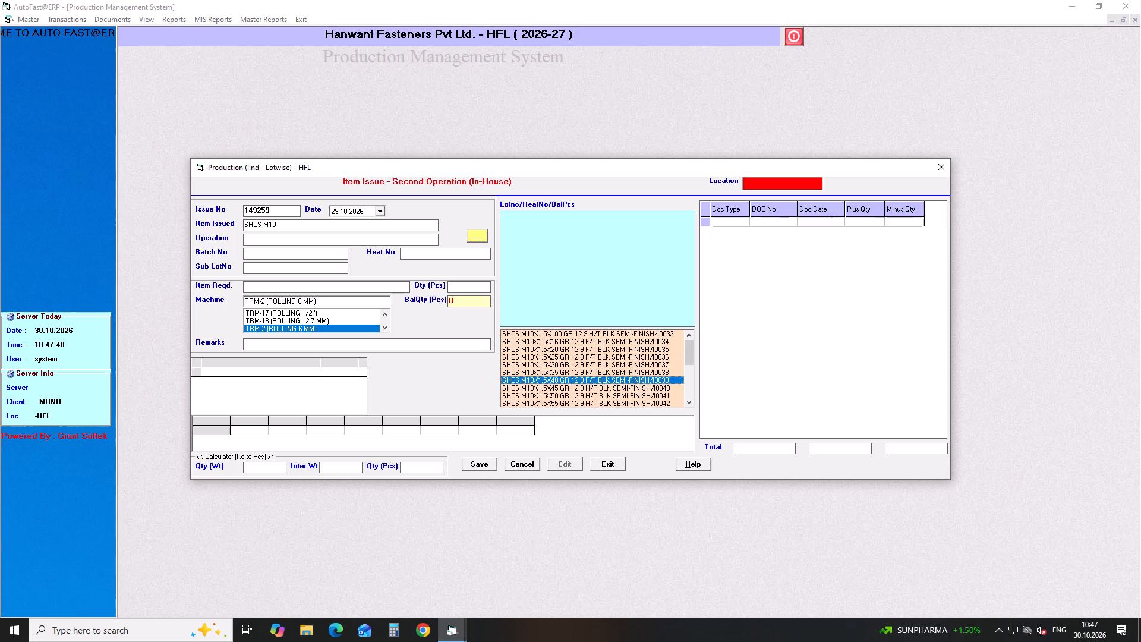
key(Down)
key(Down)
key(Down)
key(Up)
key(Up)
key(Up)
key(Up)
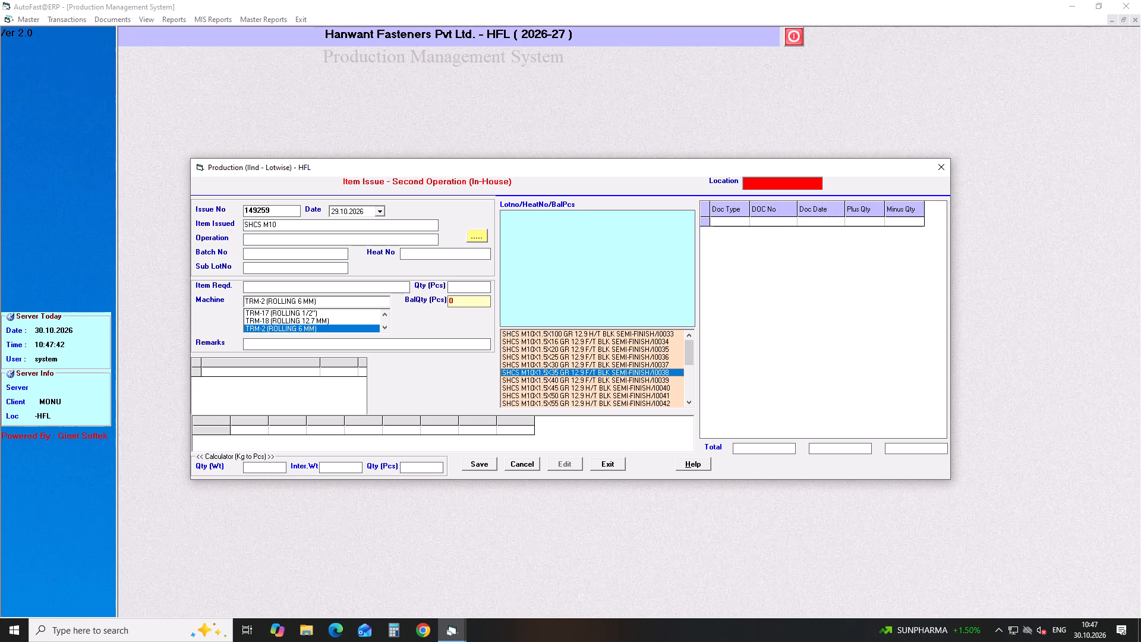
key(Return)
key(Return)
key(Down)
key(Down)
key(Down)
key(Return)
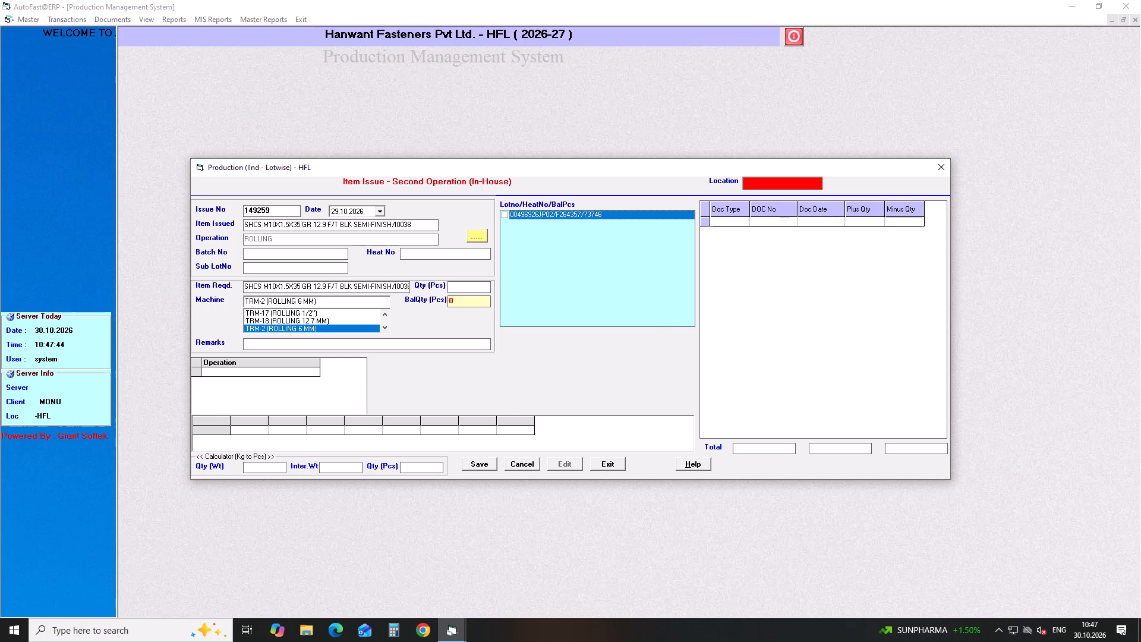
Select lot 00496926JP02 for the SHCS M10X1.5X35 issue and set its quantity to 24200 pcs.
click(502, 217)
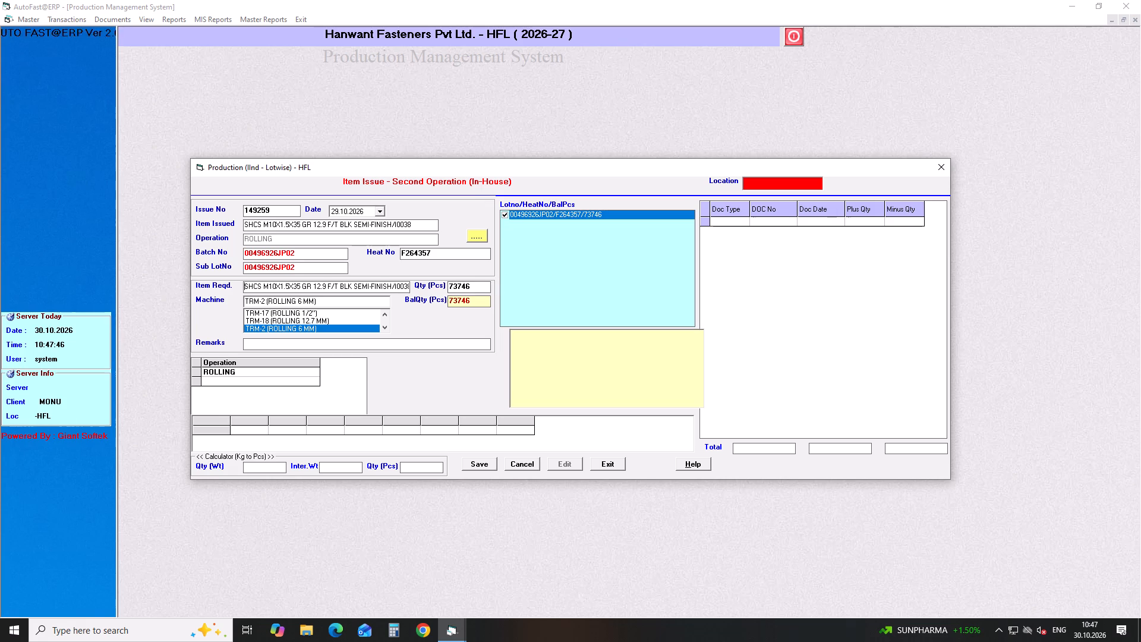
drag(490, 285, 399, 298)
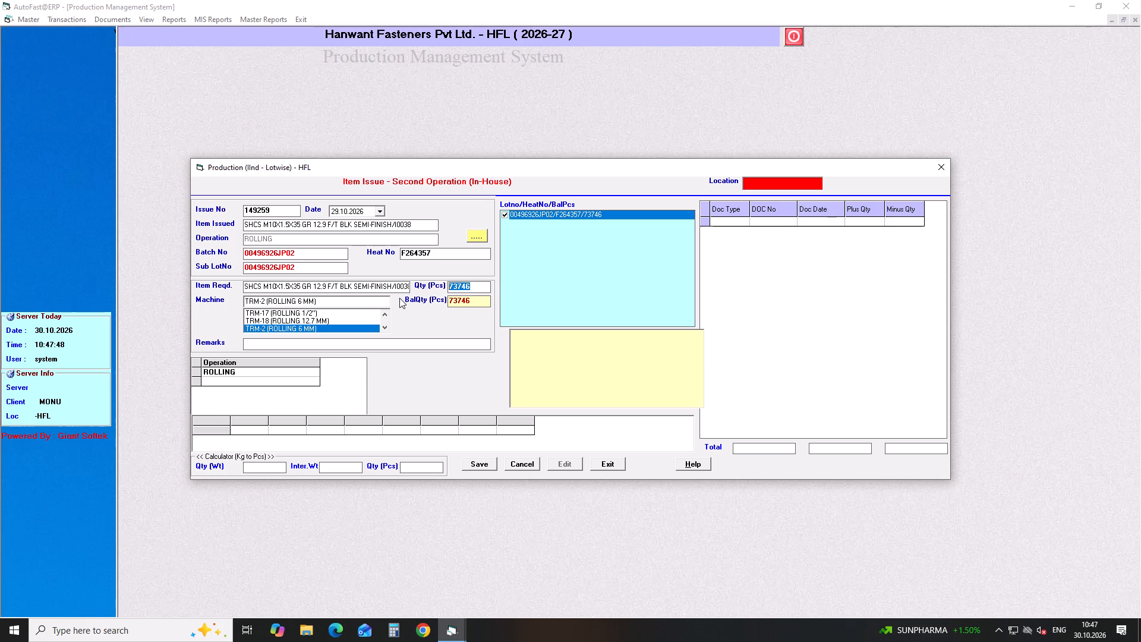
text(24)
text(200)
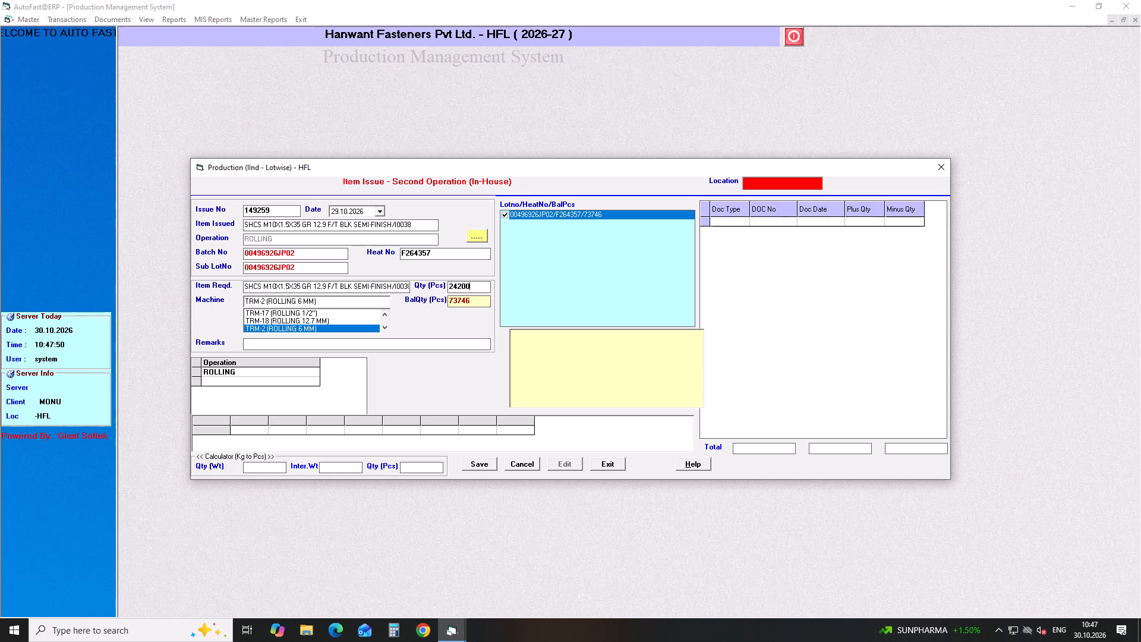
key(Return)
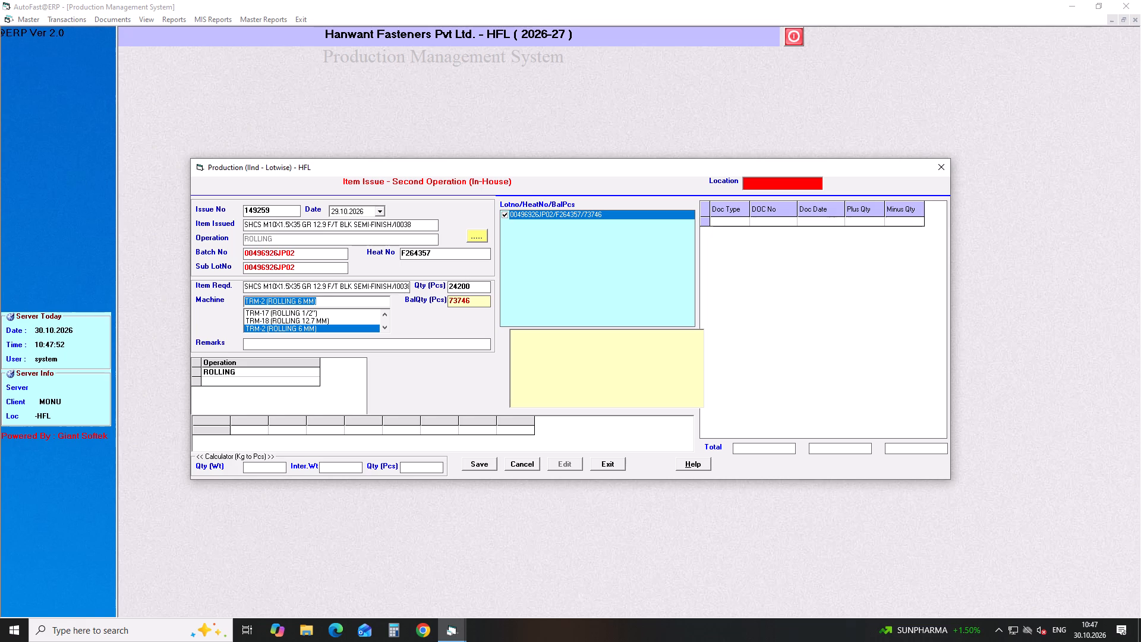
Assign machine TRM-4 (ROLLING 3/8") to the SHCS M10X1.5X35 issue and save it.
key(Down)
key(Down)
key(Return)
key(Return)
key(Return)
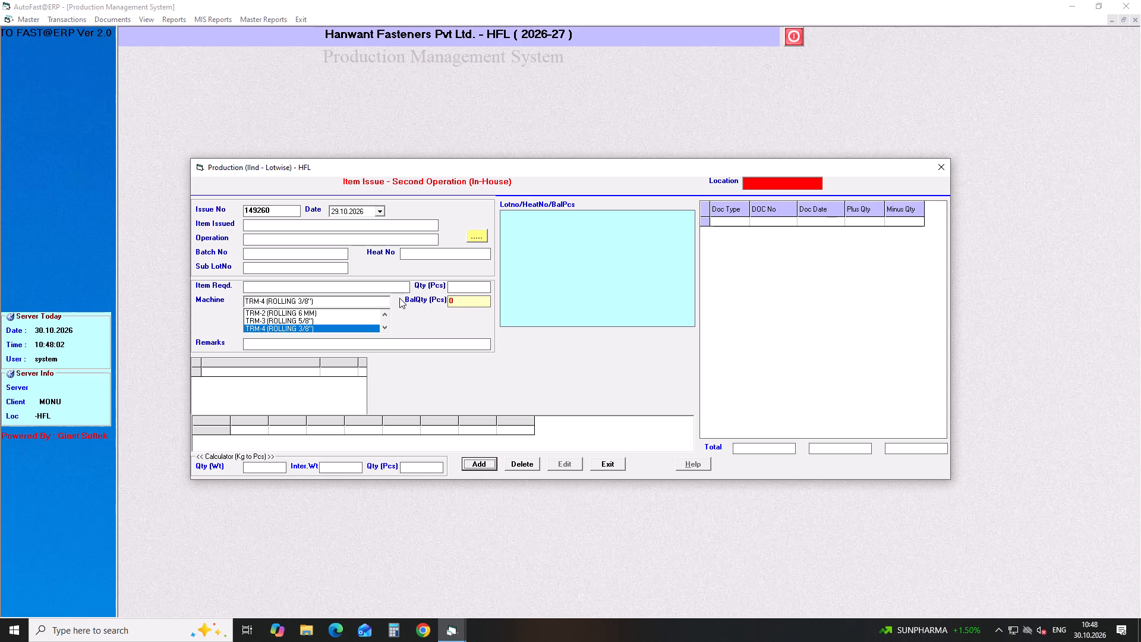
Start a new issue dated 29.10.2026 for item BOLT BODY COVER SET M6X10 with the operation ROLLING.
key(Return)
key(Return)
key(Return)
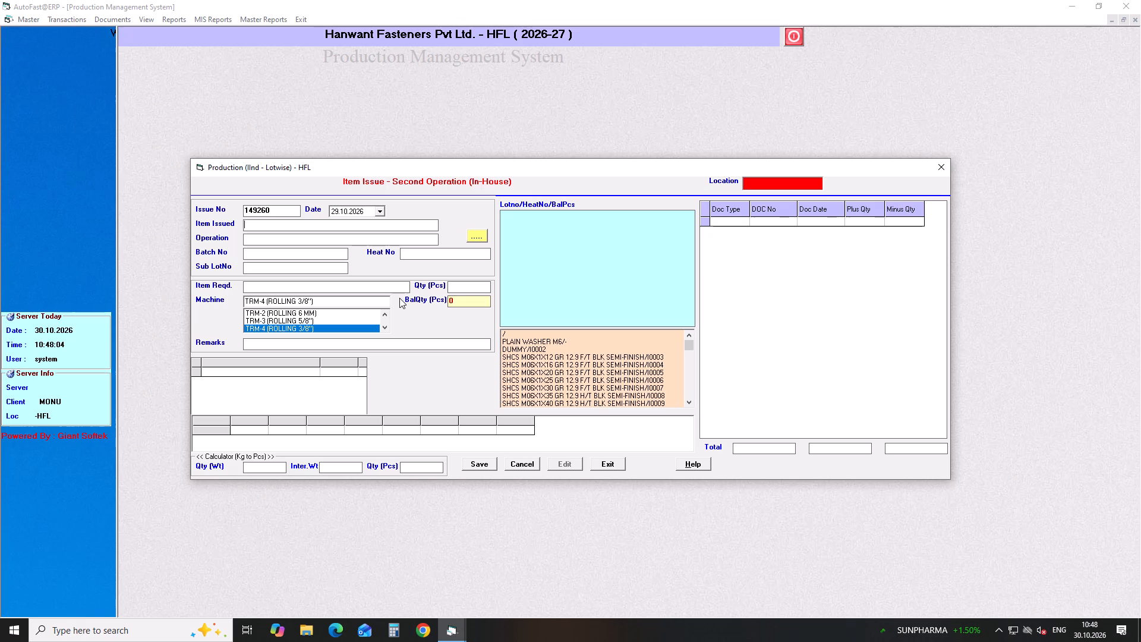
text(BOLT BO)
key(Down)
key(Down)
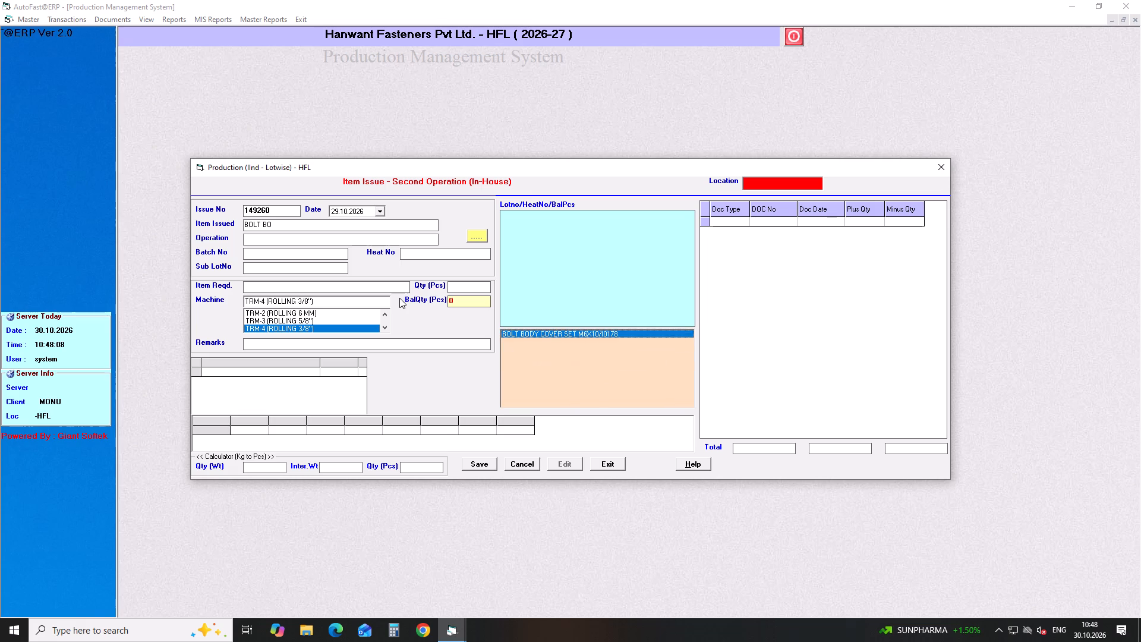
key(Return)
key(Return)
key(Down)
key(Down)
key(Down)
key(Return)
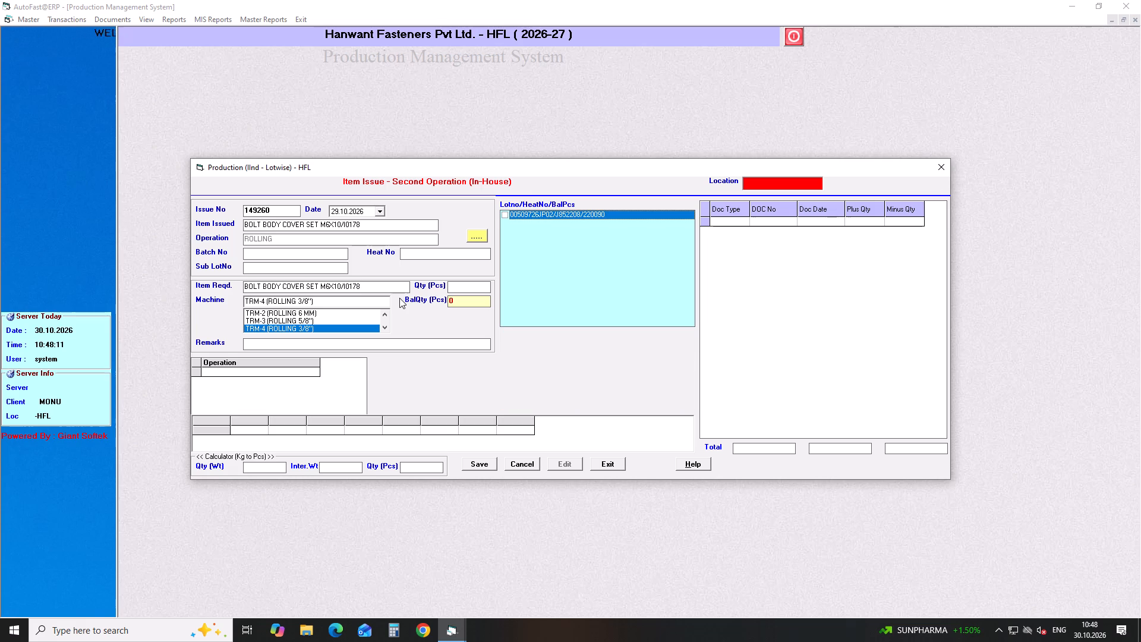
Select lot 00509726JP02 for the BOLT BODY COVER SET M6X10 issue and set its quantity to 39620 pcs.
click(505, 213)
drag(486, 285, 323, 287)
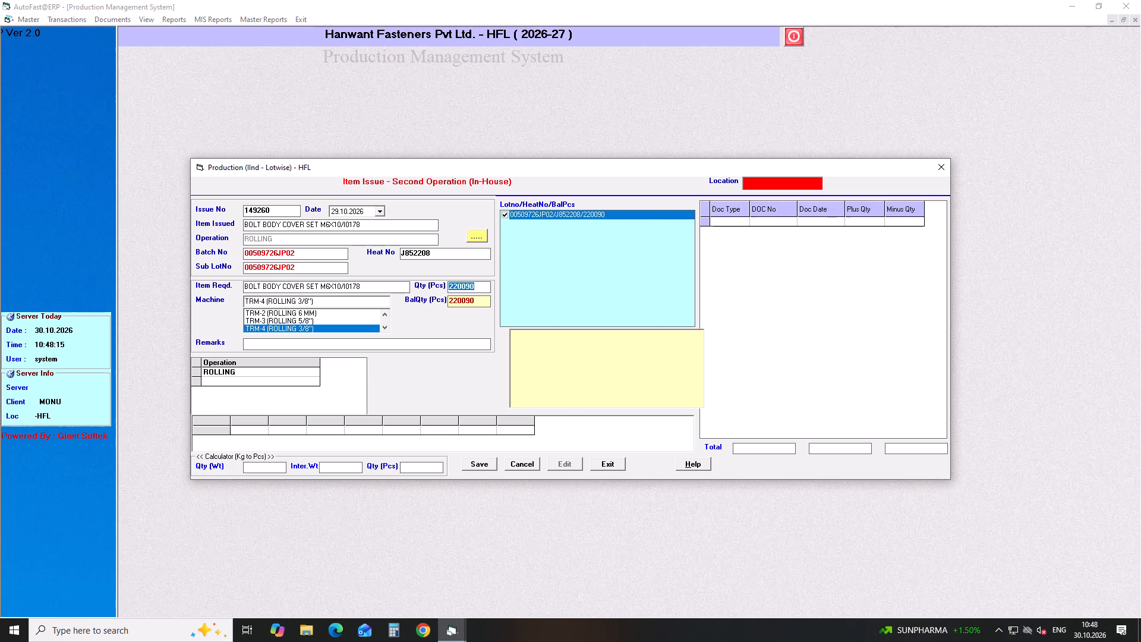
text(392)
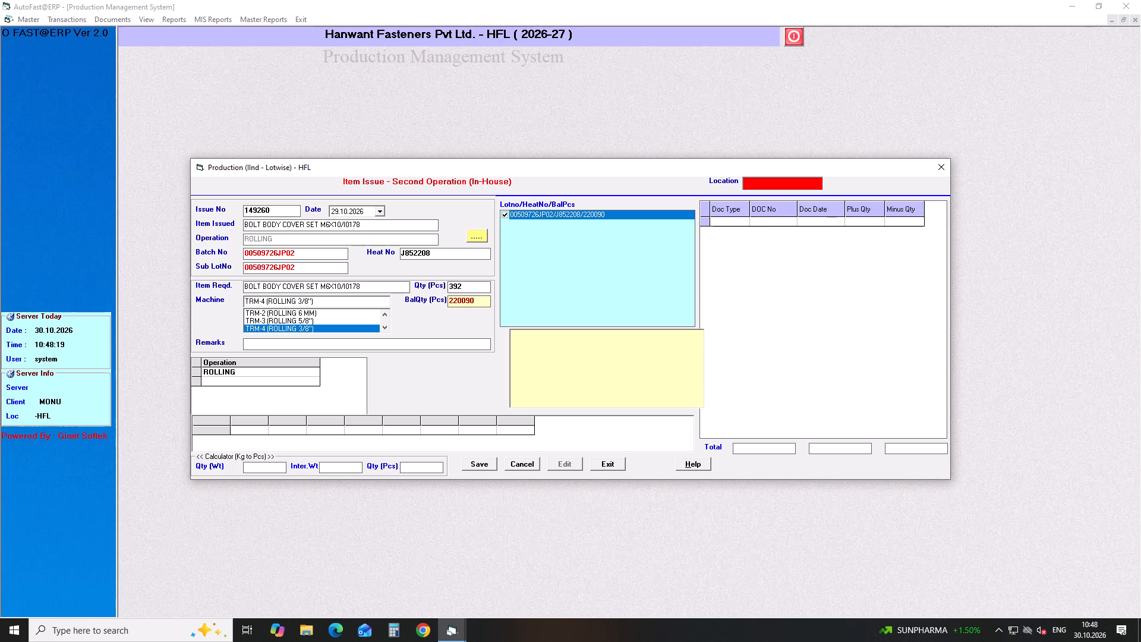
key(6)
key(BackSpace)
key(BackSpace)
text(620)
key(Return)
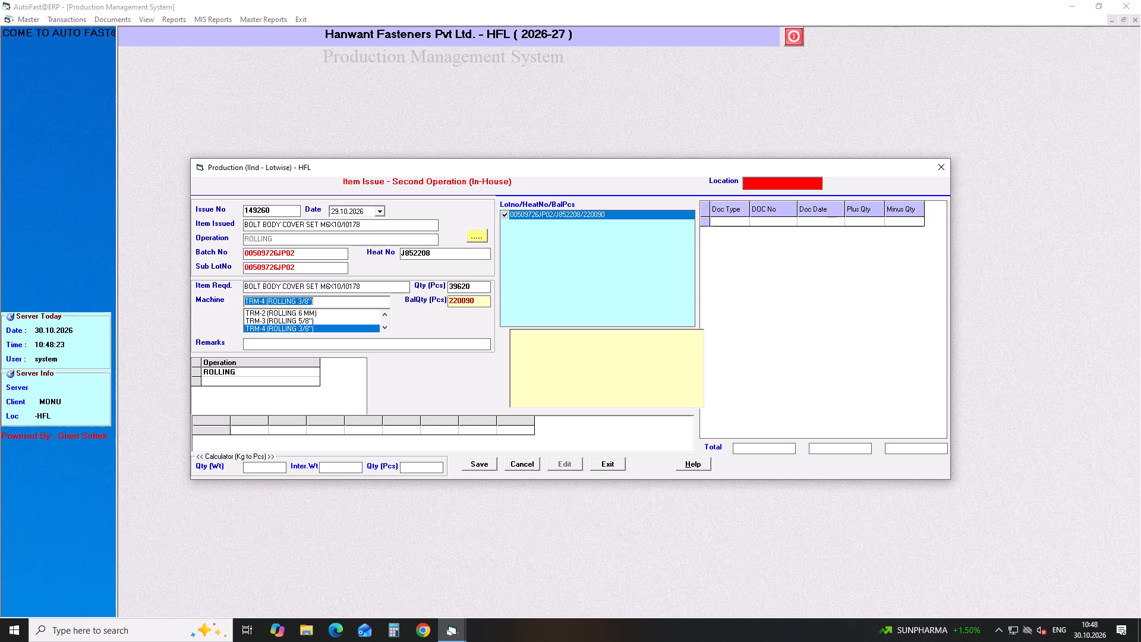
Assign machine TRM-8 (ROLLING 6MM) to the BOLT BODY COVER SET M6X10 issue and save it.
key(Down)
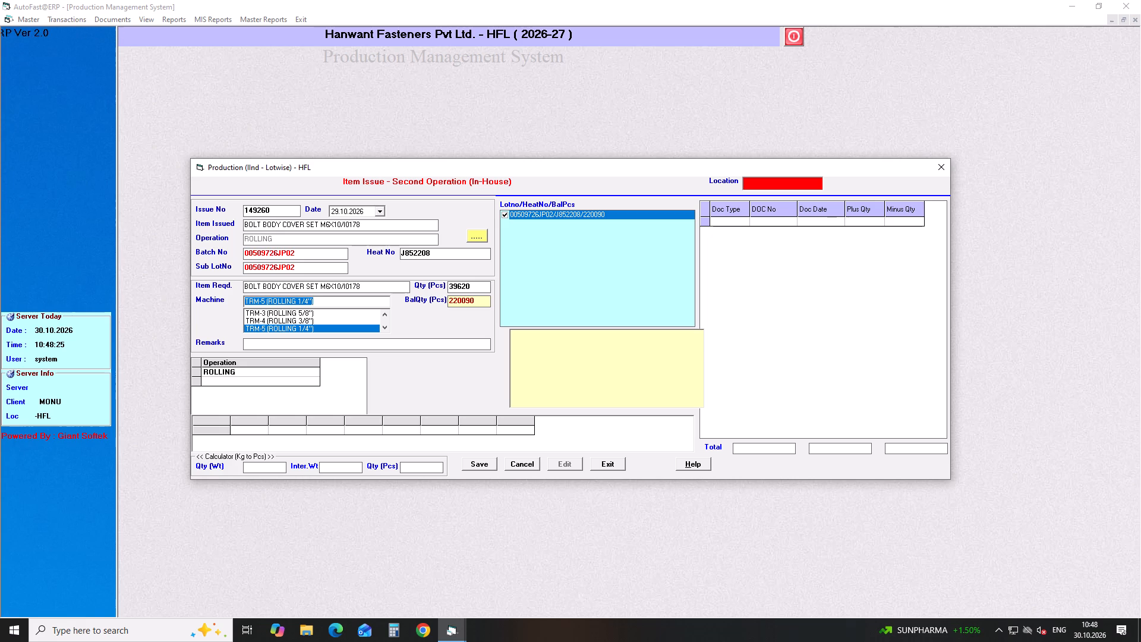
key(Down)
key(Down)
key(Down)
key(Return)
key(Return)
key(Return)
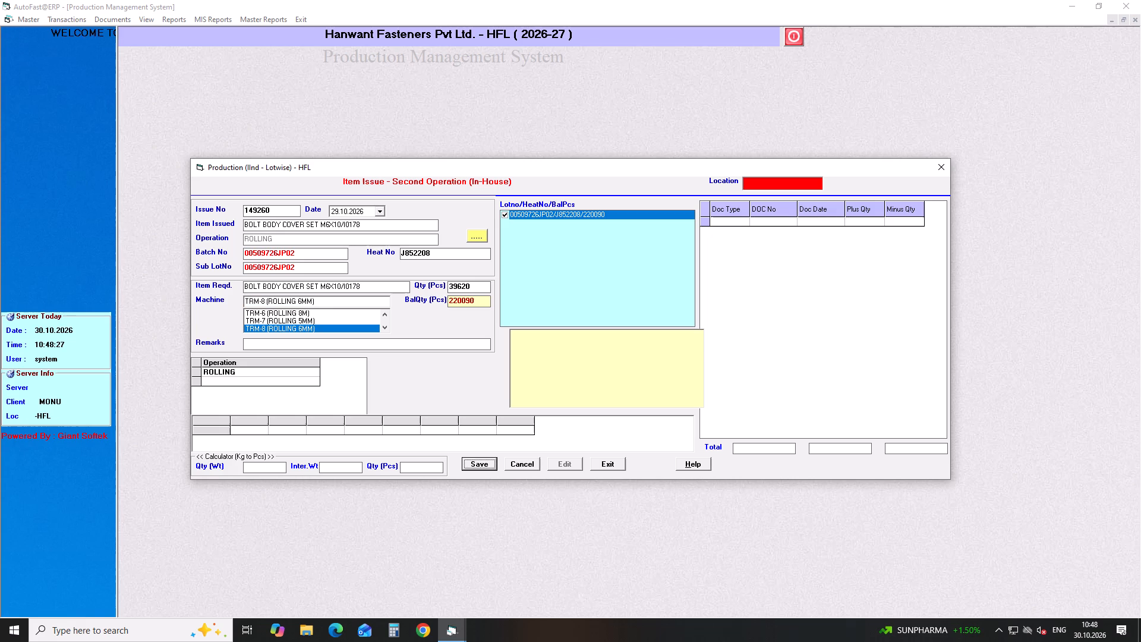
Start a new issue dated 29.10.2026 for item SCREW WASHER 5 X 25 with the operation WASHER + ROLLING.
key(Return)
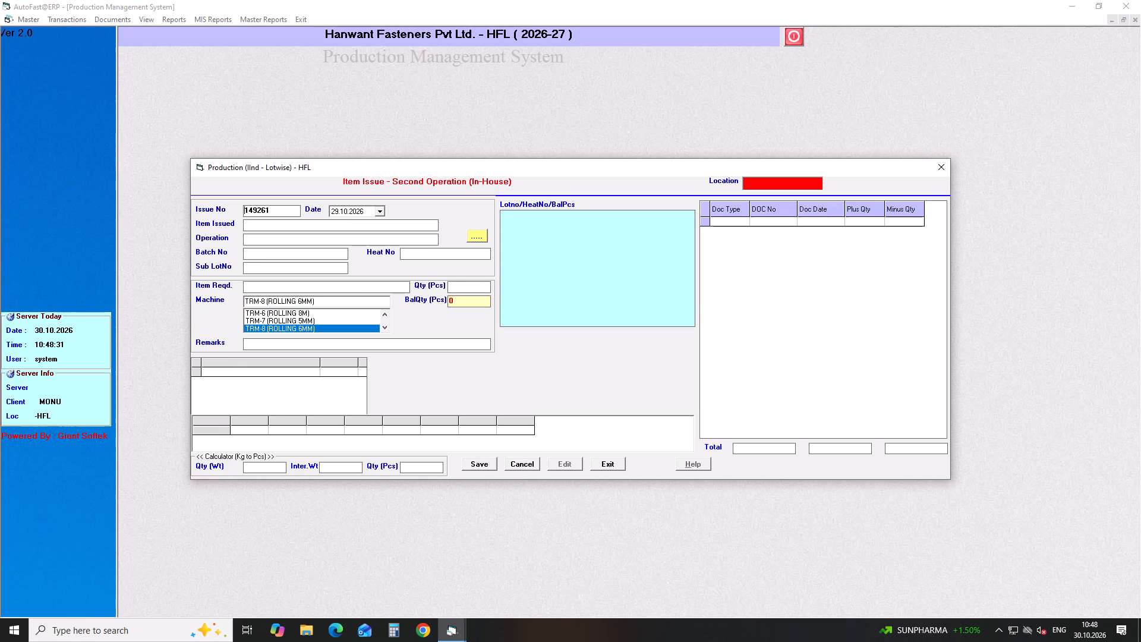
key(Return)
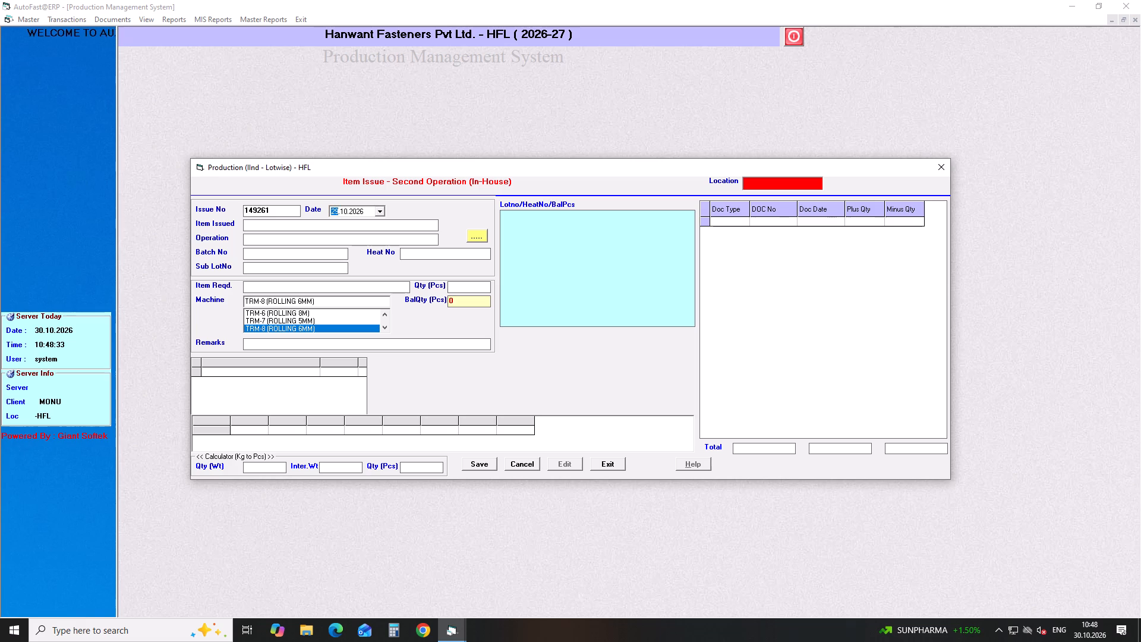
key(Return)
text(SCREWQ WA)
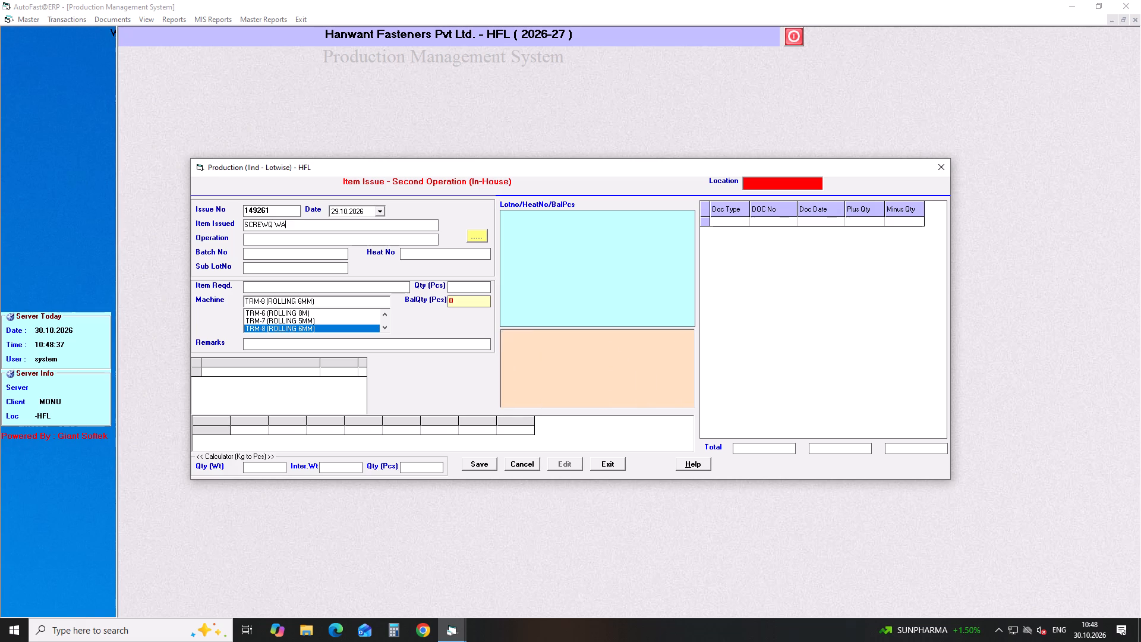
key(BackSpace)
key(BackSpace)
key(BackSpace)
key(BackSpace)
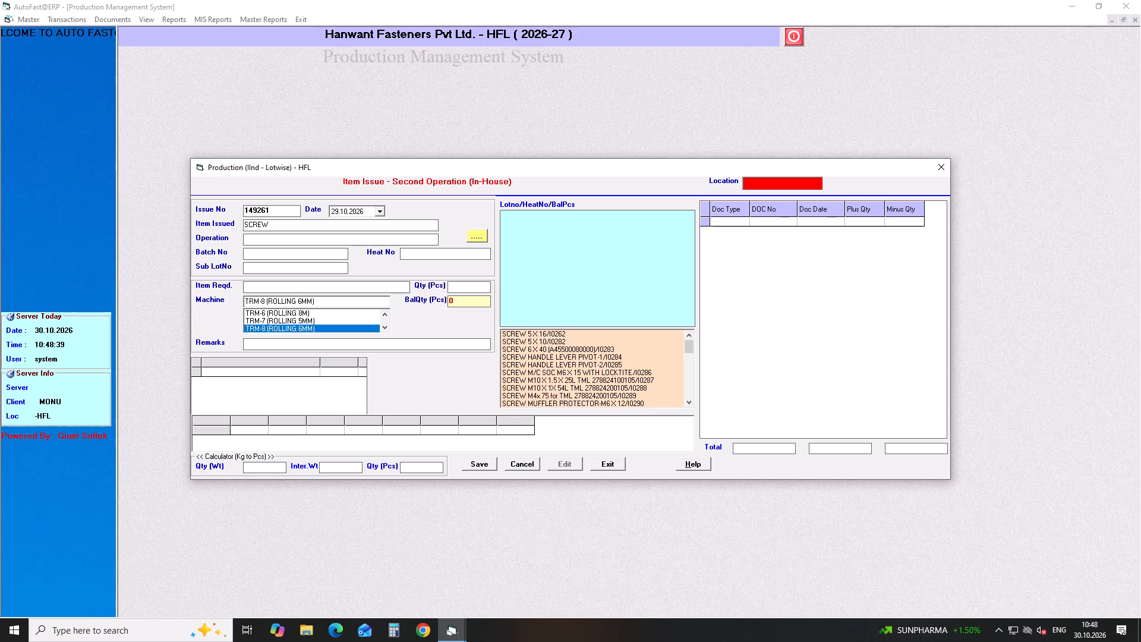
key(space)
text(WAS)
key(Down)
key(Down)
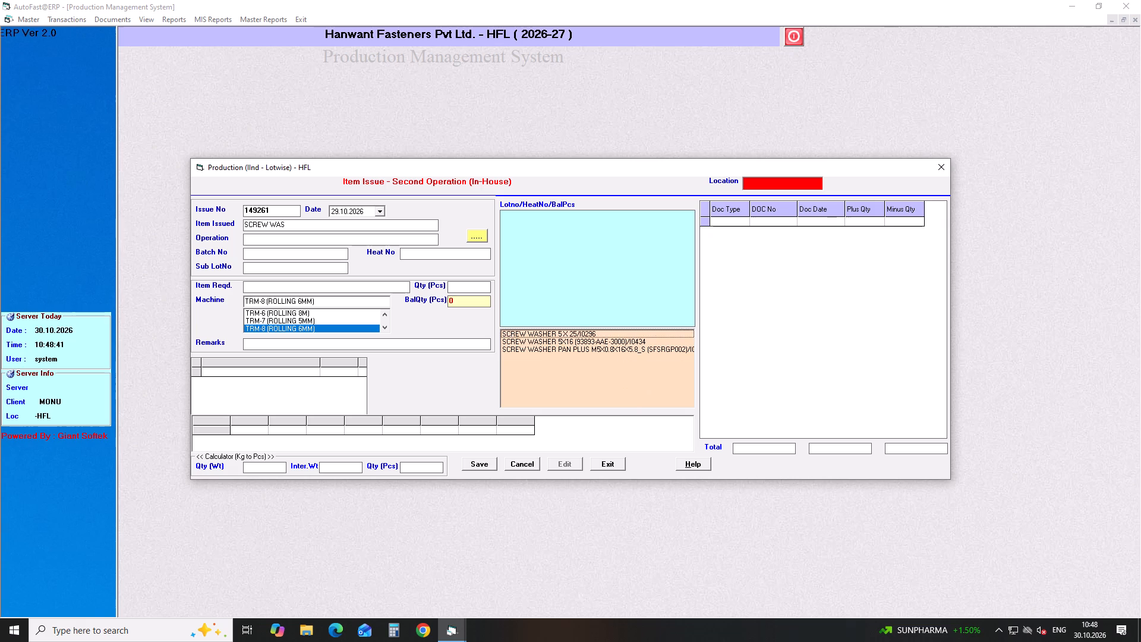
key(Down)
key(Up)
key(Return)
key(Return)
key(Down)
key(Down)
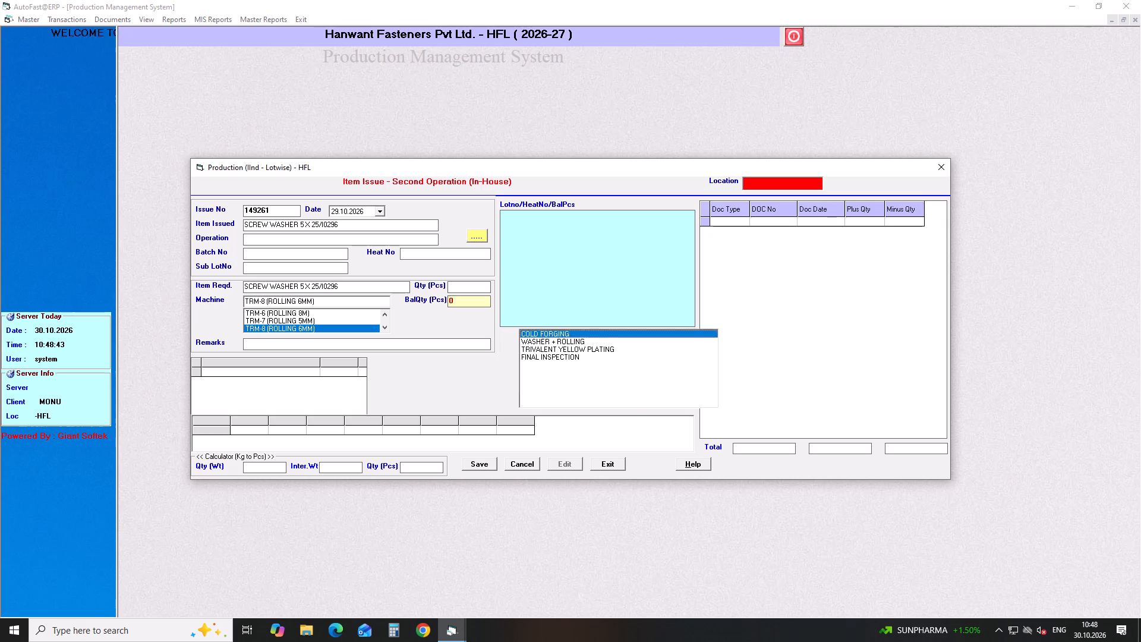
key(Down)
key(Return)
Select the lot starting with 00498526 for the SCREW WASHER 5 X 25 issue and set its quantity to 40767 pcs.
scroll(323, 287, up, 1)
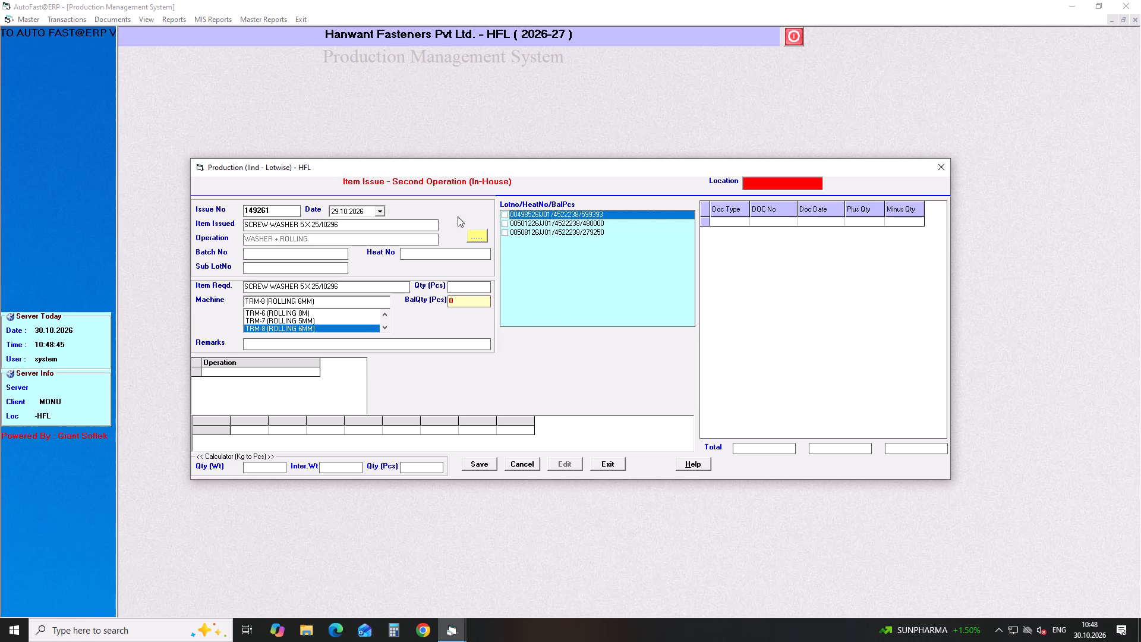
click(508, 217)
drag(480, 283, 402, 285)
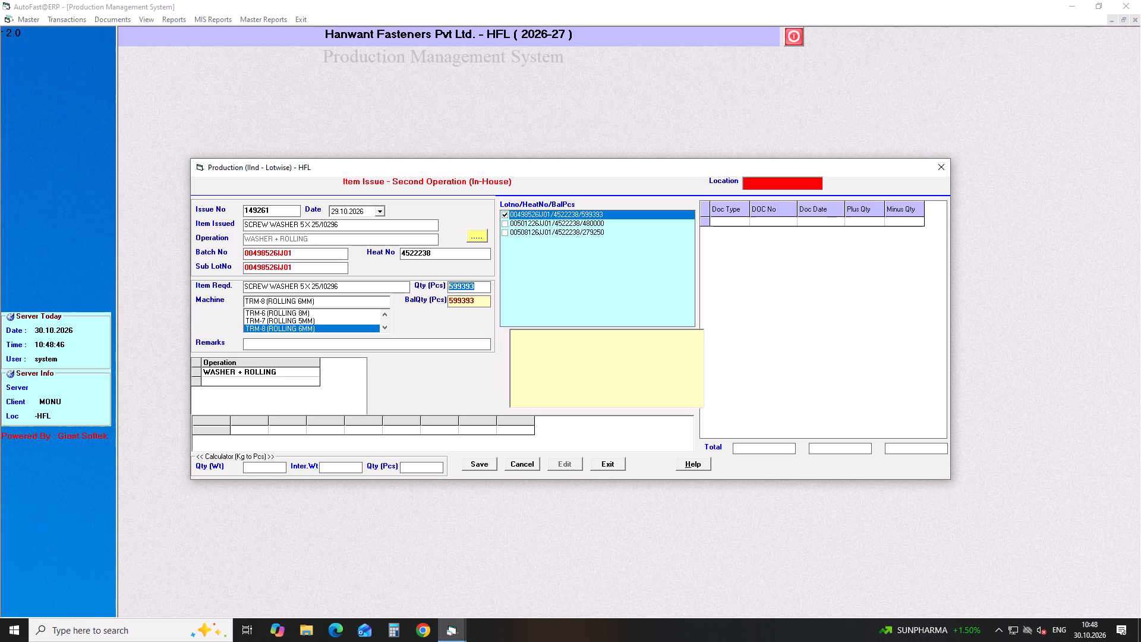
text(40767)
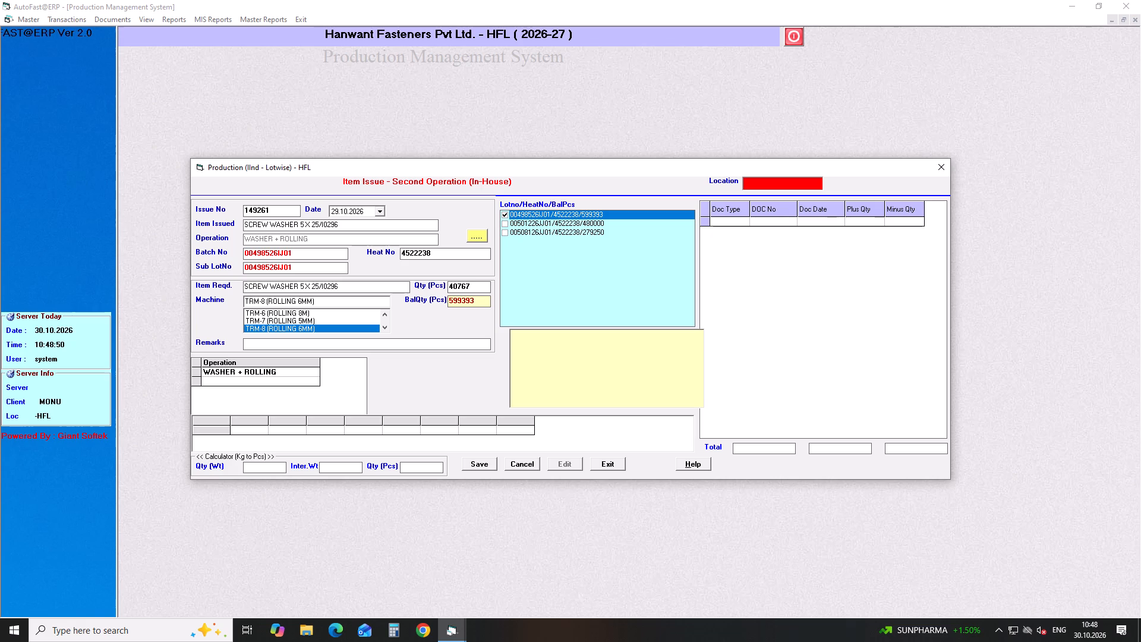
key(Return)
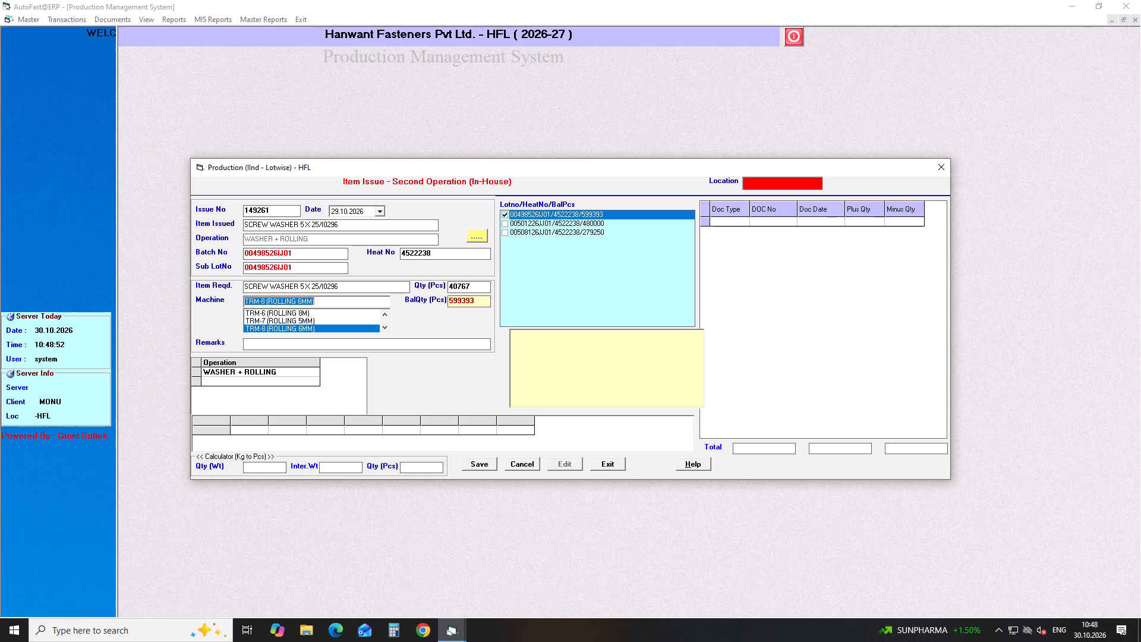
Assign machine TRM-15 ROLLING Special Purpose 6MM to the SCREW WASHER 5 X 25 issue, save it and close the item issue form.
key(Up)
key(Up)
key(Up)
key(Up)
key(Up)
key(Up)
key(Up)
key(Up)
key(Up)
key(Up)
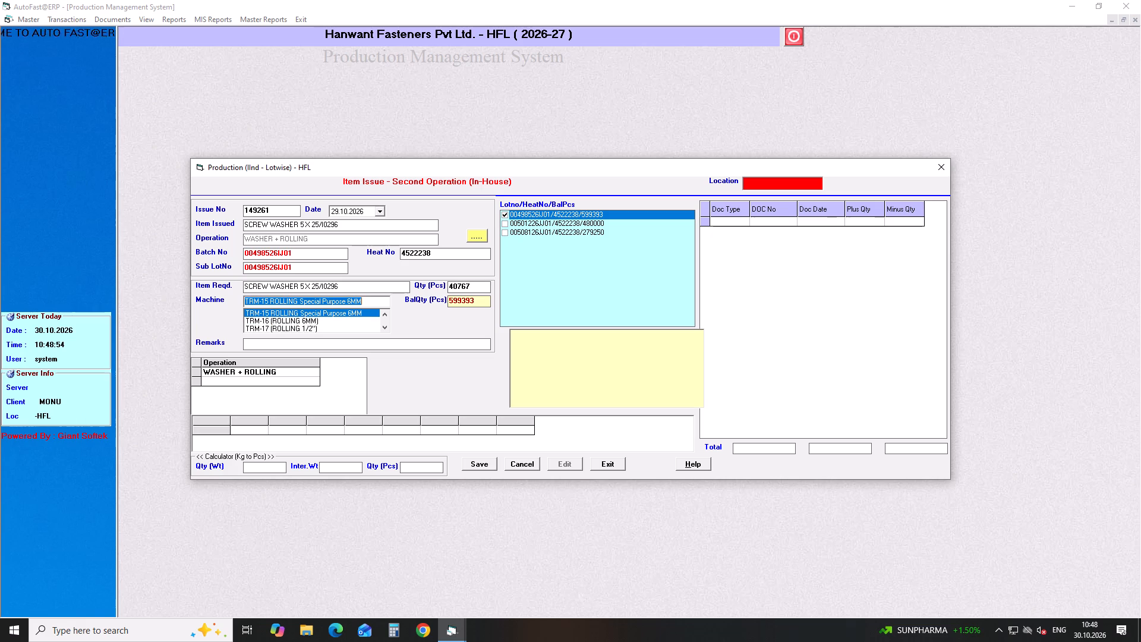
key(Return)
key(Return)
key(Return)
key(Return)
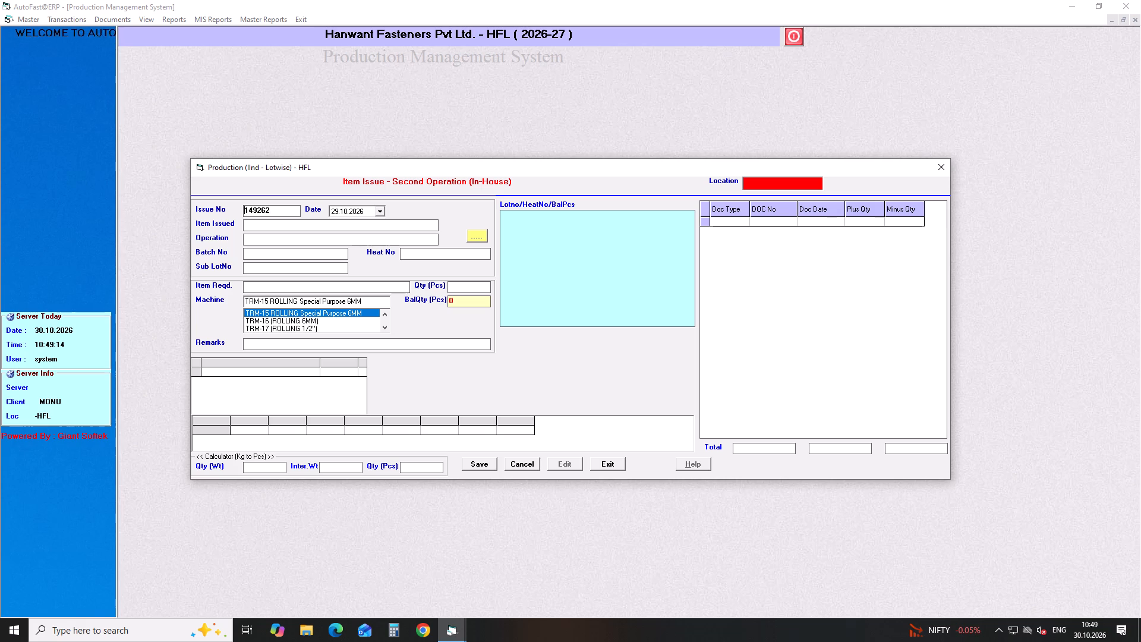
click(945, 172)
Start a new Production (IInd Opr) Preliminary entry dated 29.10.2026.
click(77, 20)
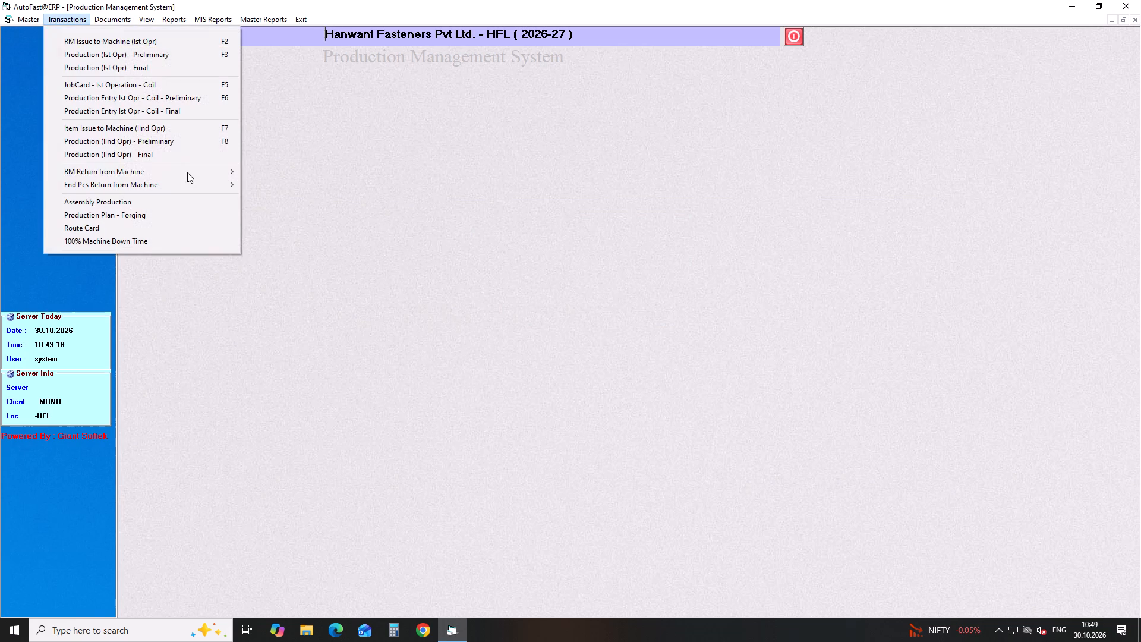
click(201, 139)
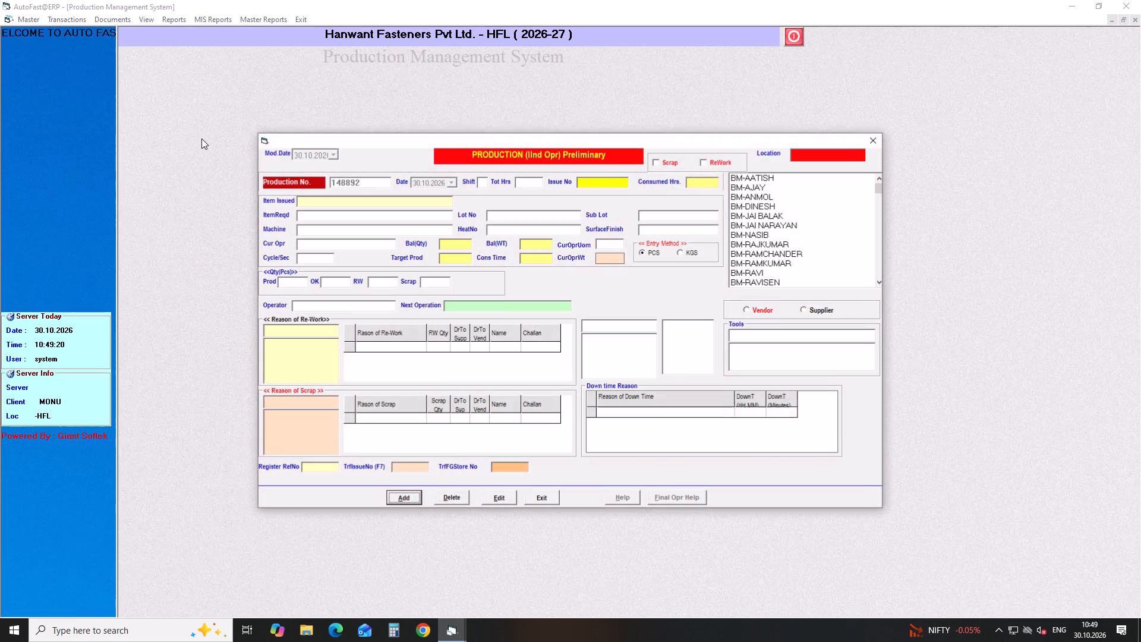
key(Return)
key(Return)
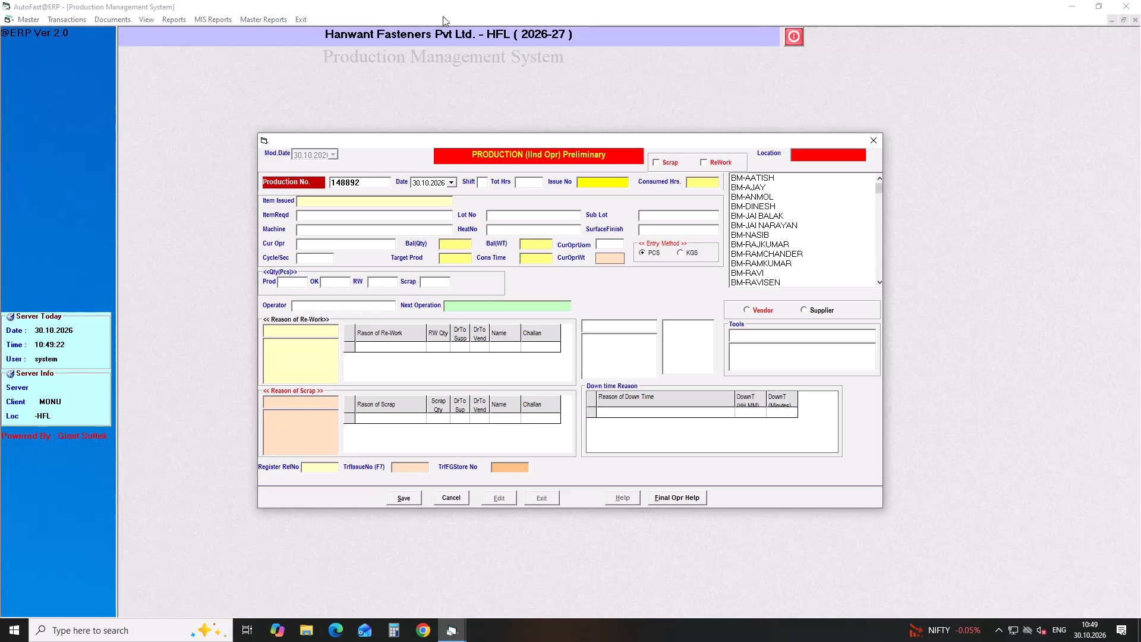
click(413, 183)
key(Down)
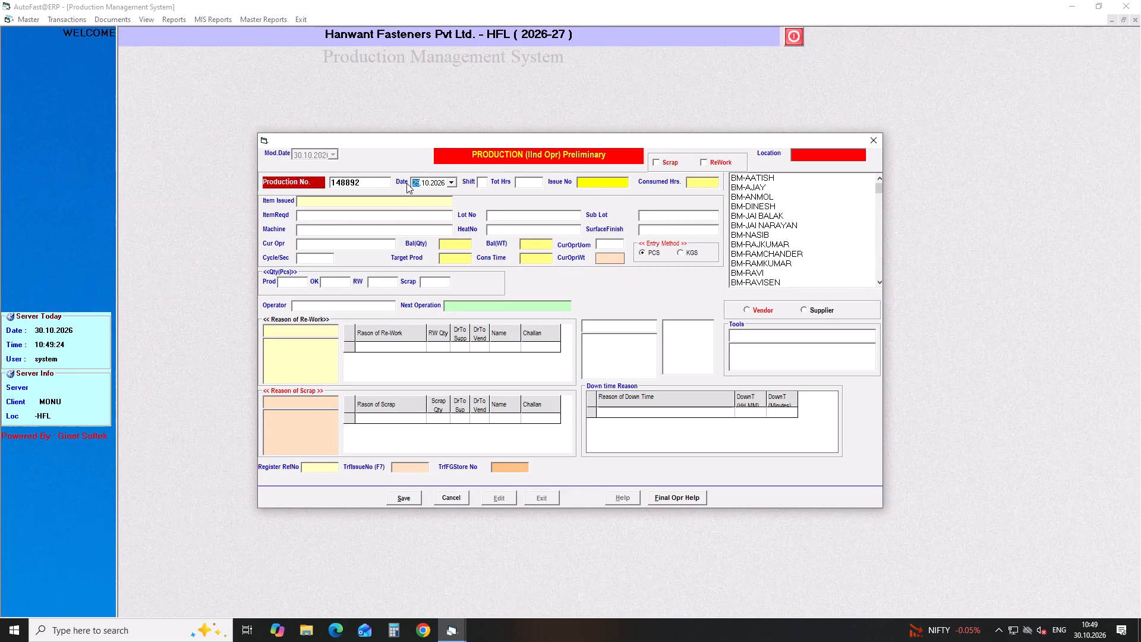
Set shift A and 9.5 total hours on the production entry and load issue number 149240.
key(Return)
key(a)
key(Return)
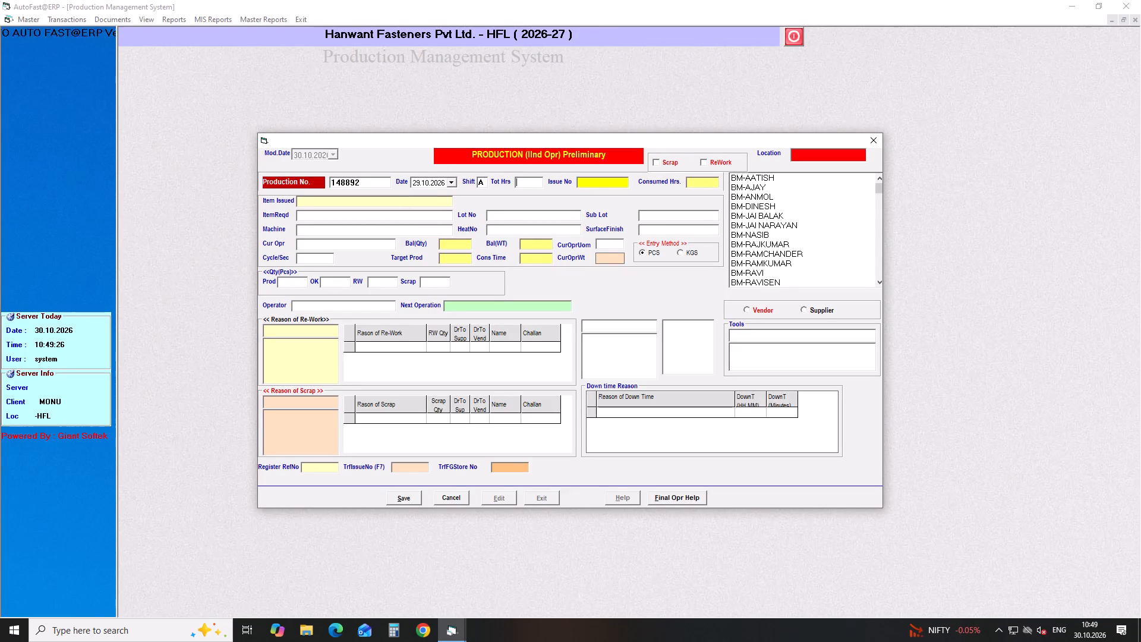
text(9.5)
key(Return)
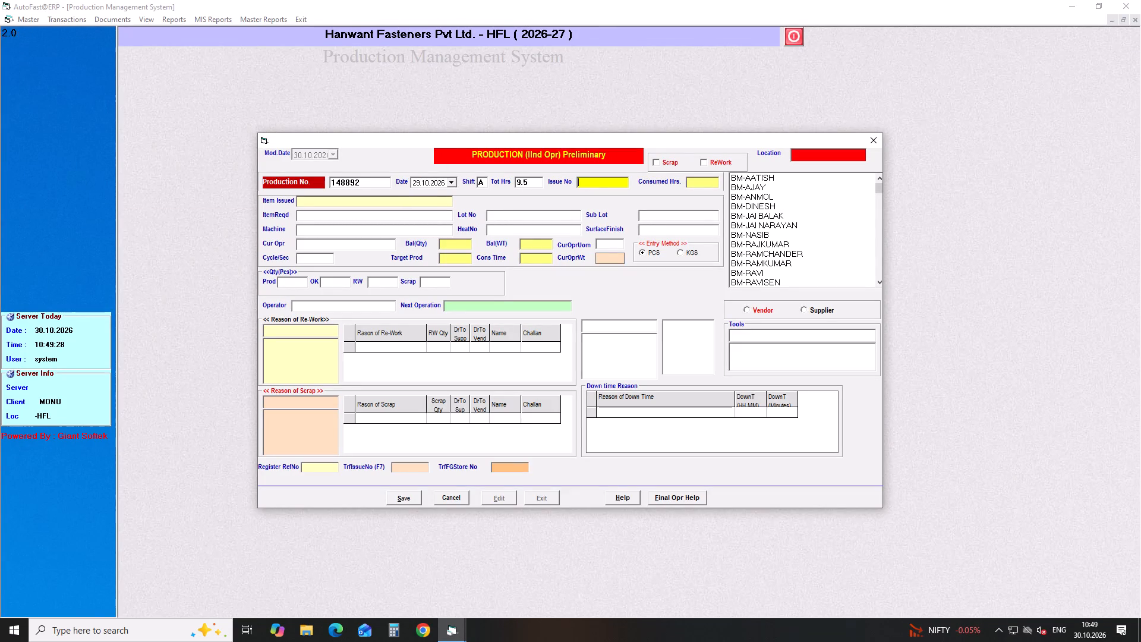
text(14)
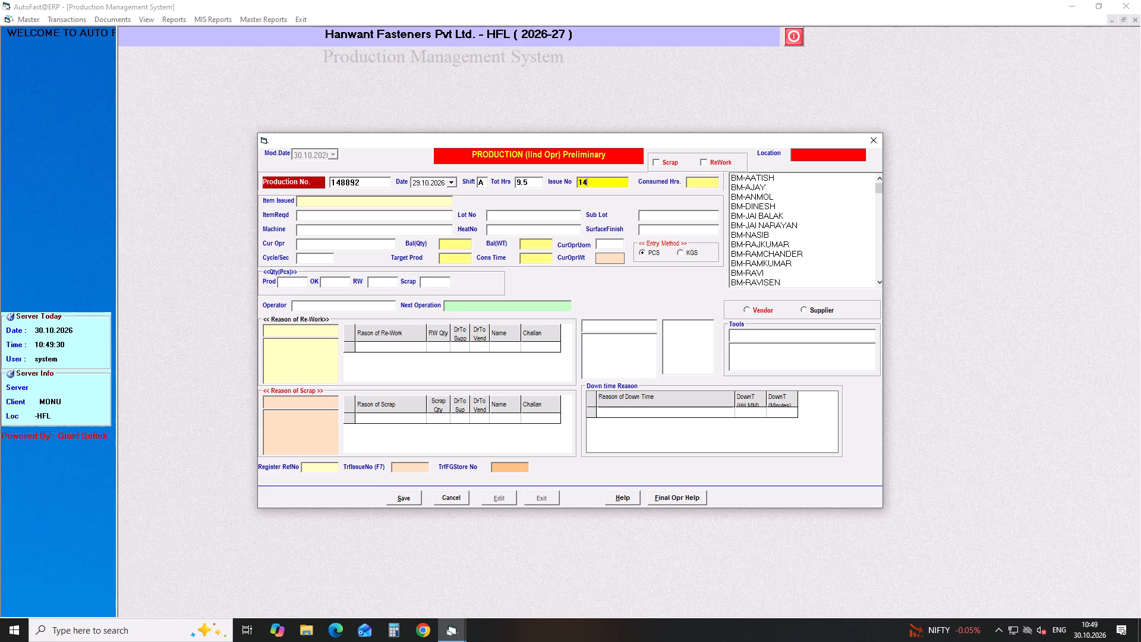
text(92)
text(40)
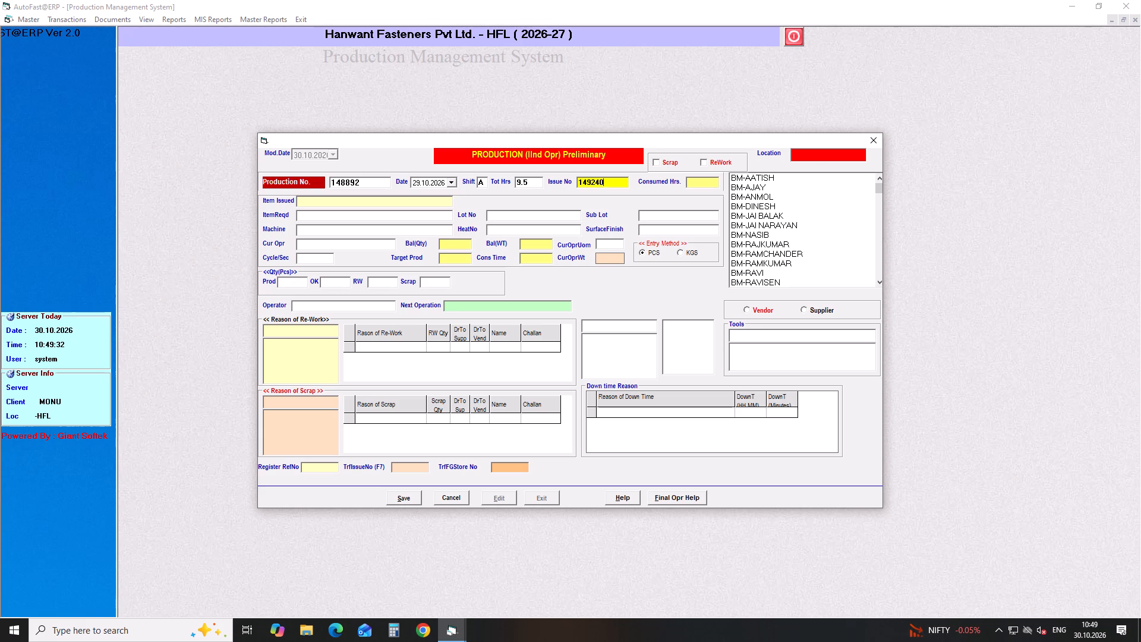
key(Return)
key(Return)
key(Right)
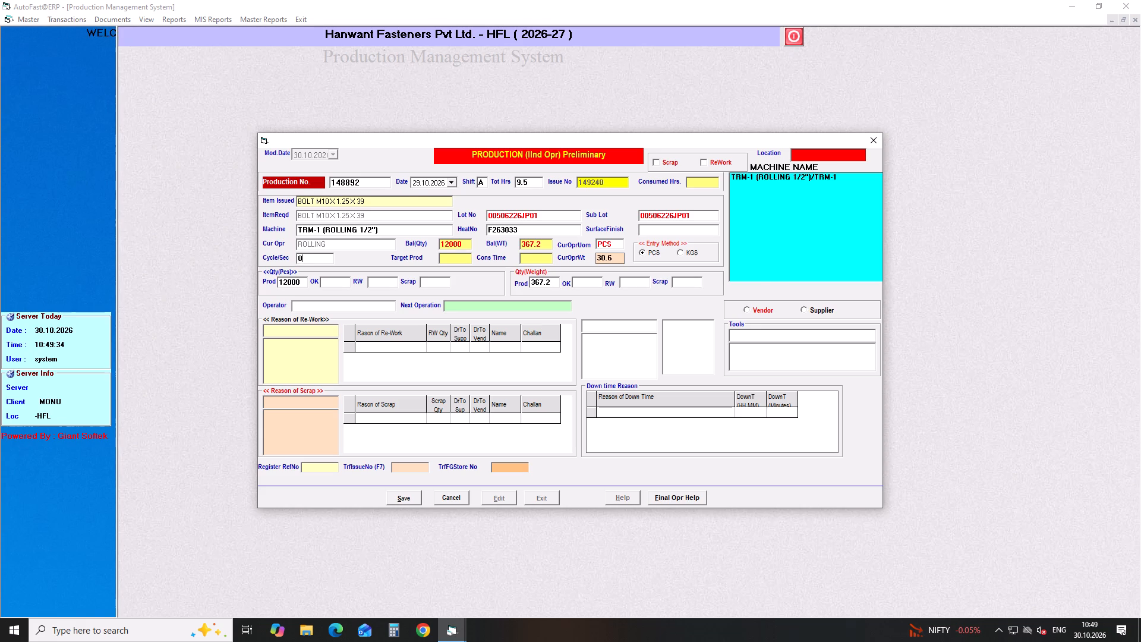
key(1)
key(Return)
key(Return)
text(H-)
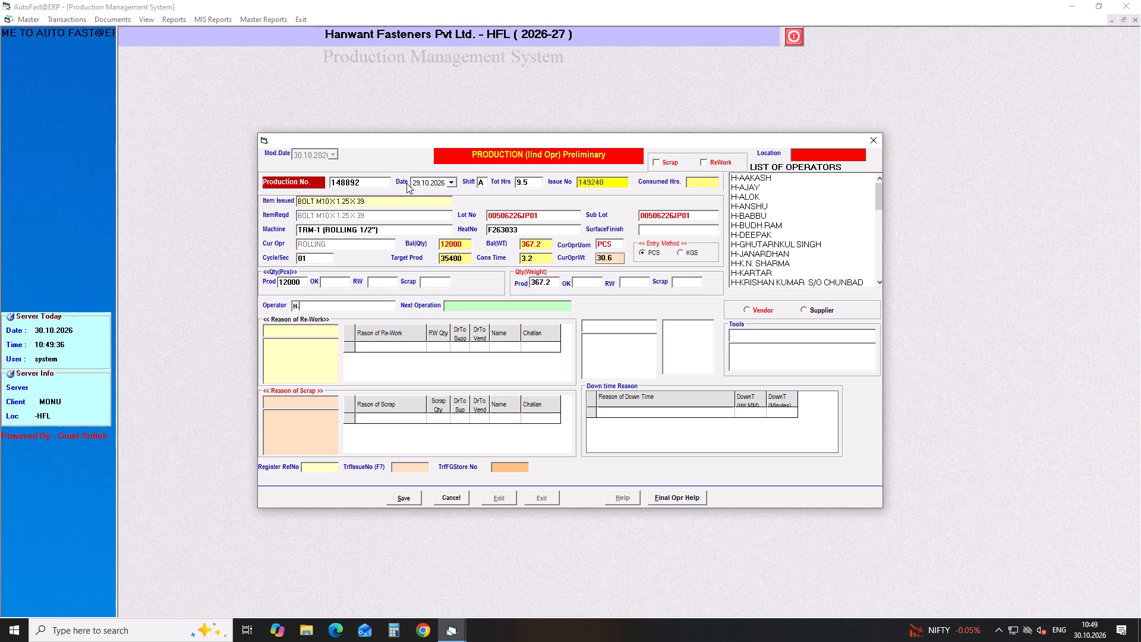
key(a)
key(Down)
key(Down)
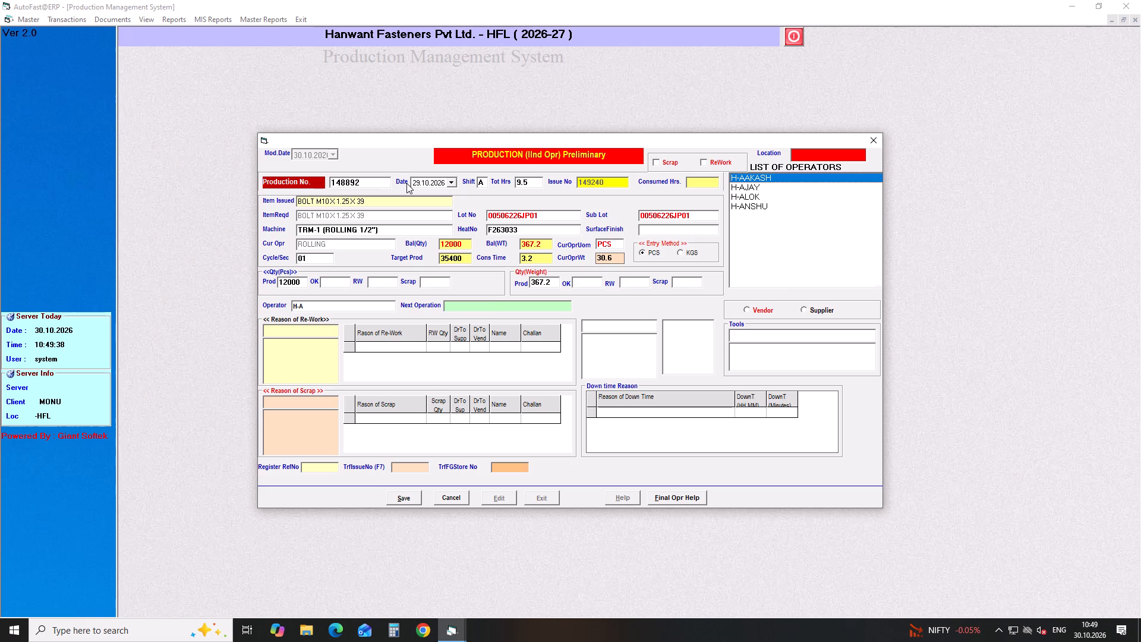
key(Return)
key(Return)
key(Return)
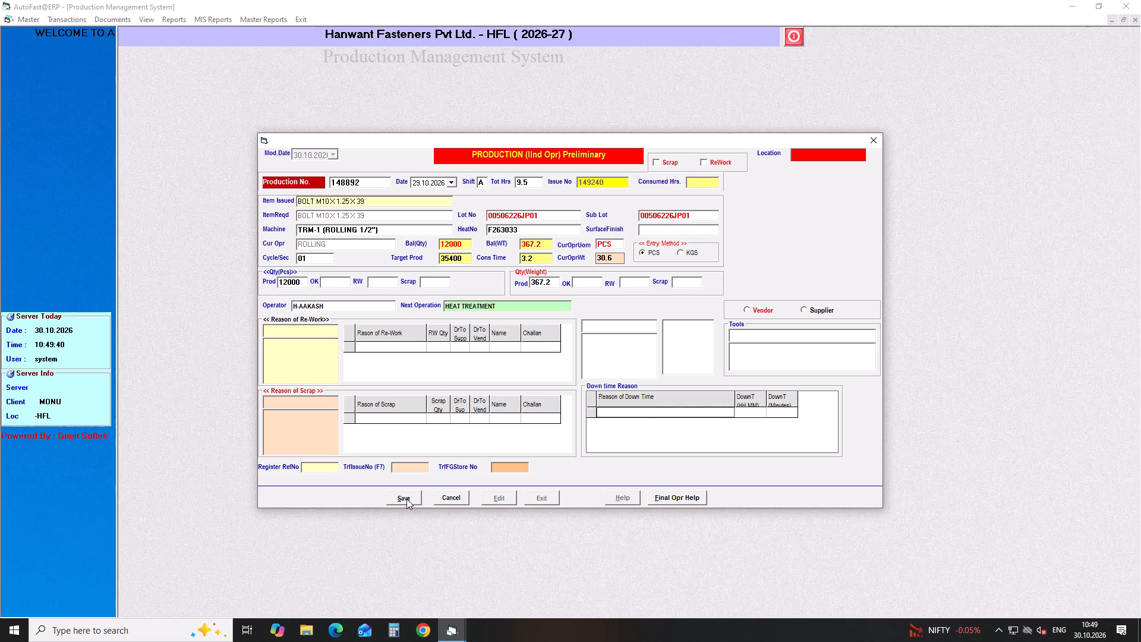
click(406, 499)
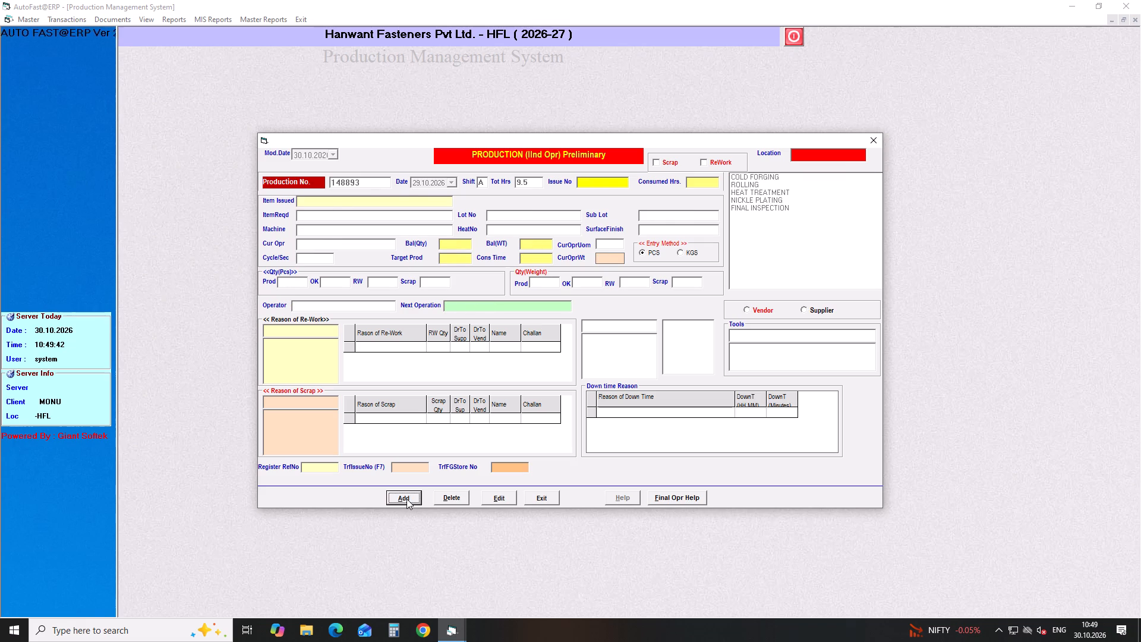
Add a production entry dated 29.10.2026 for shift A with 1 total hour and load issue number 149241.
key(Return)
key(Down)
key(Return)
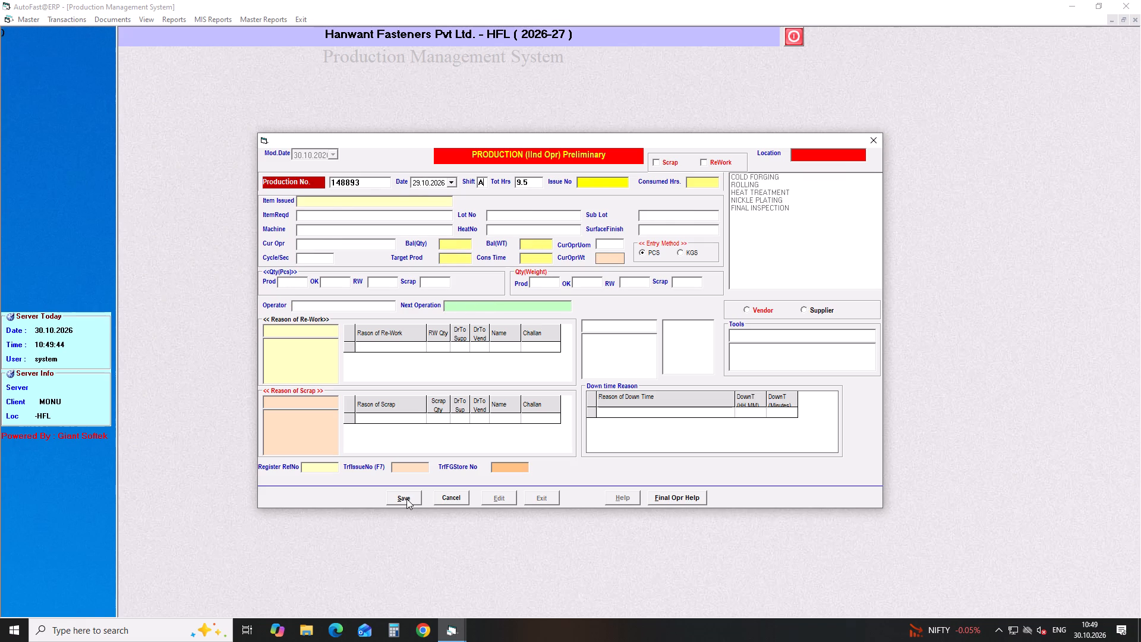
key(Return)
key(BackSpace)
key(BackSpace)
key(BackSpace)
key(BackSpace)
key(BackSpace)
key(BackSpace)
key(BackSpace)
key(BackSpace)
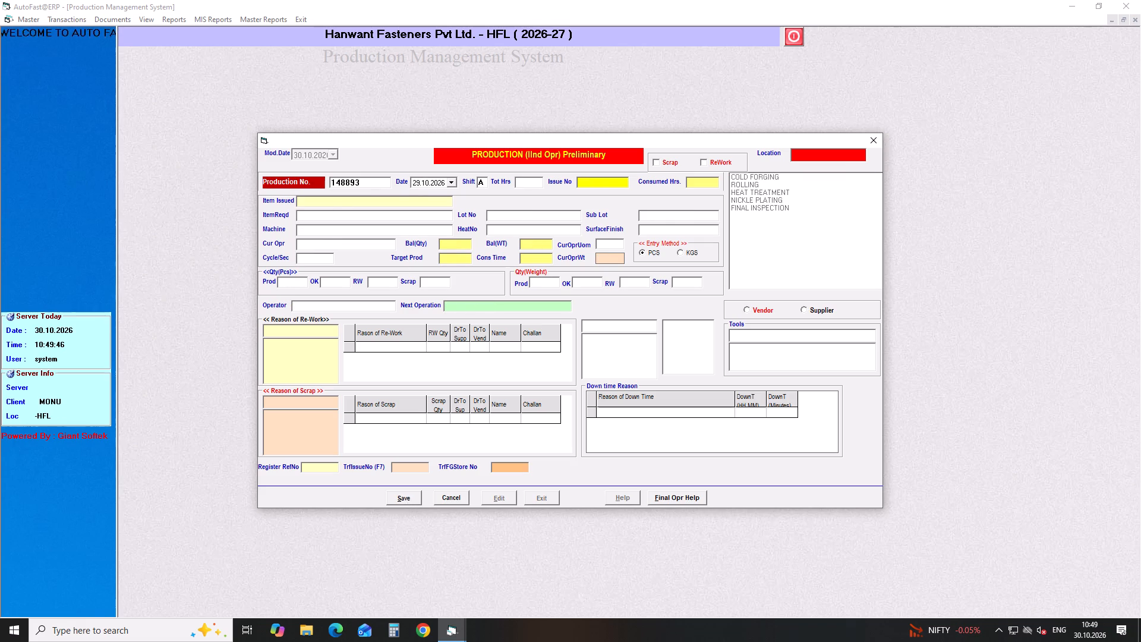
key(1)
key(Return)
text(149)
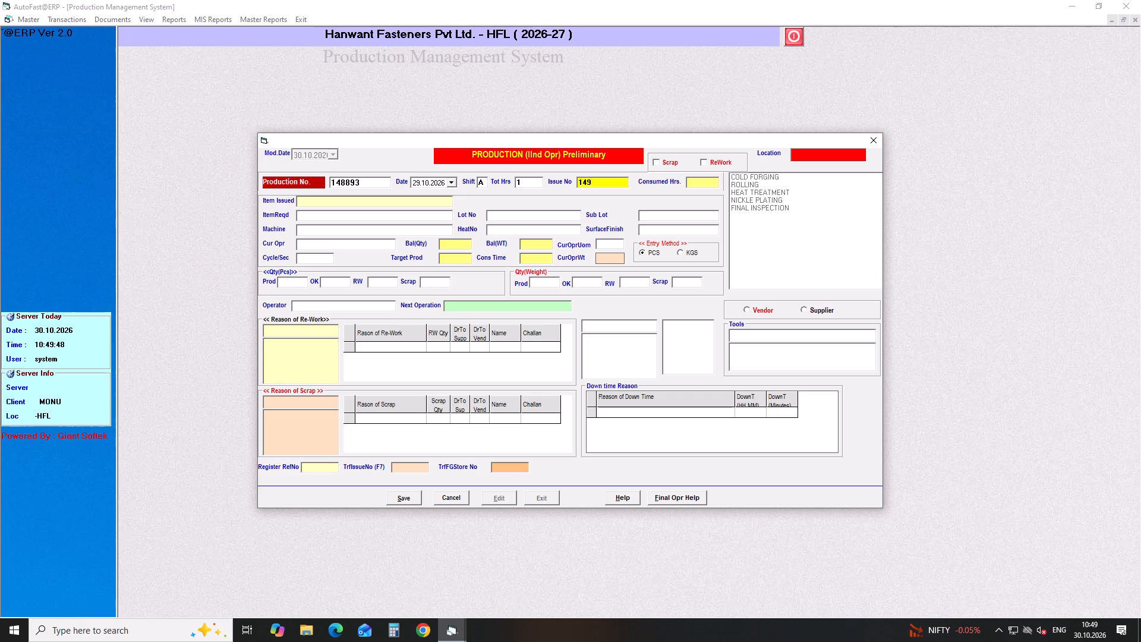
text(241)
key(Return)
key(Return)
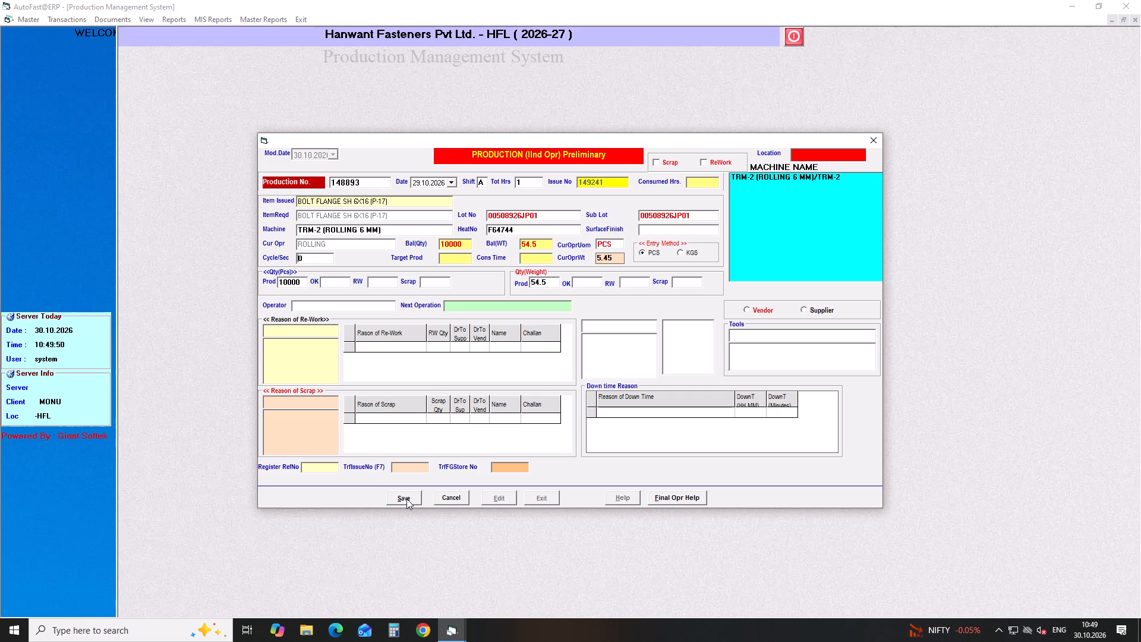
Set the cycle time to 01 second, assign operator H-PINTU and save the production entry for issue 149241.
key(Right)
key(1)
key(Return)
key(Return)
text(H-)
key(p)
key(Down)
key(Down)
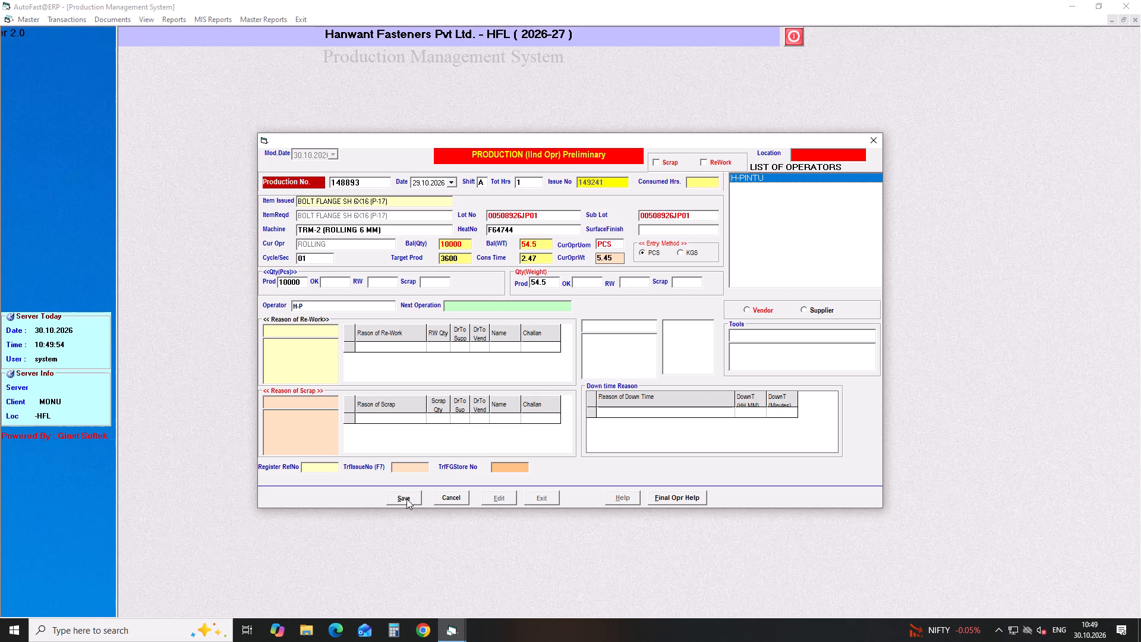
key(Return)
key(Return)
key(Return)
click(406, 499)
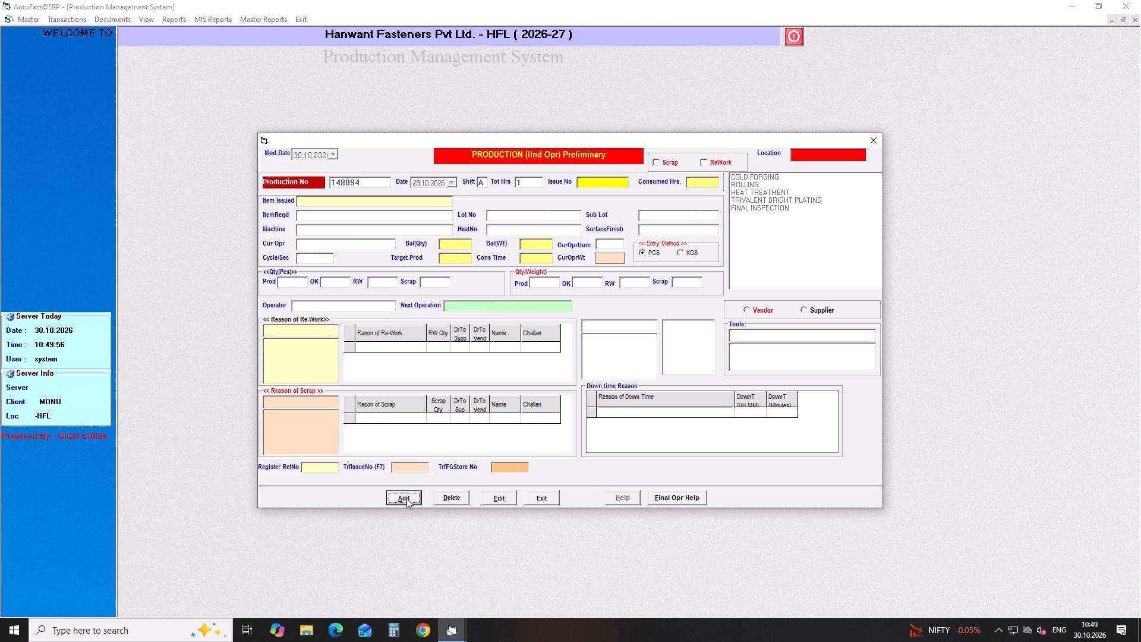
Add a production entry dated 29.10.2026 for shift A with 8.5 total hours and load issue number 149242.
key(Return)
key(Down)
key(Return)
key(Return)
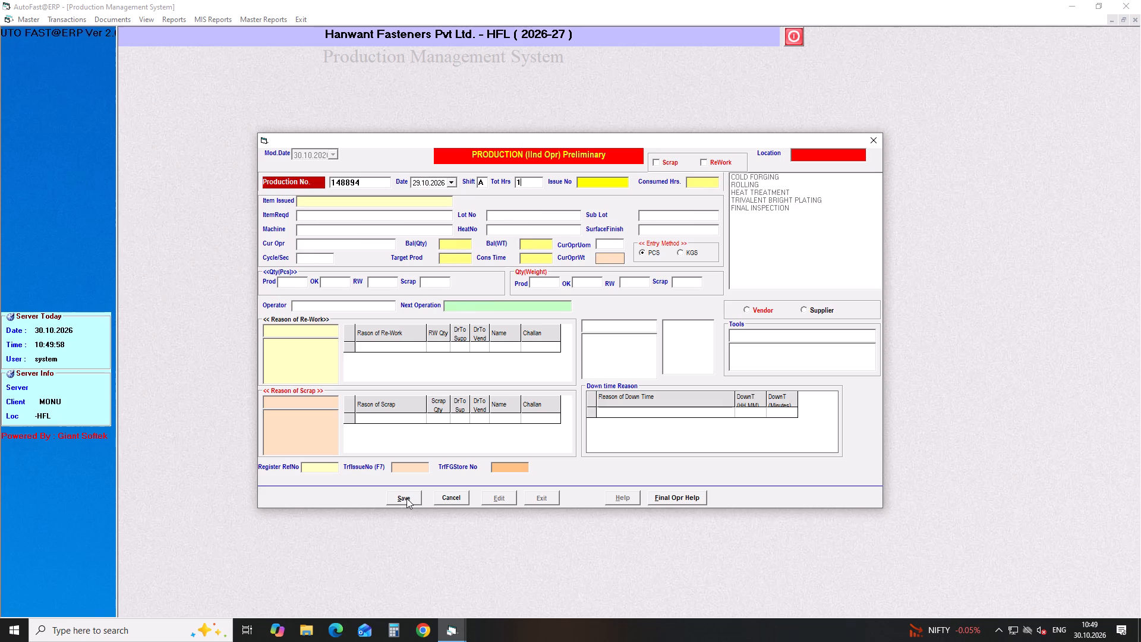
key(BackSpace)
key(BackSpace)
key(BackSpace)
key(BackSpace)
key(BackSpace)
key(BackSpace)
key(BackSpace)
key(BackSpace)
key(BackSpace)
key(BackSpace)
key(BackSpace)
key(BackSpace)
key(BackSpace)
key(BackSpace)
key(BackSpace)
key(BackSpace)
key(BackSpace)
key(BackSpace)
key(BackSpace)
key(BackSpace)
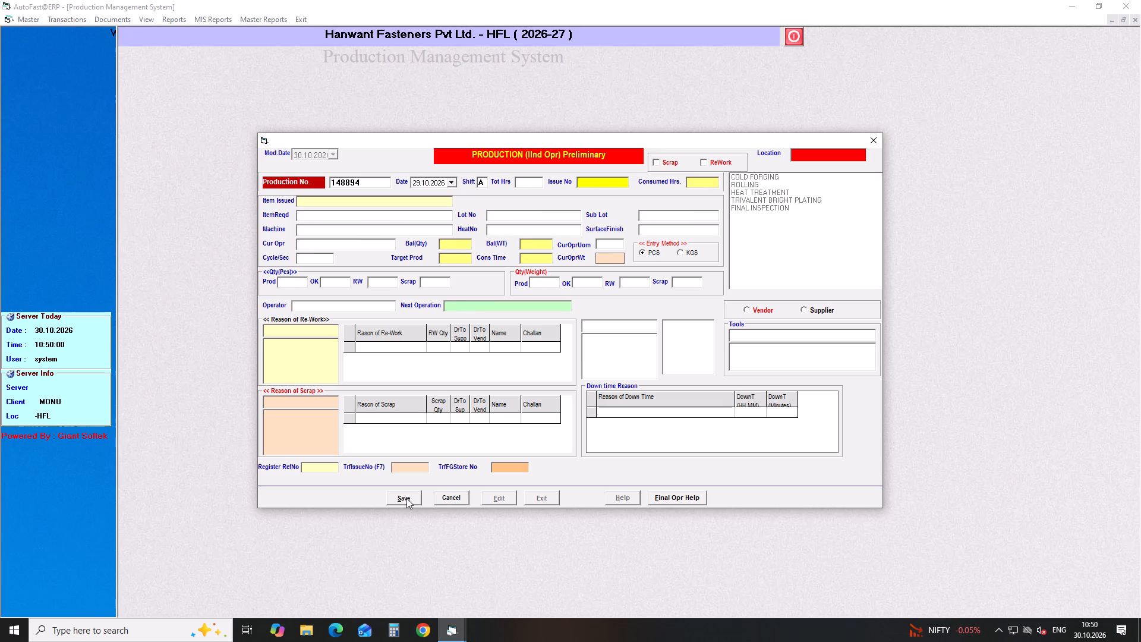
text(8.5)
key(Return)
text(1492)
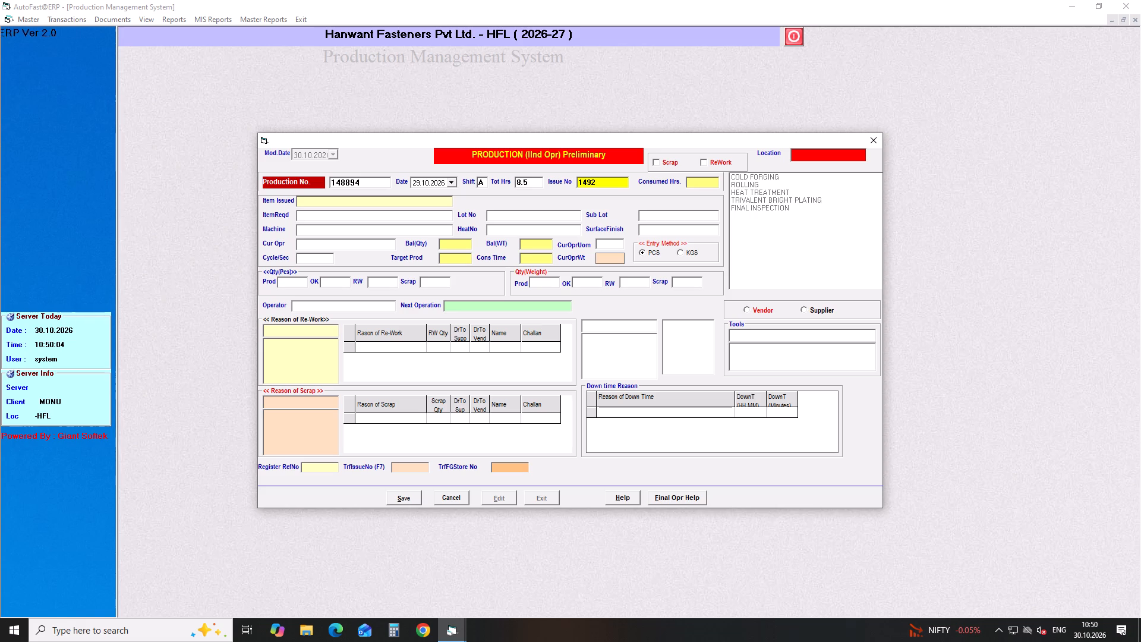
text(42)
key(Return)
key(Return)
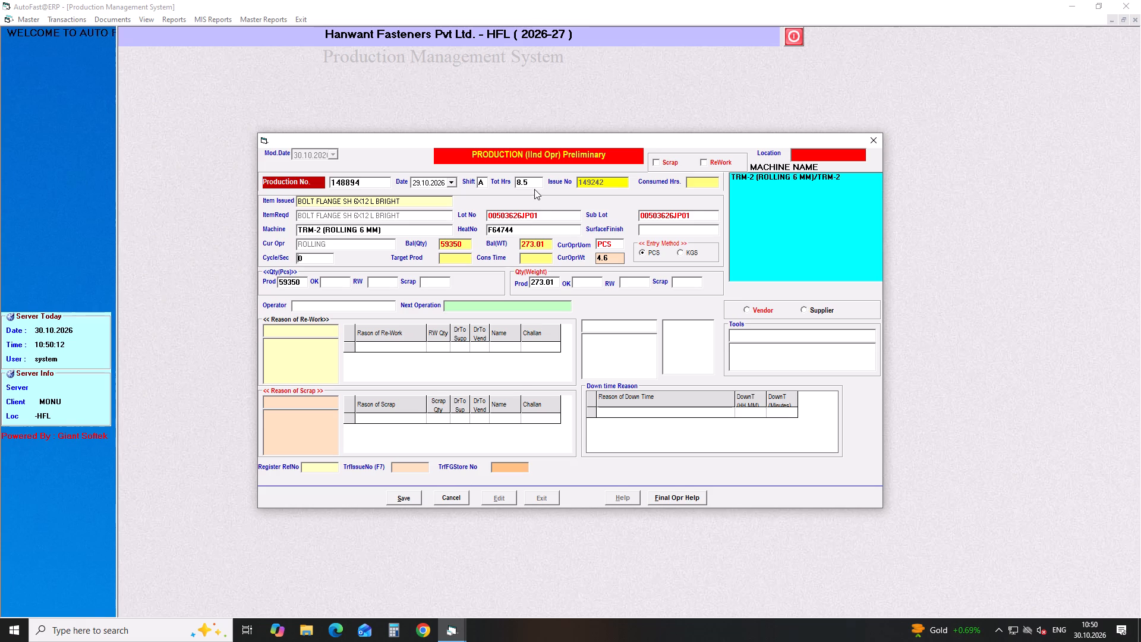
Change the total hours of the production entry for issue 149242 to 10.
drag(531, 182, 508, 182)
text(10)
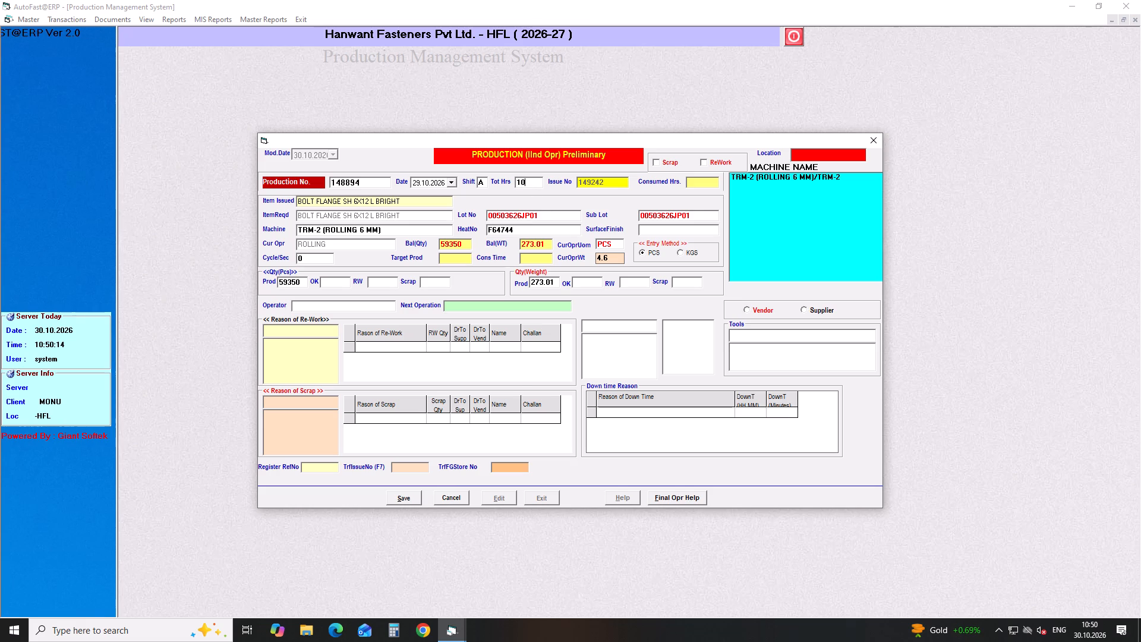
key(Return)
key(Return)
key(Return)
key(Right)
key(1)
key(Return)
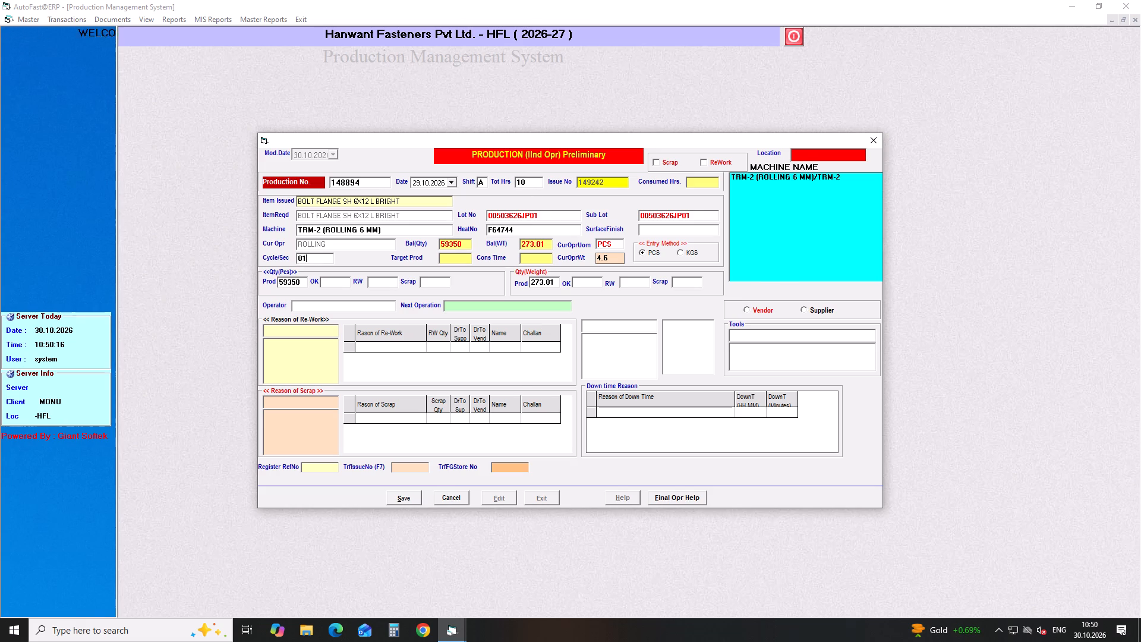
key(Return)
text(H-)
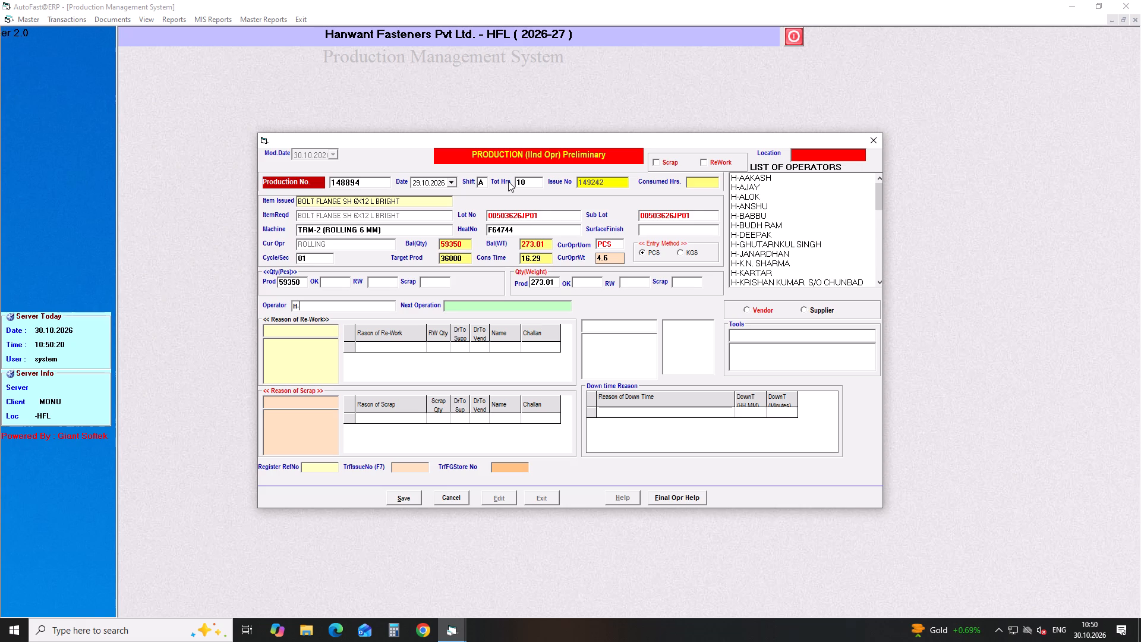
key(p)
key(Down)
key(Down)
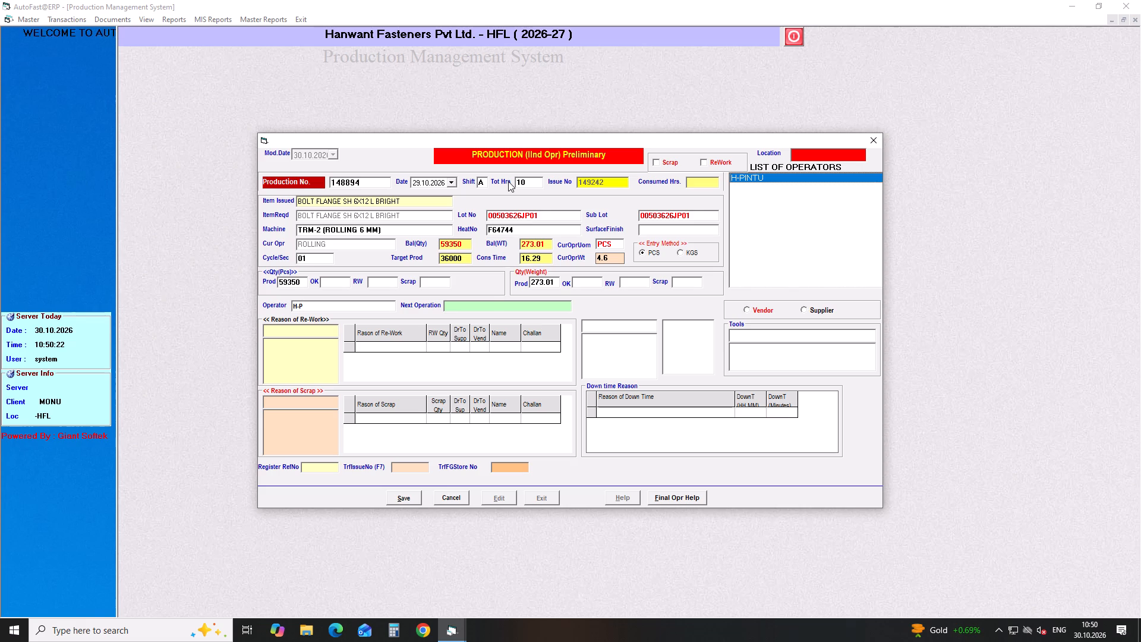
key(Return)
key(Return)
key(Return)
click(413, 498)
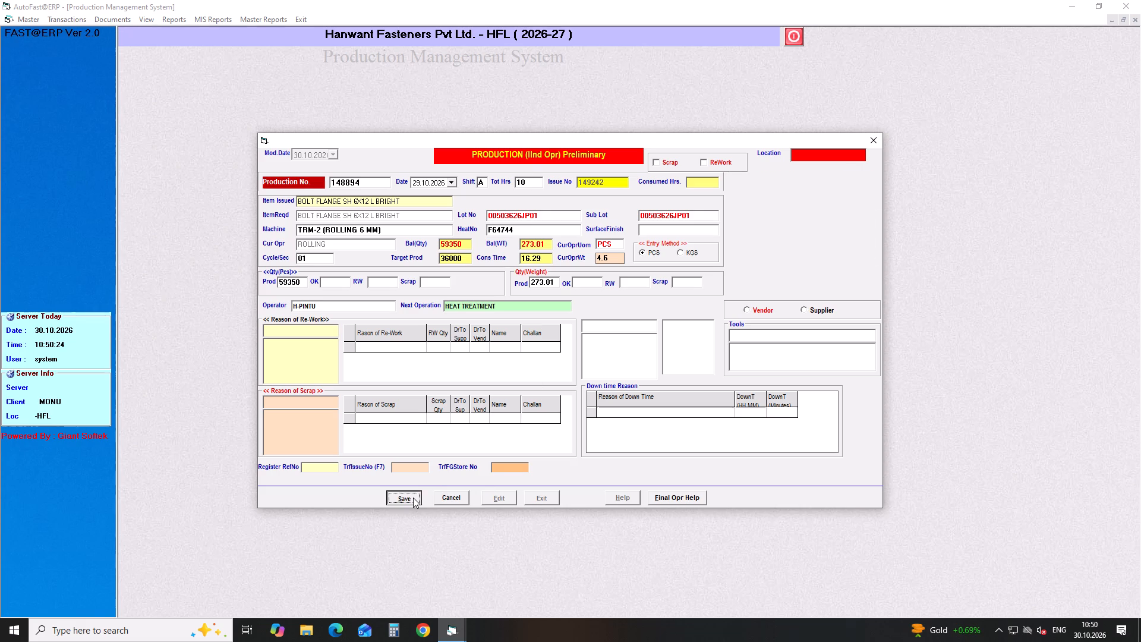
Add a production entry dated 29.10.2026 for shift A with 5 total hours and load issue number 149244.
key(Return)
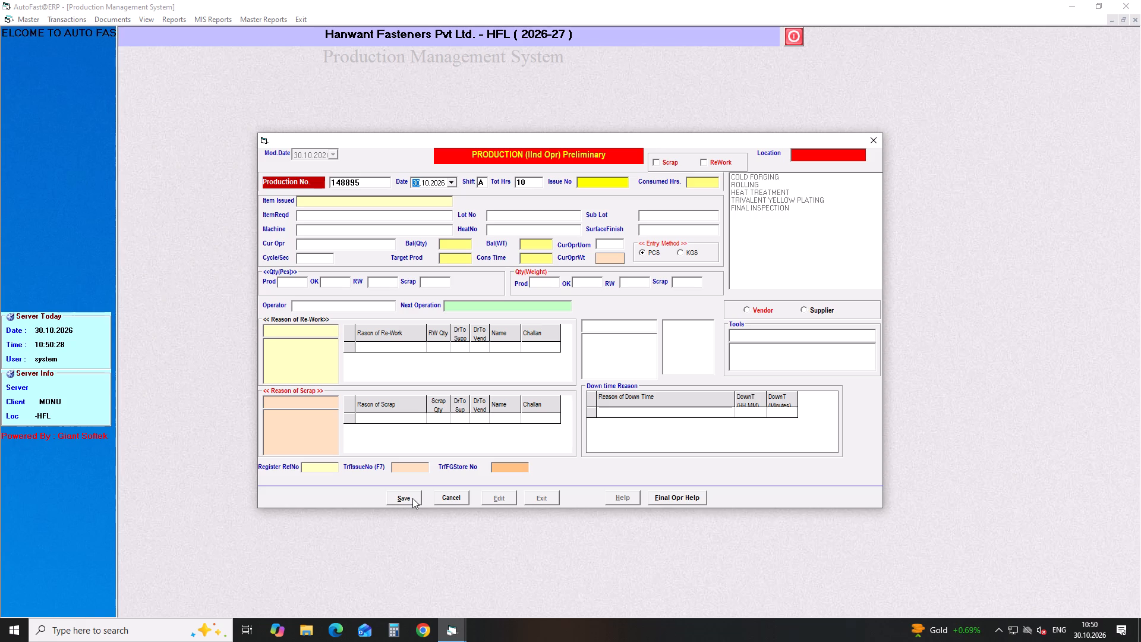
key(Down)
key(Return)
key(Return)
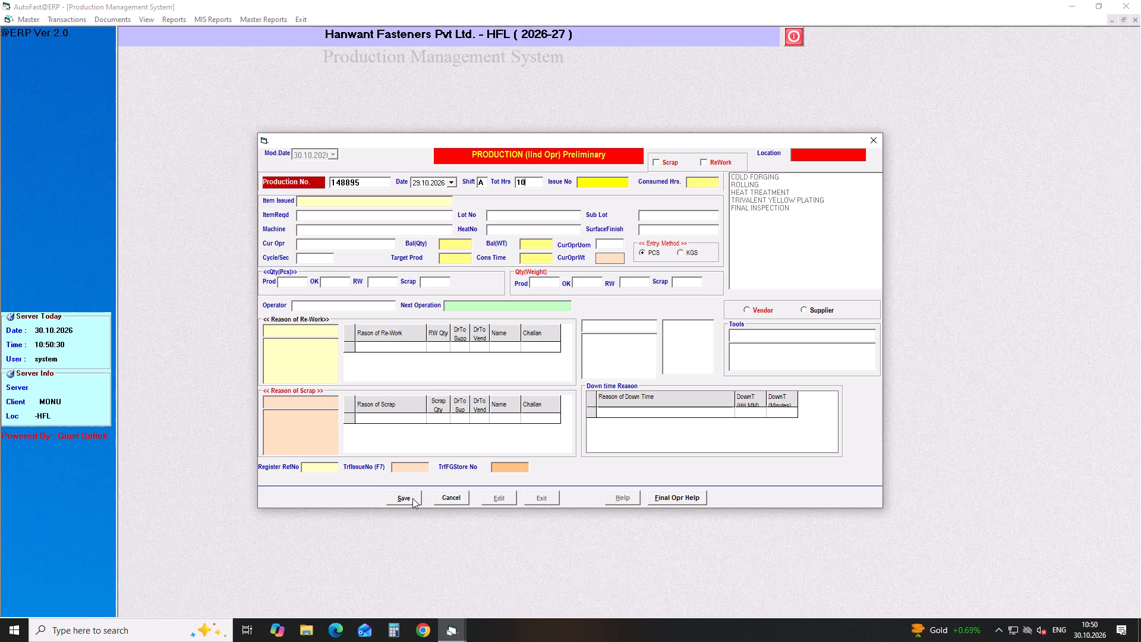
key(BackSpace)
key(BackSpace)
key(BackSpace)
key(BackSpace)
key(BackSpace)
key(BackSpace)
key(BackSpace)
key(BackSpace)
key(BackSpace)
key(BackSpace)
key(BackSpace)
key(BackSpace)
key(BackSpace)
key(BackSpace)
key(BackSpace)
key(BackSpace)
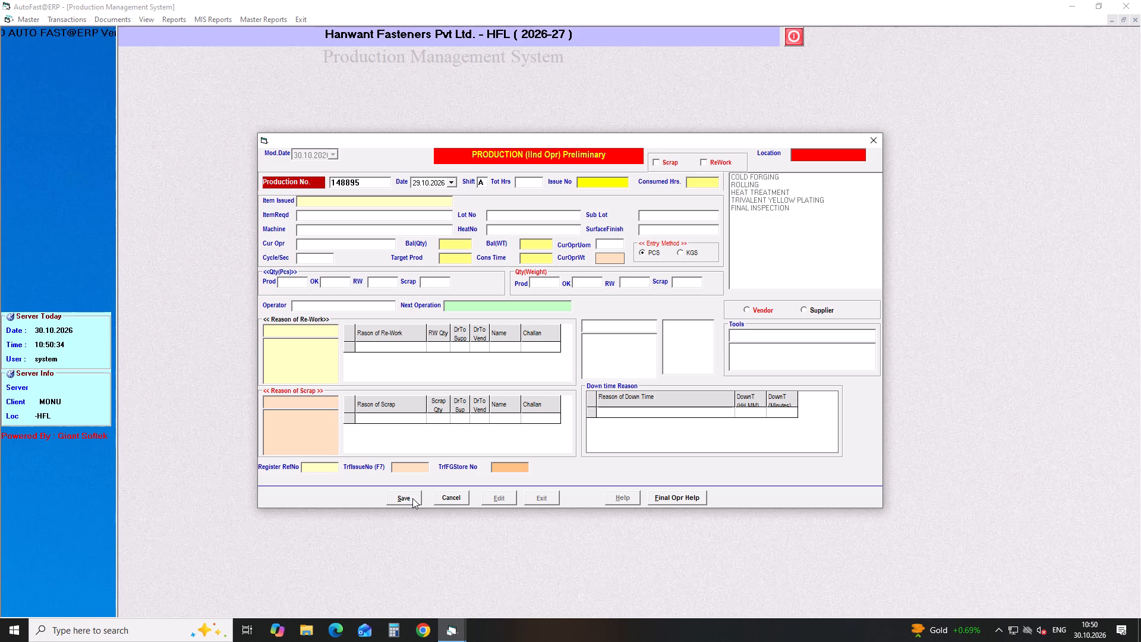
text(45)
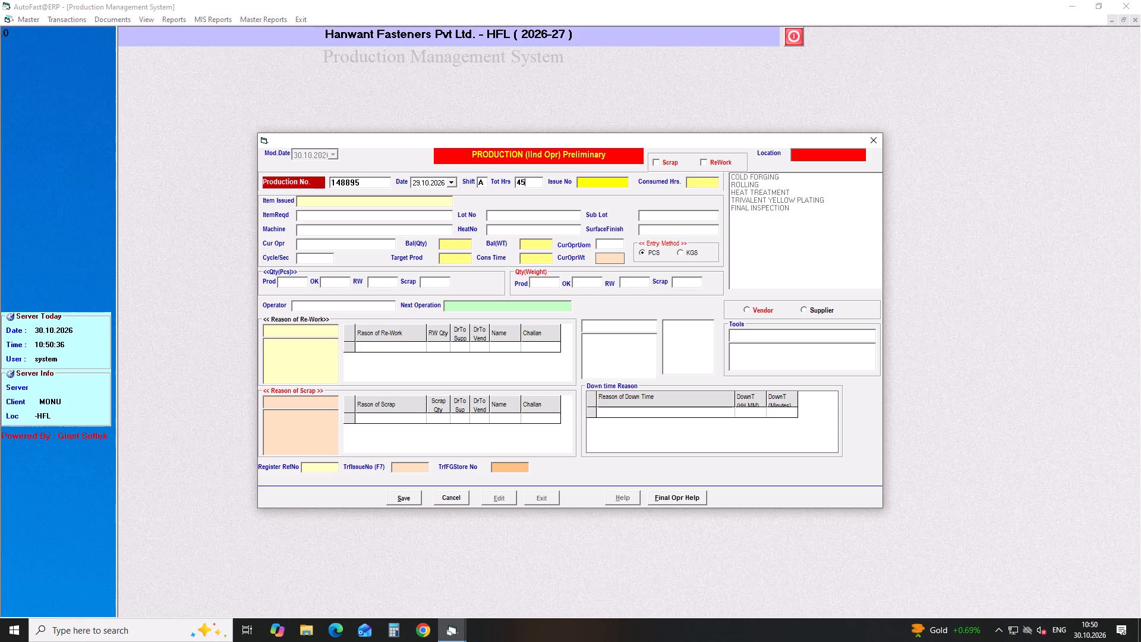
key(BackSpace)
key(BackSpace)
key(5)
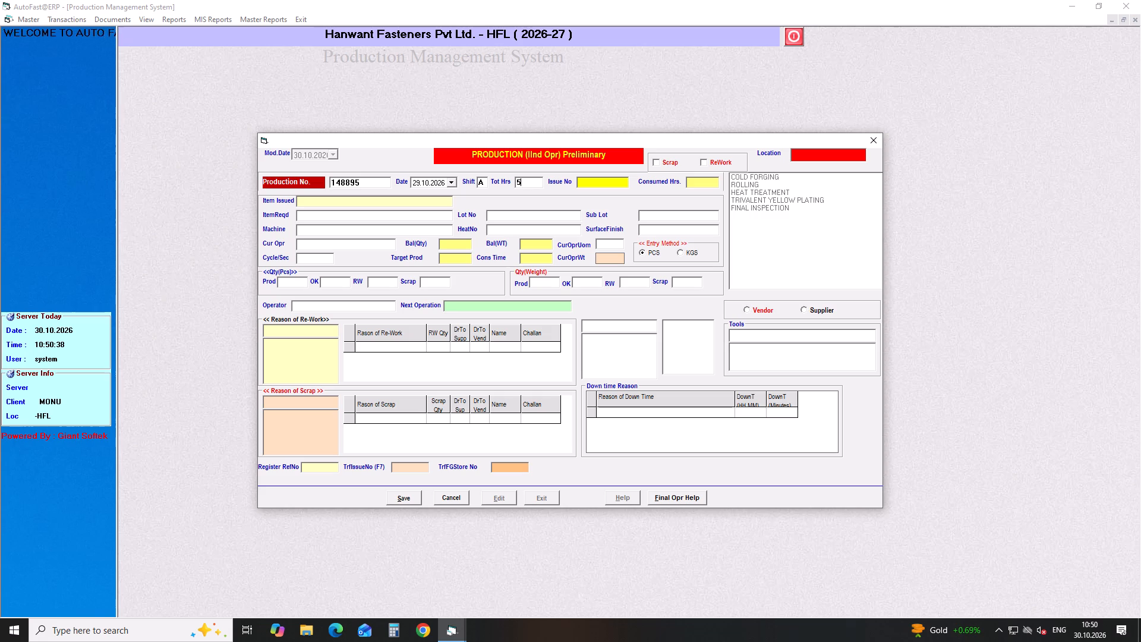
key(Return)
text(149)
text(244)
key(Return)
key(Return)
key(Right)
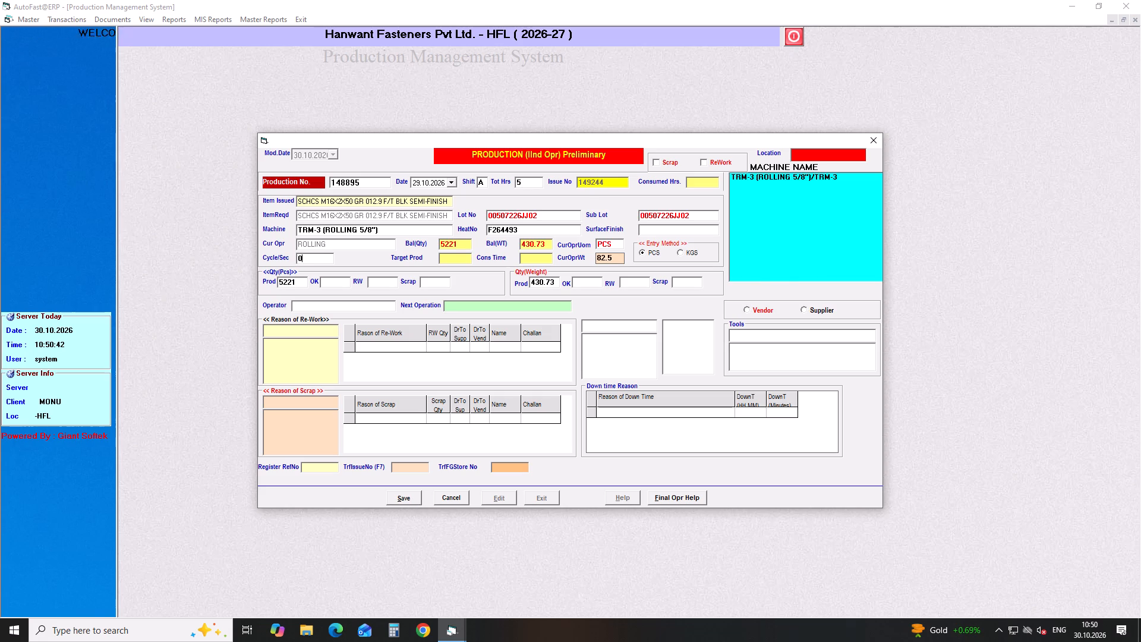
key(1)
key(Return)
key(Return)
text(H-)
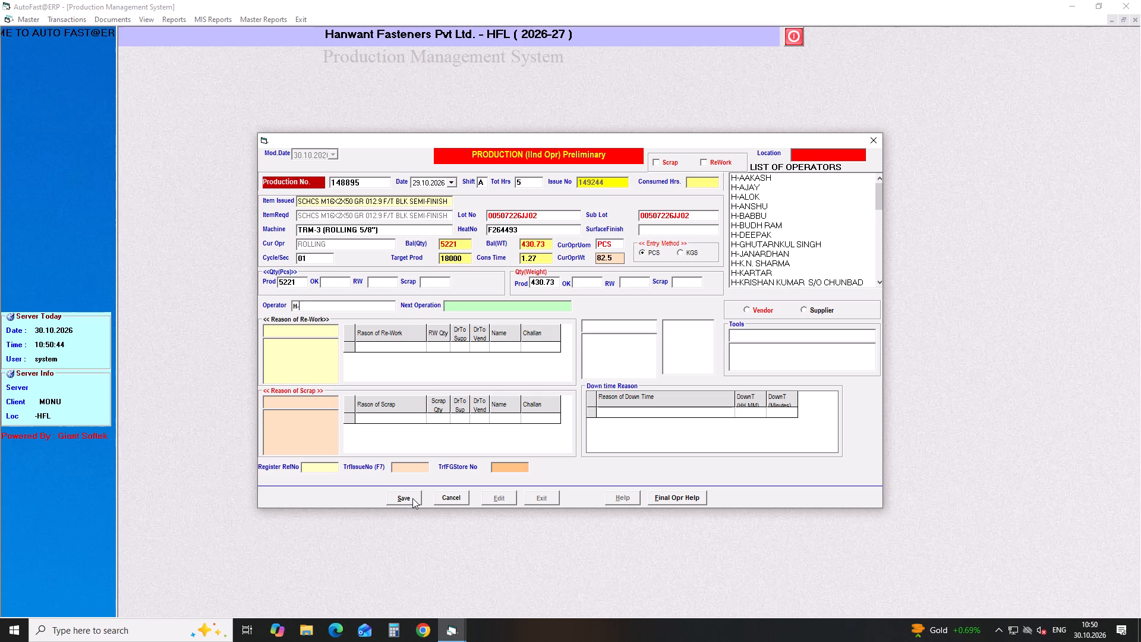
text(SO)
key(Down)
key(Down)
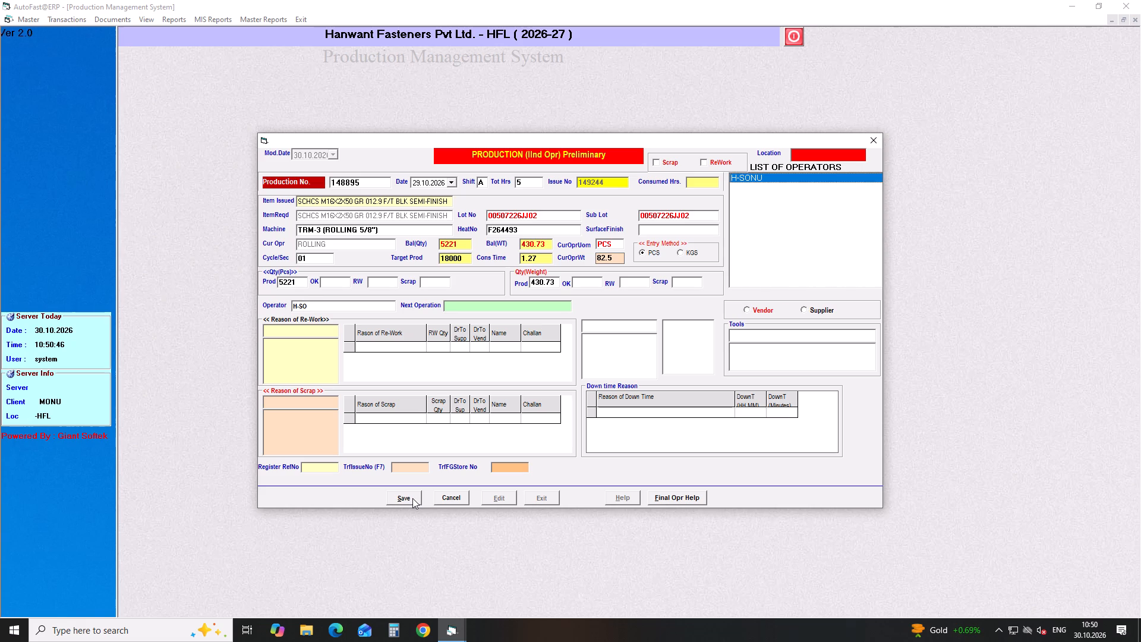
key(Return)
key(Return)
click(412, 498)
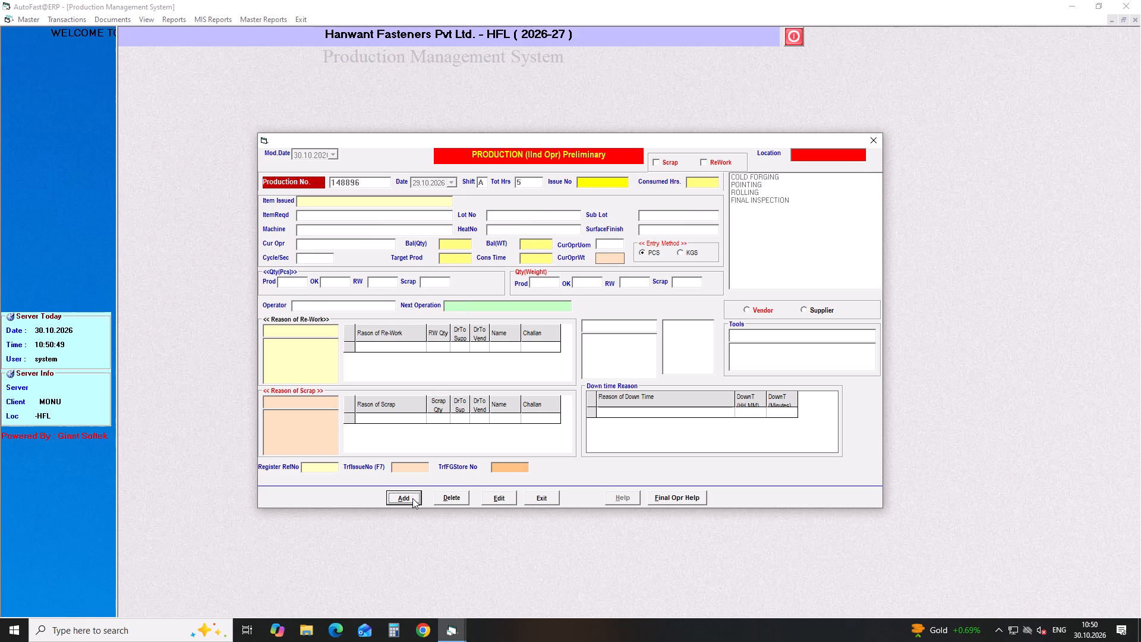
Add a production entry dated 29.10.2026 for shift A with 9.5 total hours and load issue number 149245.
key(Return)
key(Down)
key(Return)
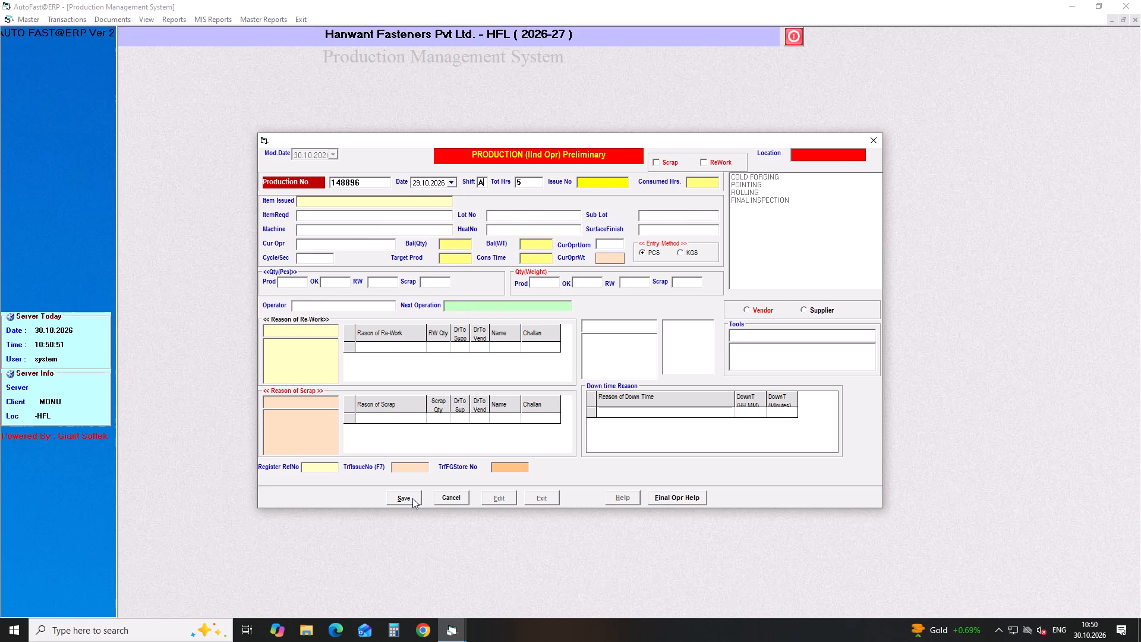
key(Return)
key(BackSpace)
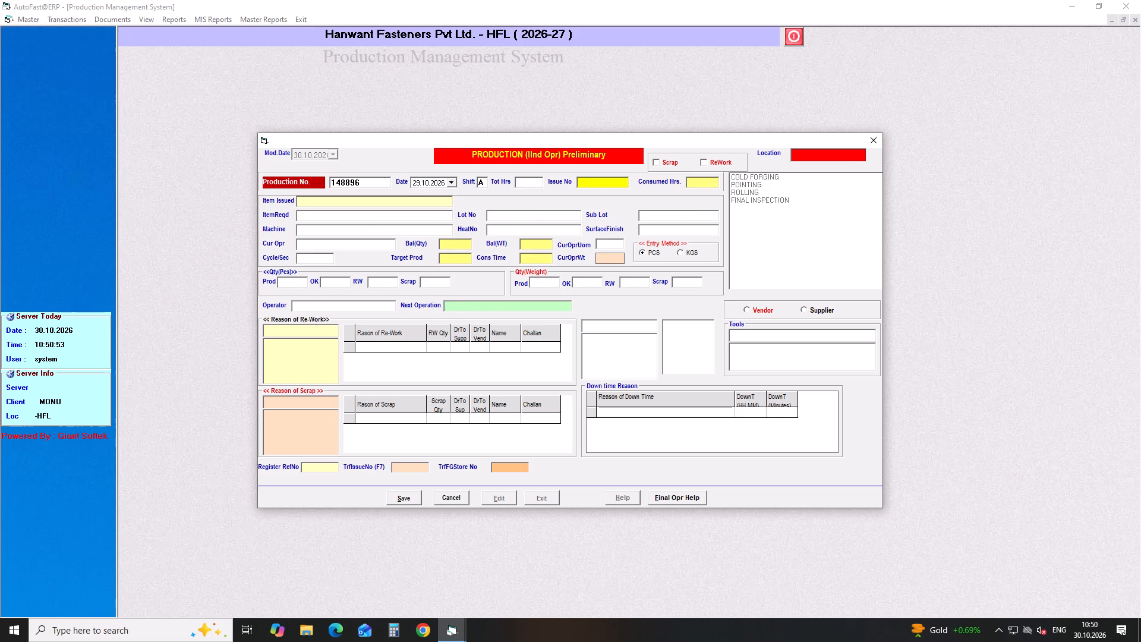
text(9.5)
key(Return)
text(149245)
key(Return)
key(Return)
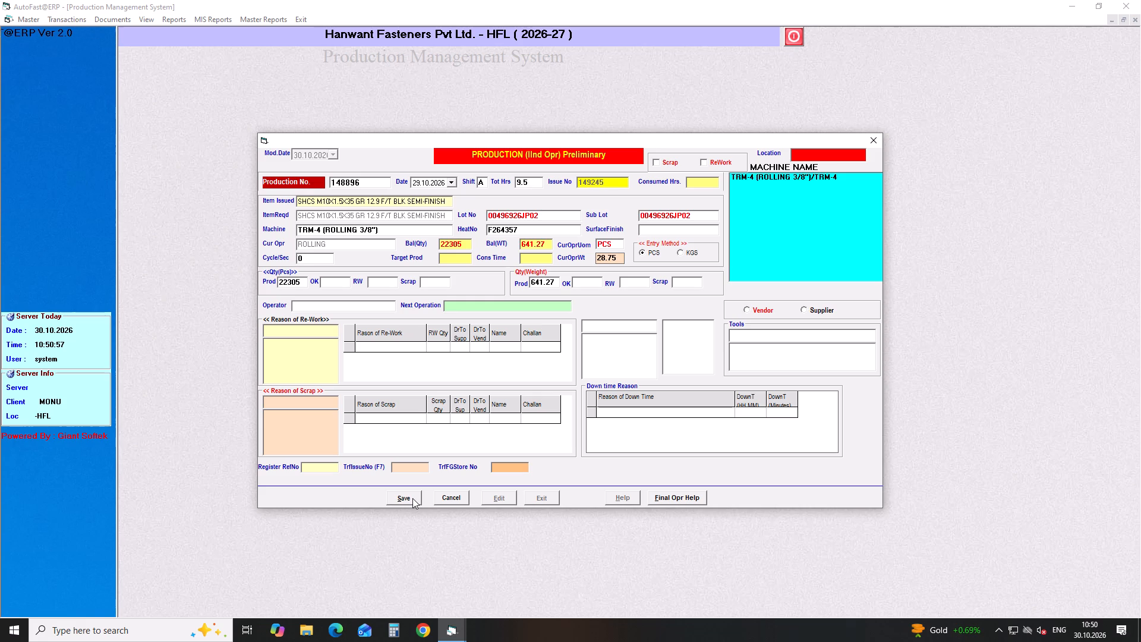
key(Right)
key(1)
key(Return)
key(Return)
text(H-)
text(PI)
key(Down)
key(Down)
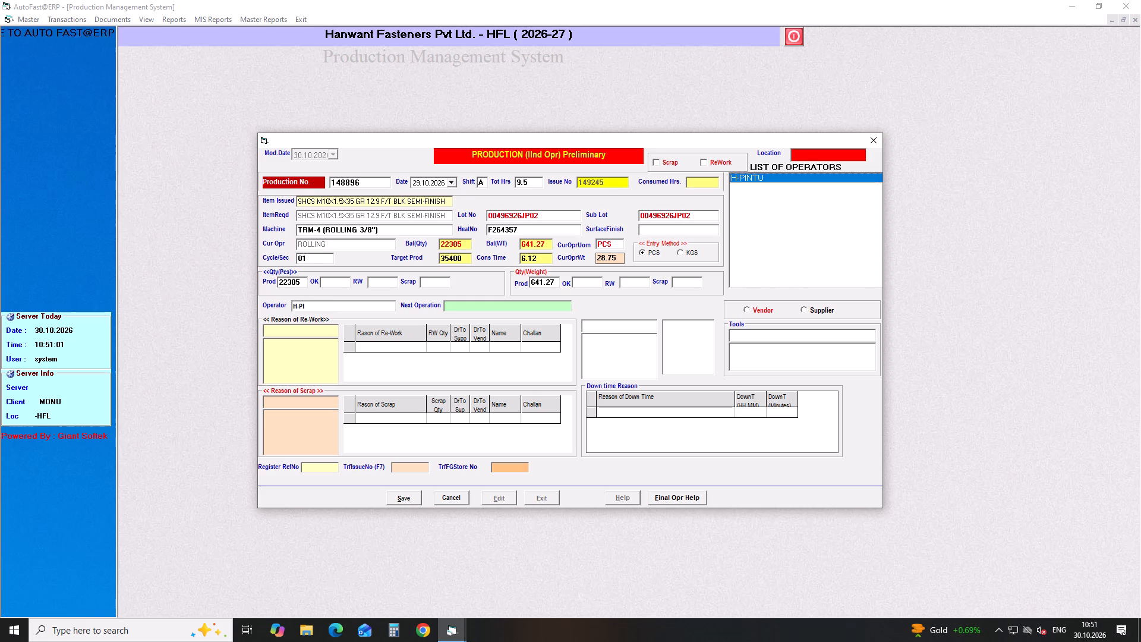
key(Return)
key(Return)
click(412, 498)
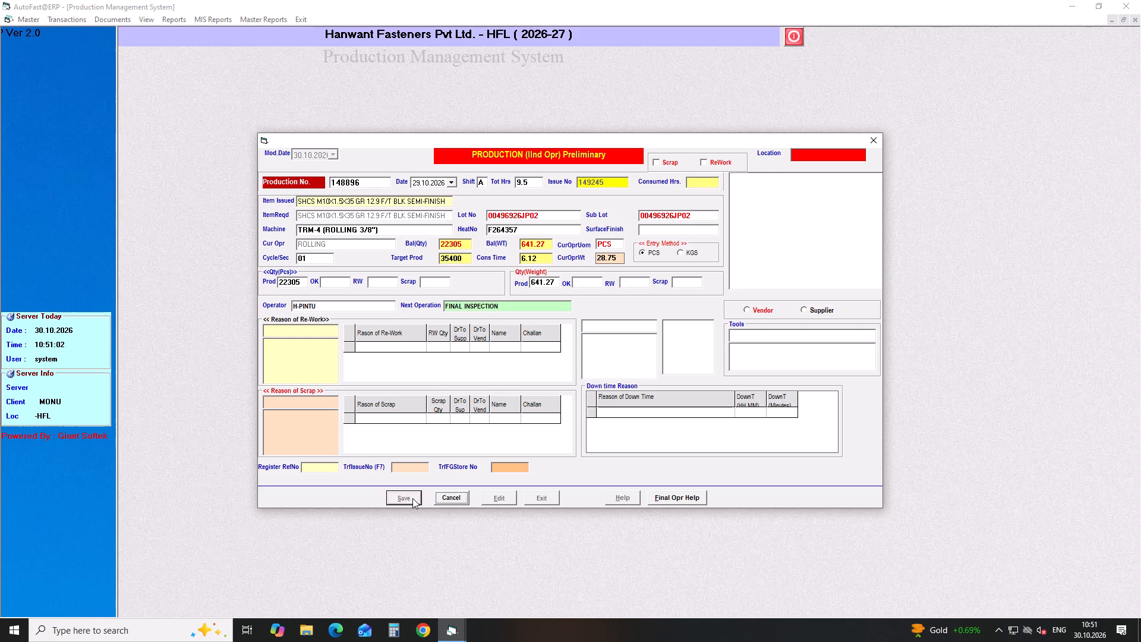
Add a production entry dated 29.10.2026 for shift A with 7.5 total hours and load issue number 149246.
key(Return)
key(Down)
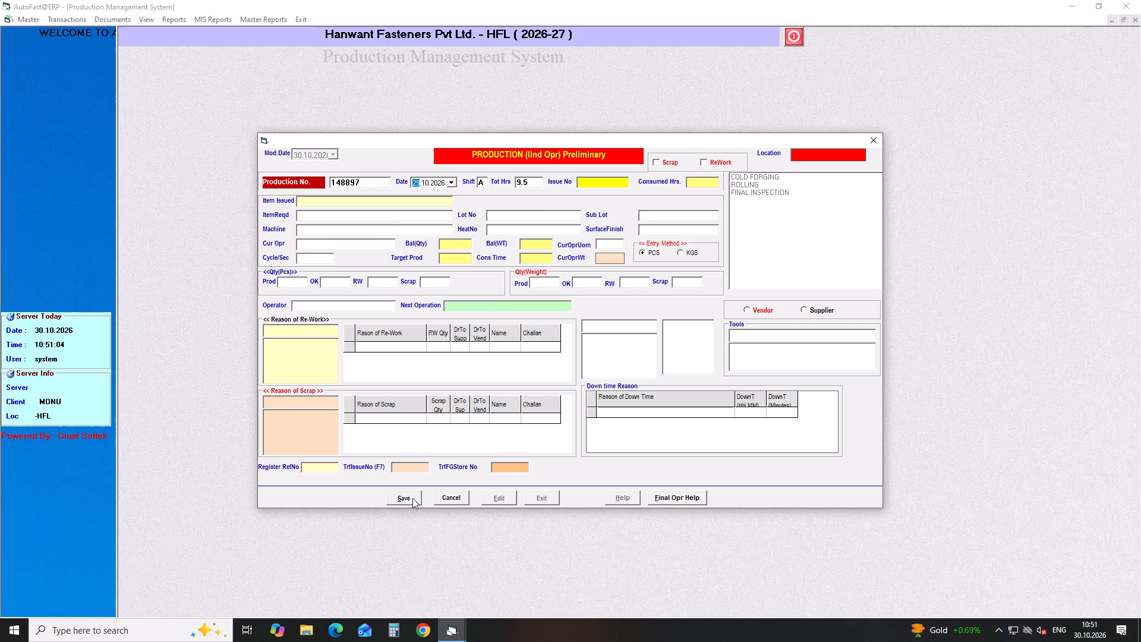
key(Return)
key(Return)
key(BackSpace)
key(BackSpace)
key(BackSpace)
key(BackSpace)
key(BackSpace)
key(BackSpace)
key(BackSpace)
key(BackSpace)
key(BackSpace)
key(BackSpace)
key(BackSpace)
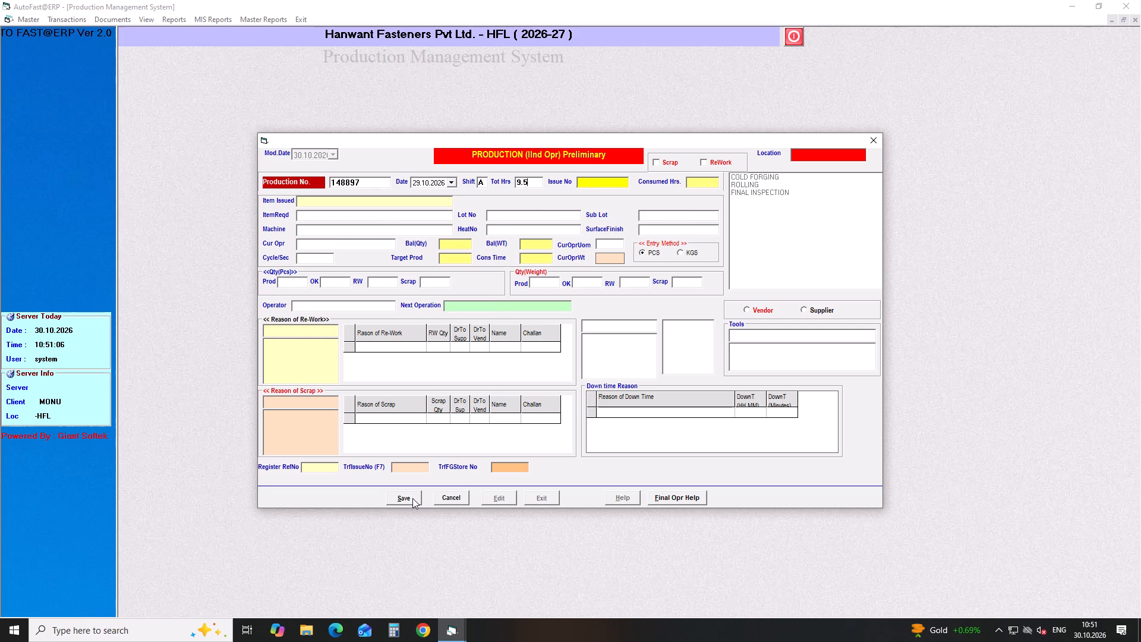
key(2)
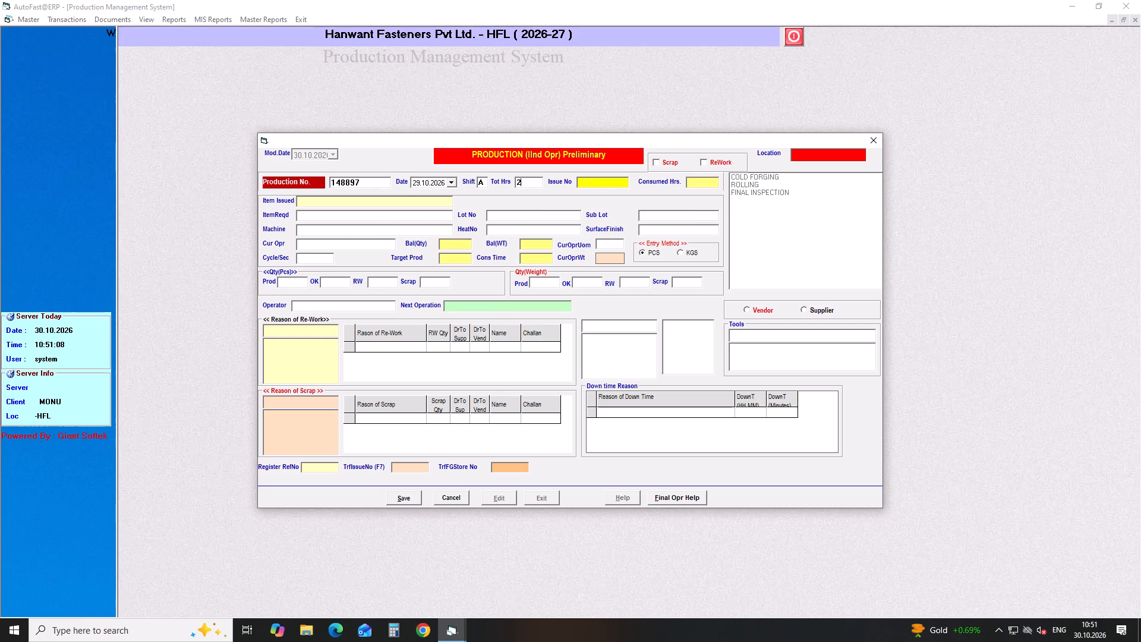
key(Return)
text(1492)
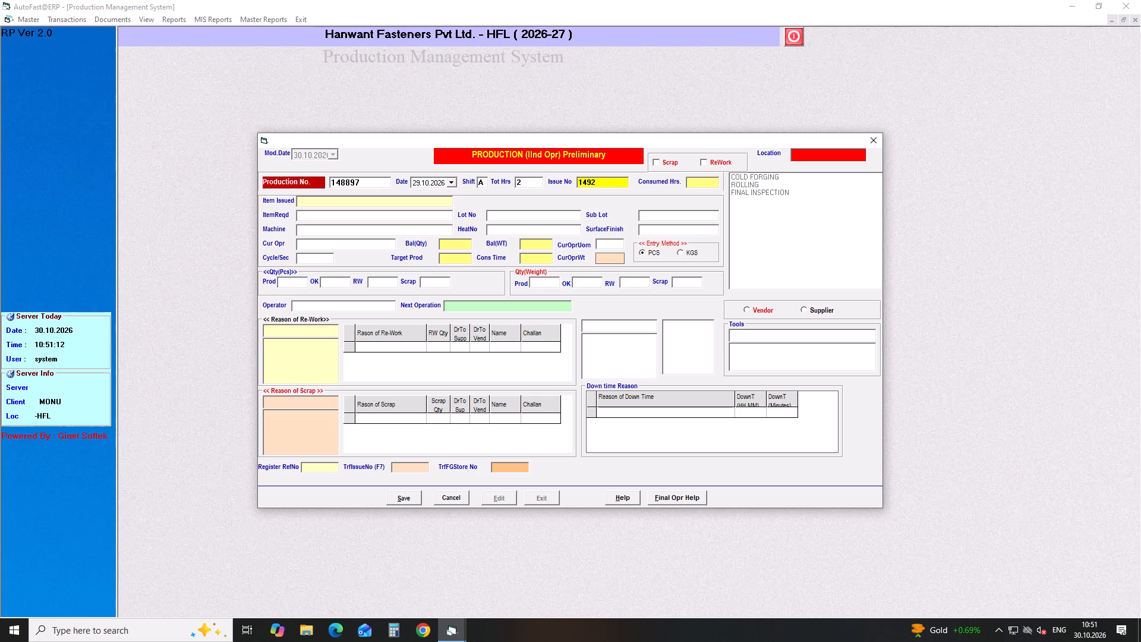
click(522, 181)
key(BackSpace)
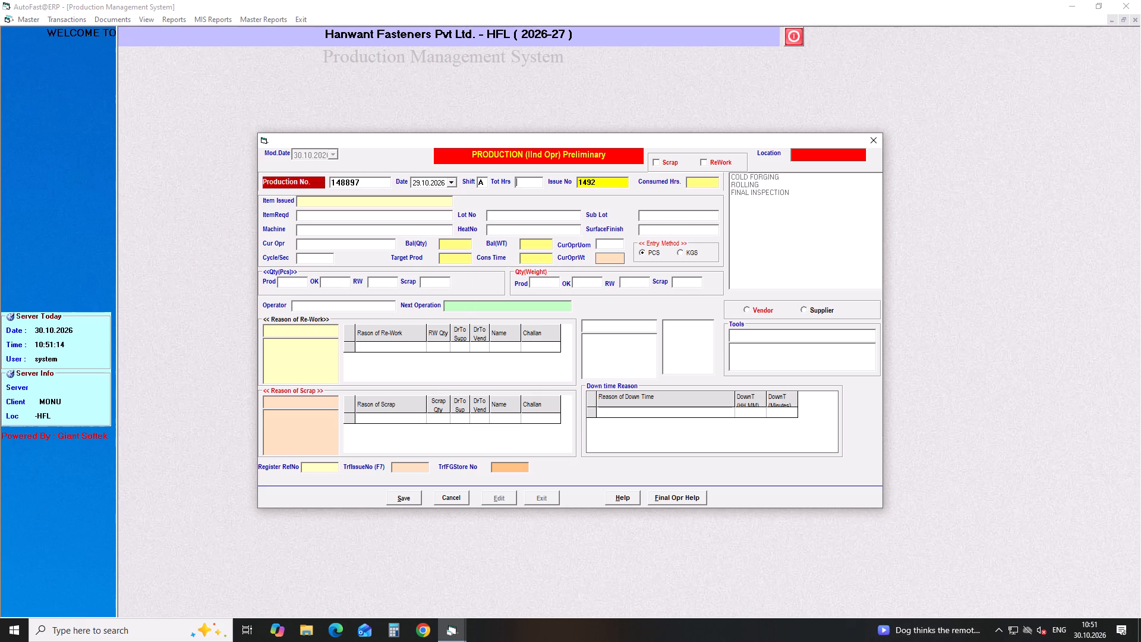
text(7.5)
key(Return)
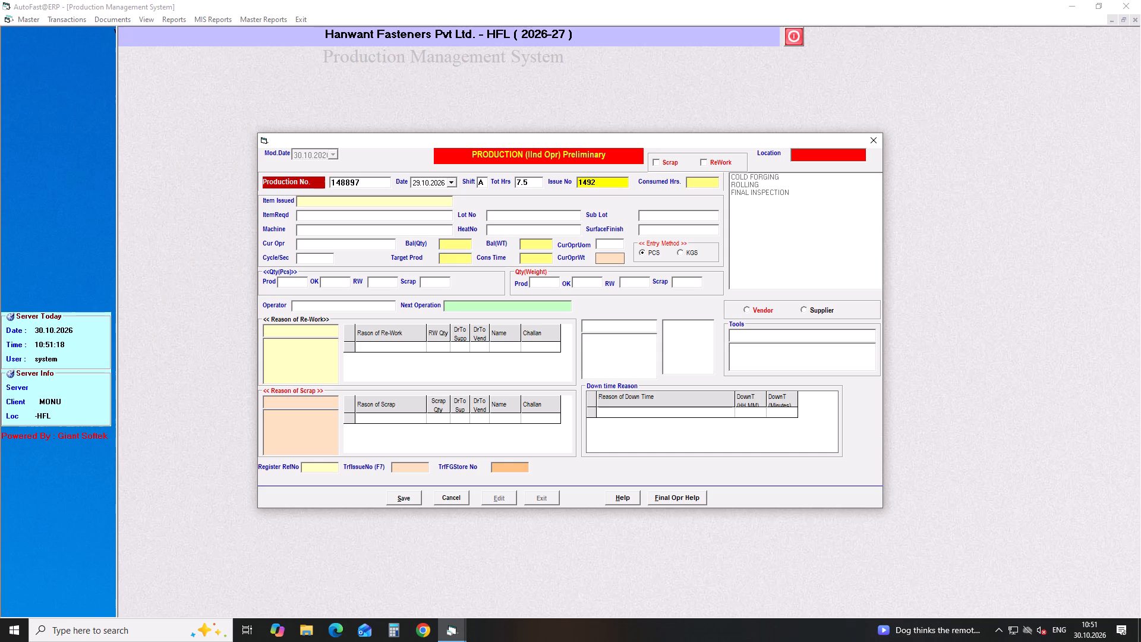
text(46)
key(Return)
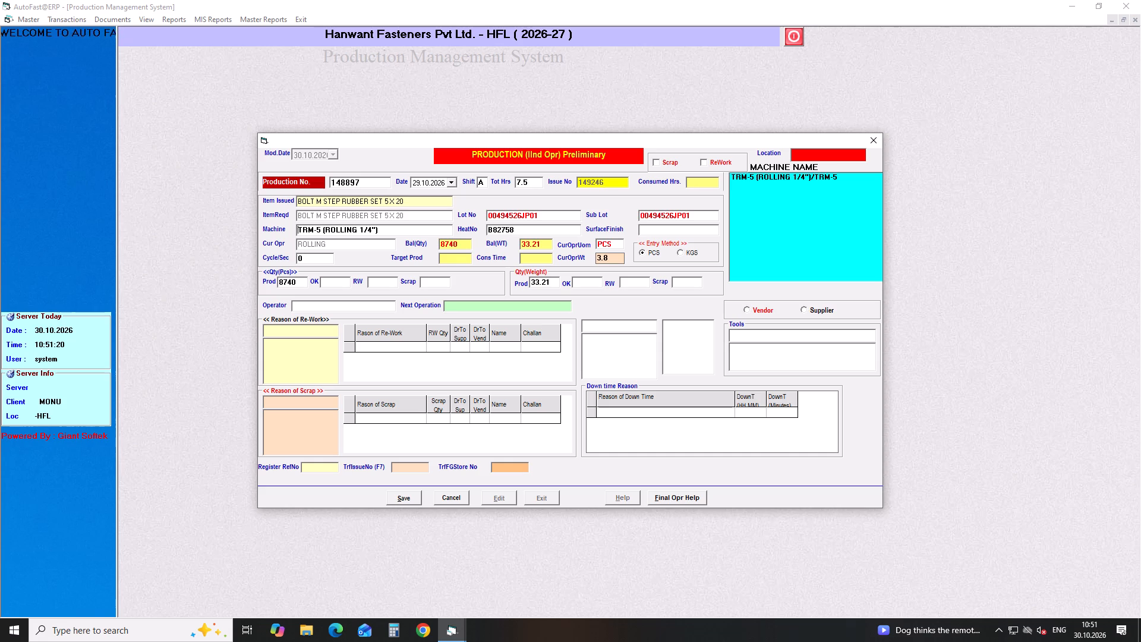
key(Return)
key(Right)
key(1)
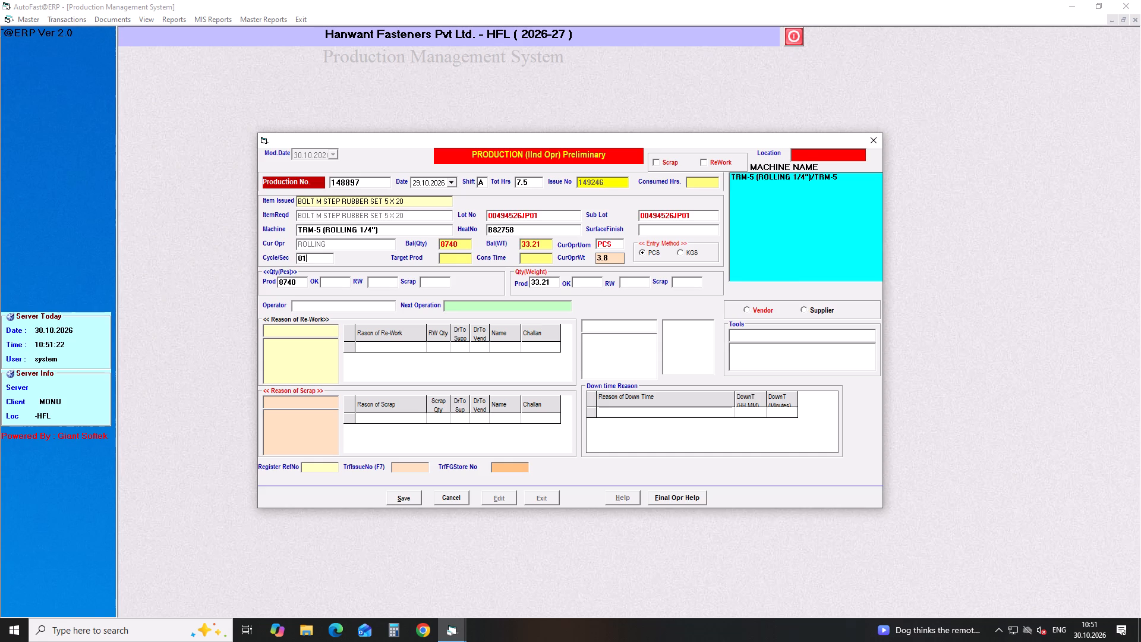
key(Return)
key(Return)
text(H-)
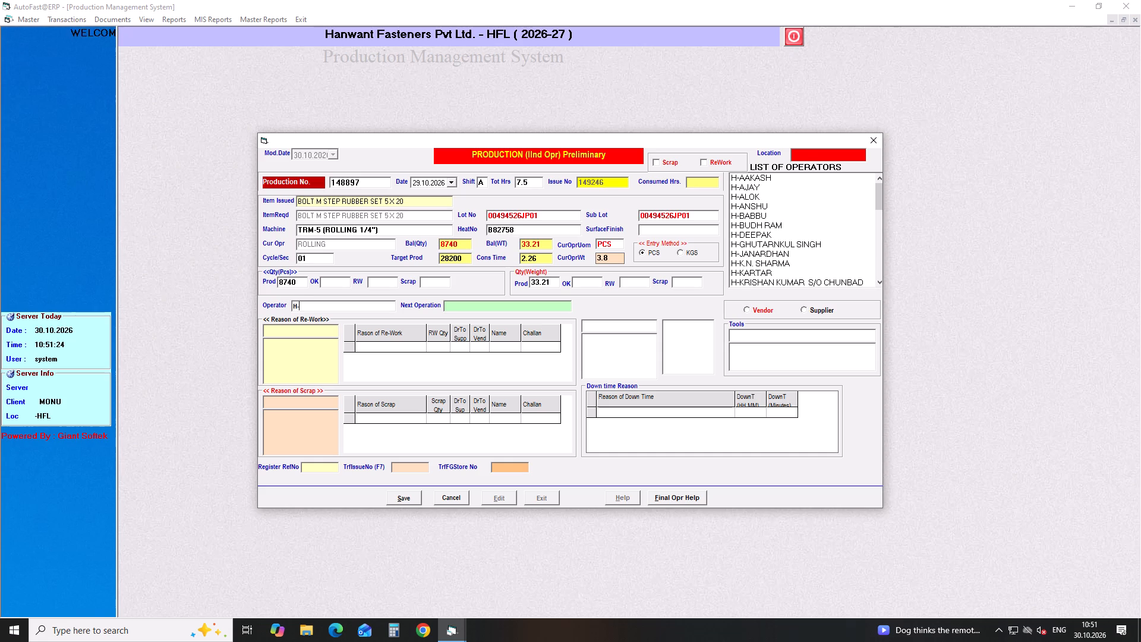
text(RAN)
key(Down)
key(Down)
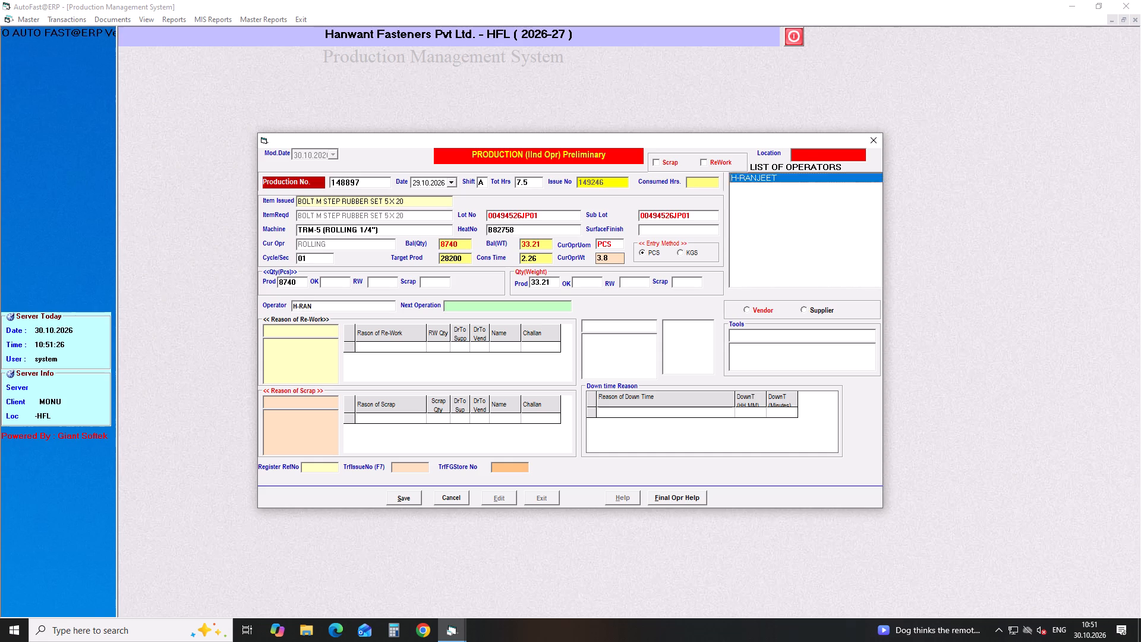
key(Return)
key(Return)
key(Return)
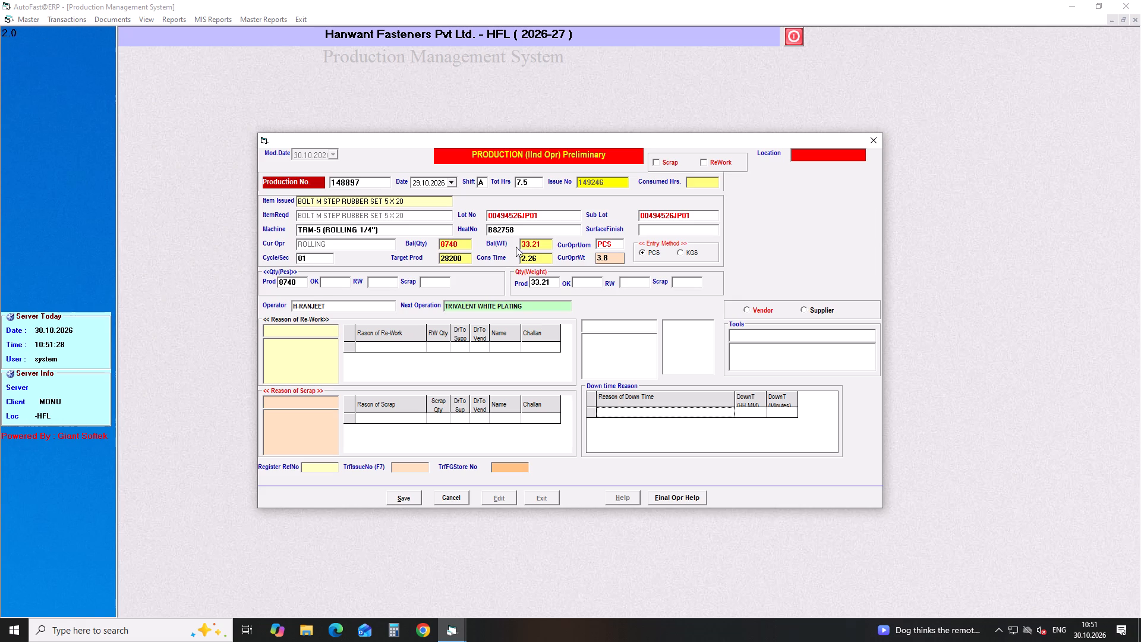
click(414, 493)
Add a production entry dated 29.10.2026 for shift A with 9.5 total hours and load issue number 149247.
key(Return)
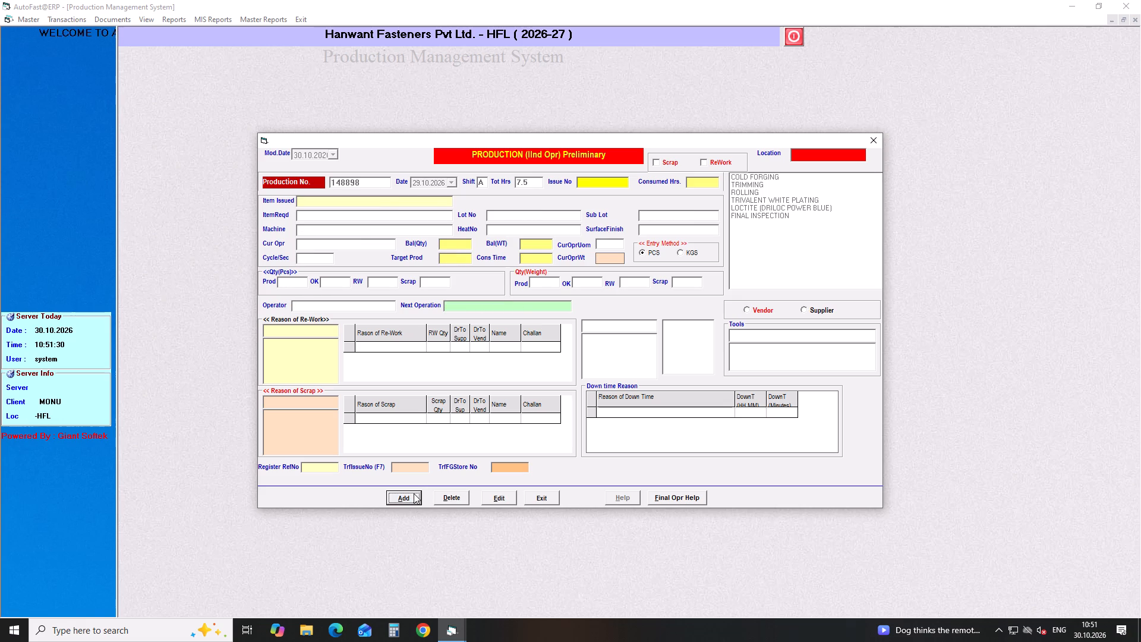
key(Down)
key(Return)
key(Return)
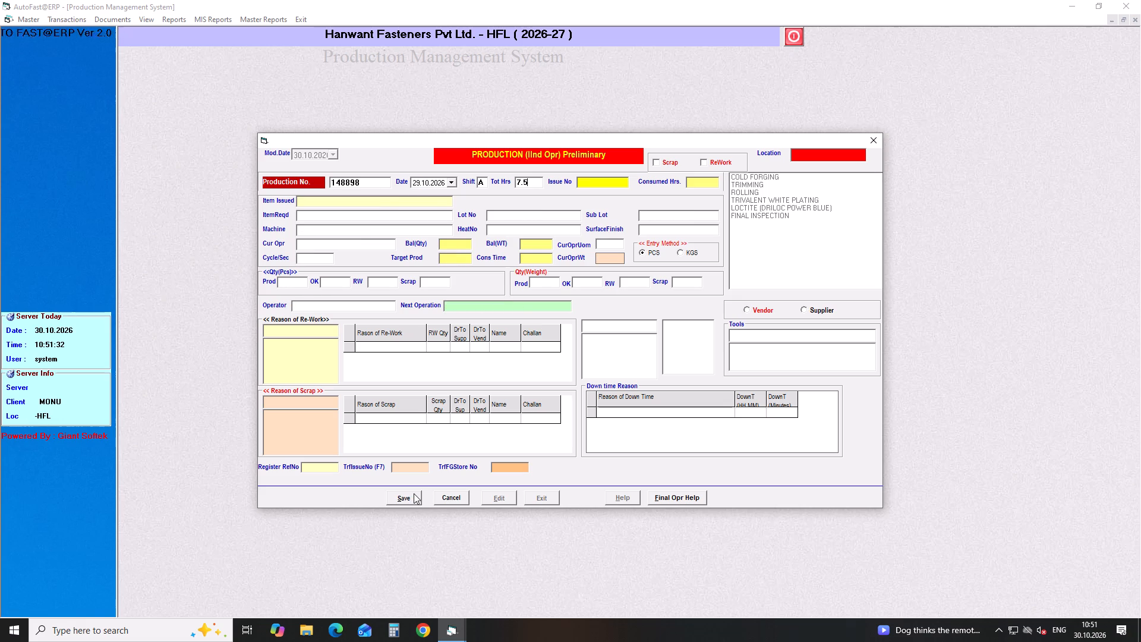
key(BackSpace)
key(BackSpace)
key(BackSpace)
key(BackSpace)
key(BackSpace)
key(BackSpace)
key(BackSpace)
key(BackSpace)
key(BackSpace)
key(BackSpace)
key(BackSpace)
key(BackSpace)
key(BackSpace)
key(BackSpace)
key(BackSpace)
key(BackSpace)
key(BackSpace)
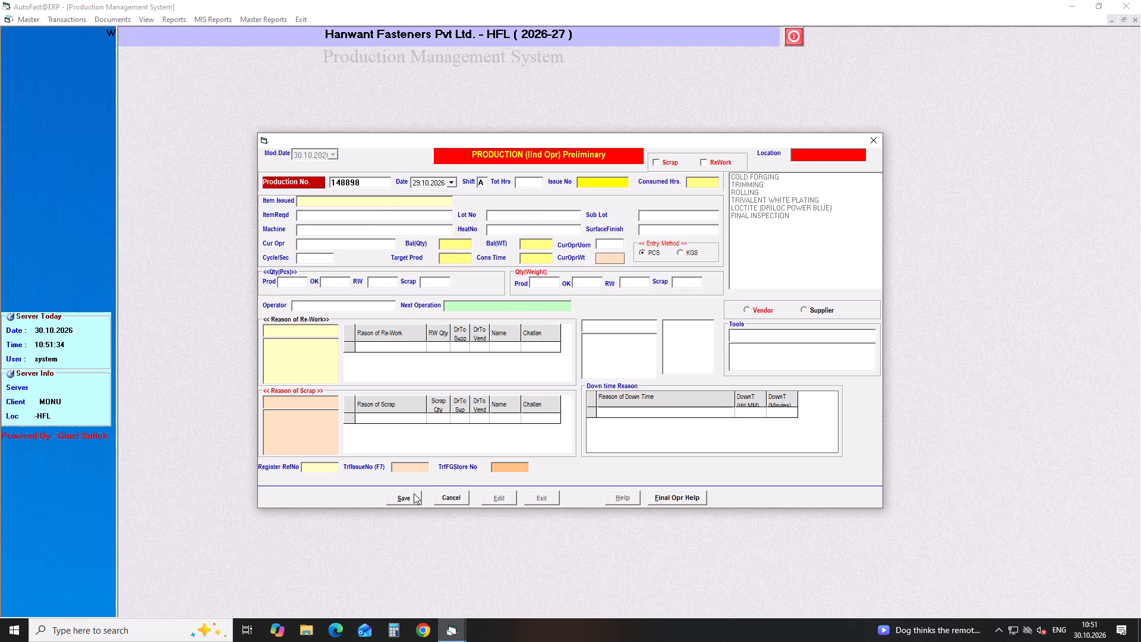
key(9)
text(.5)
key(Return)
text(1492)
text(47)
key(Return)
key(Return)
Set the cycle time to 01 second, assign operator H-BABBU and save the production entry for issue 149247.
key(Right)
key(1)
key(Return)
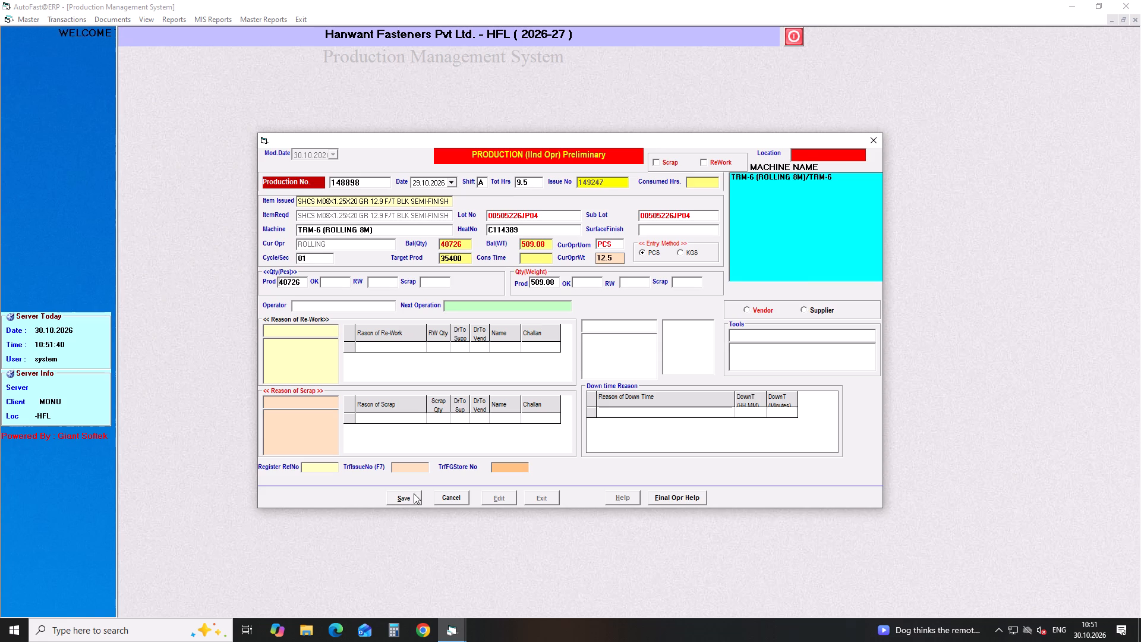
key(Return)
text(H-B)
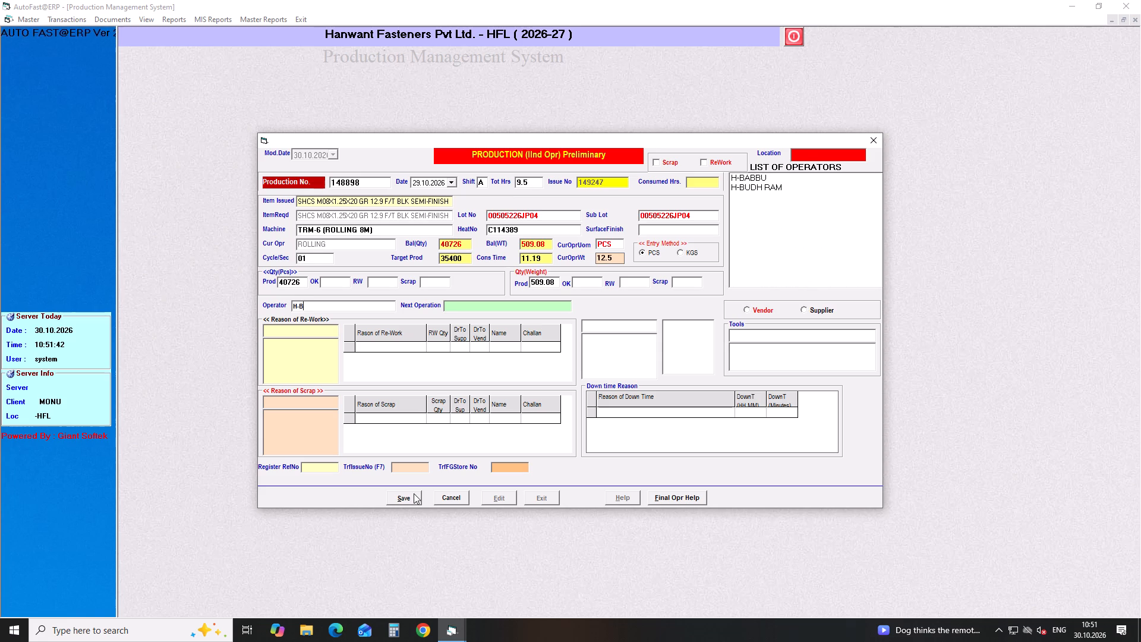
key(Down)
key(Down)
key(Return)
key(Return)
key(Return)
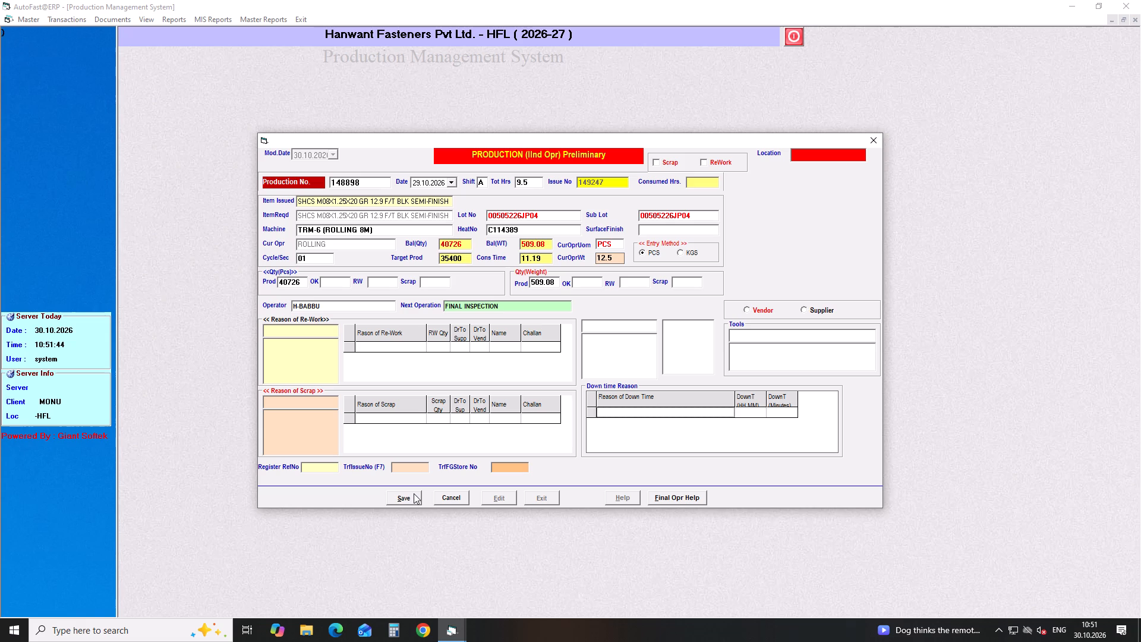
click(414, 493)
Add a production entry dated 29.10.2026 for shift A with 9.5 total hours and load issue number 149248.
key(Return)
key(Down)
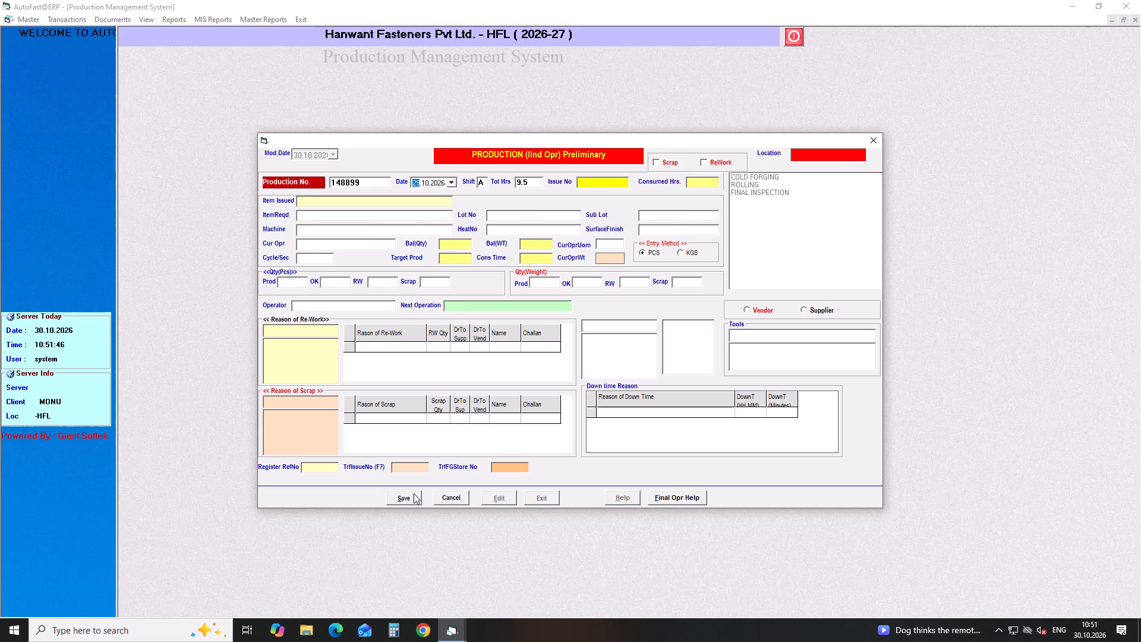
key(Return)
key(Return)
key(Return)
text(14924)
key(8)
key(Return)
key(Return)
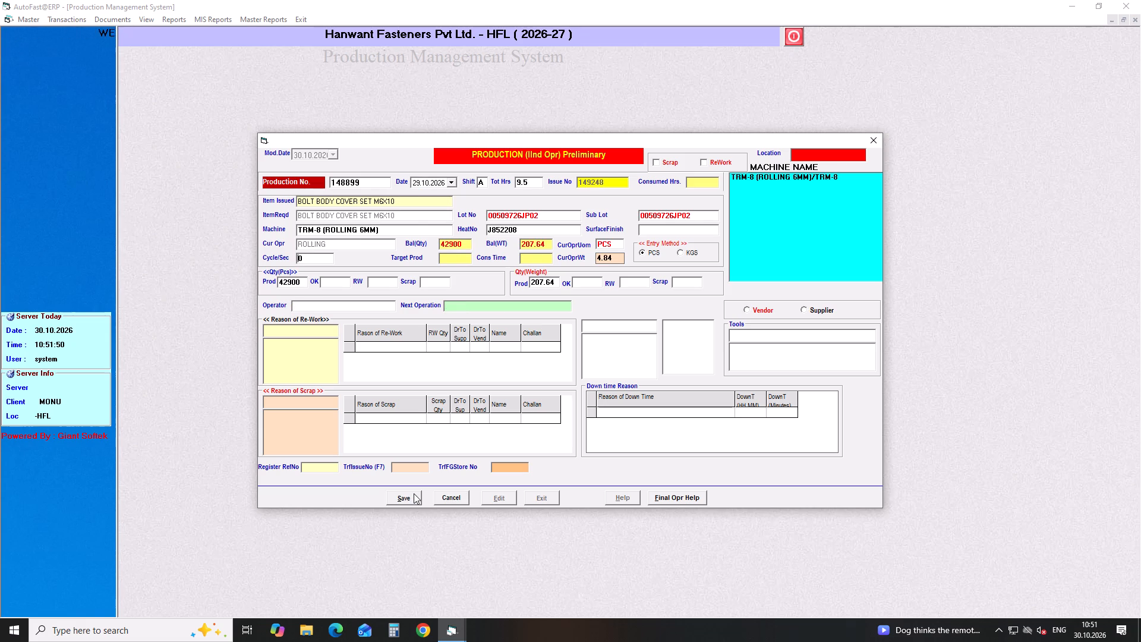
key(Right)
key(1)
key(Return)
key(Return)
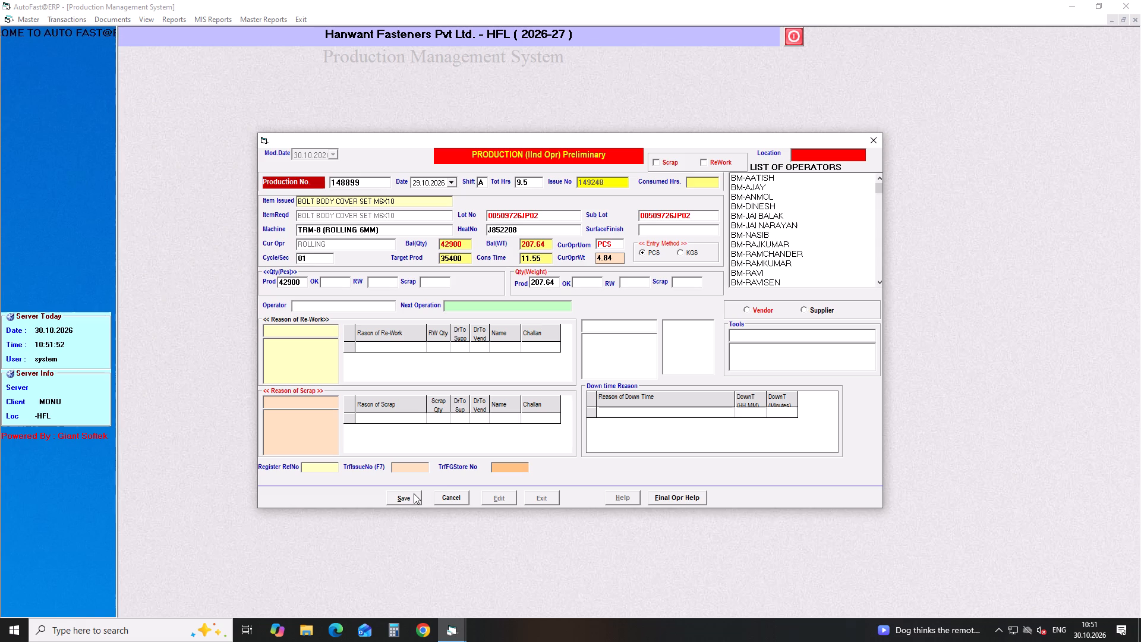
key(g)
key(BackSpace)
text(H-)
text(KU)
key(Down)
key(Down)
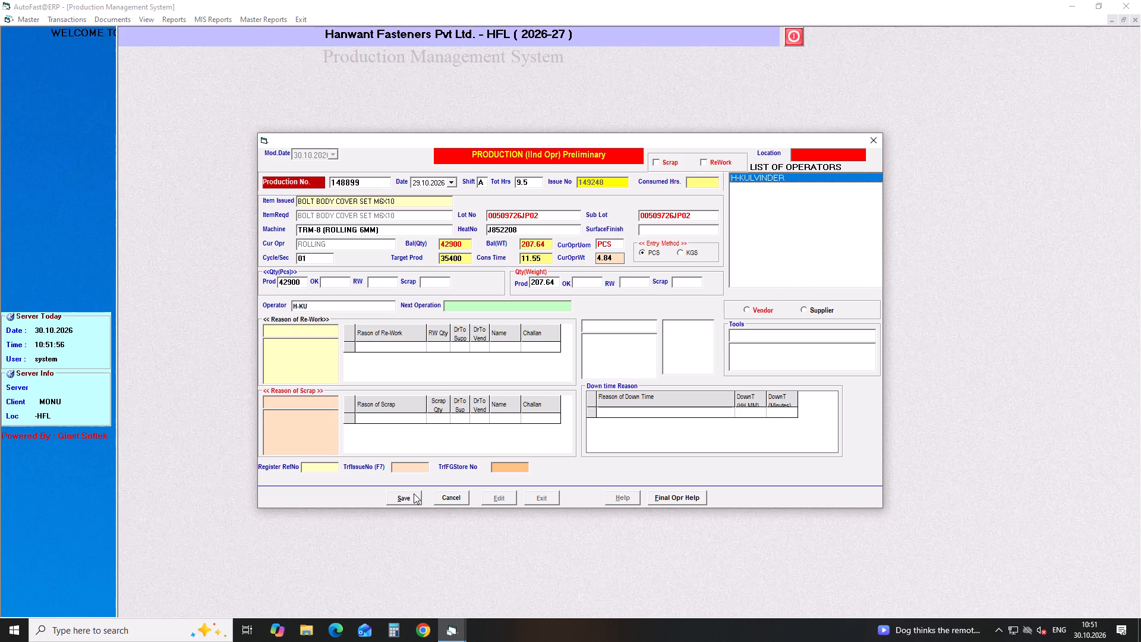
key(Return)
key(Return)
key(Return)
click(414, 493)
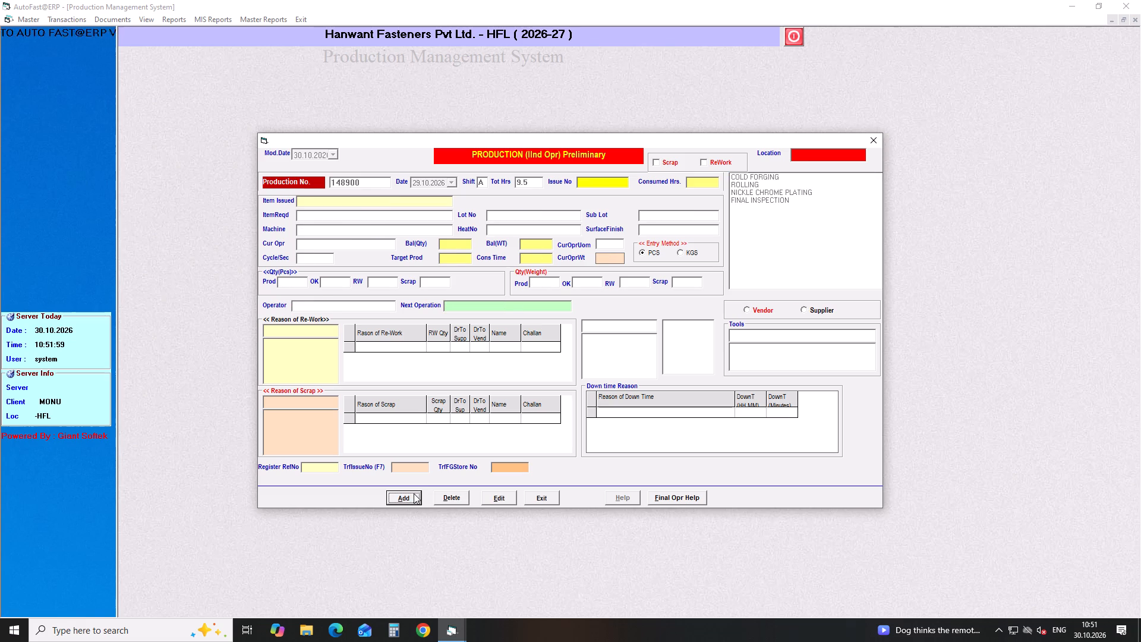
Add a production entry dated 29.10.2026 for shift A with 9.5 total hours and load issue number 149249.
key(Return)
key(Down)
key(Return)
key(Return)
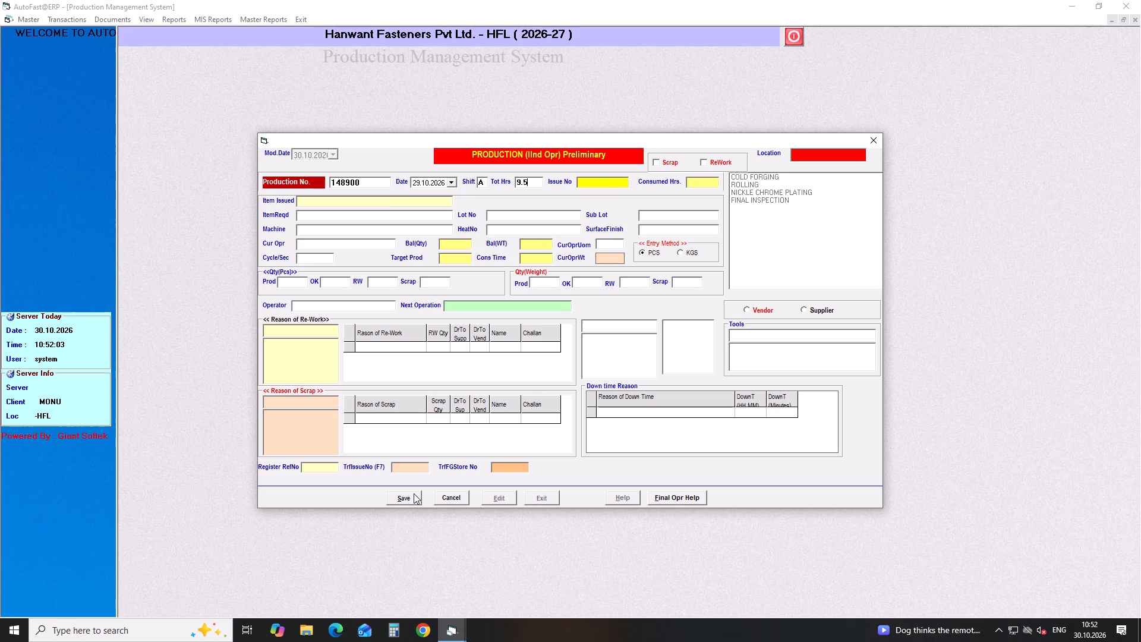
key(Return)
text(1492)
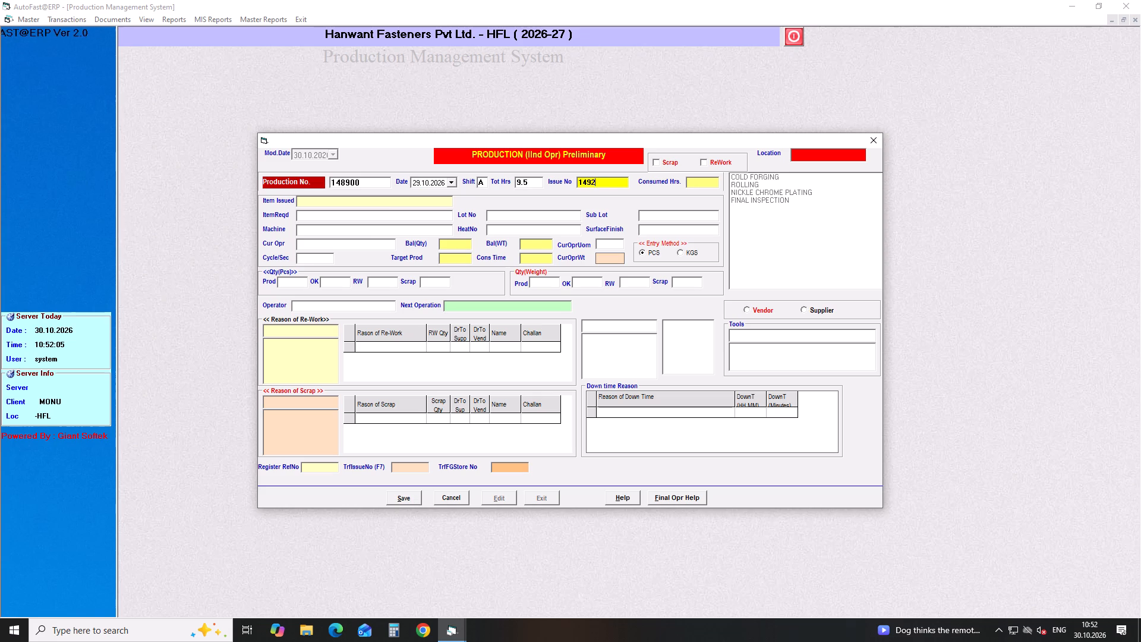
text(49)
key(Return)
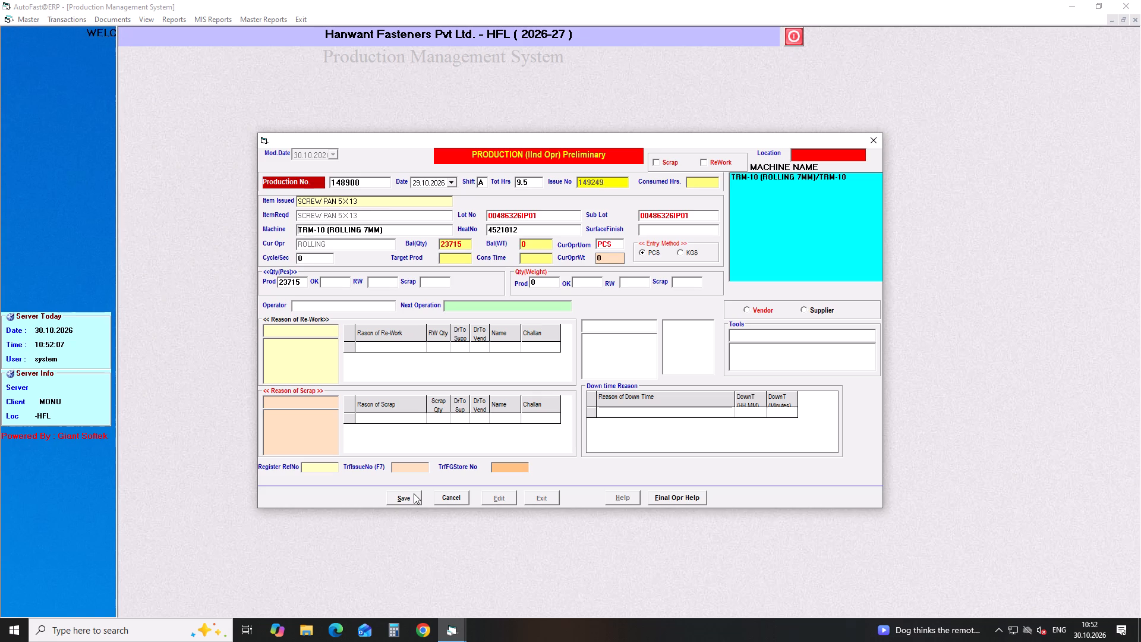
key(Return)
Set the cycle time to 01 second, assign operator H-MUKESH and save the production entry for issue 149249.
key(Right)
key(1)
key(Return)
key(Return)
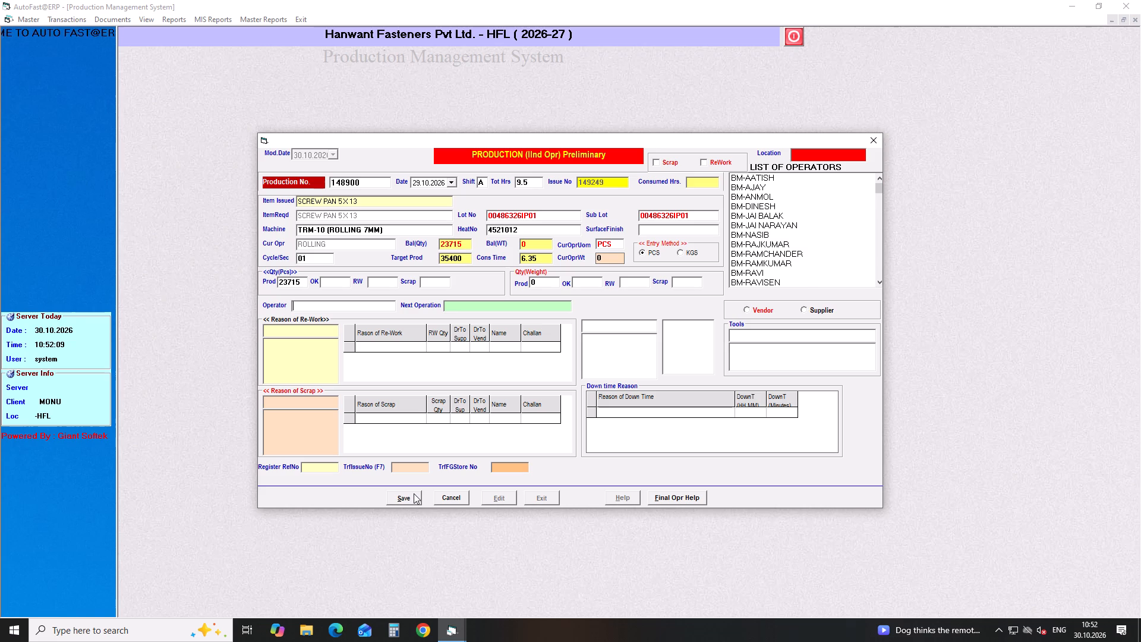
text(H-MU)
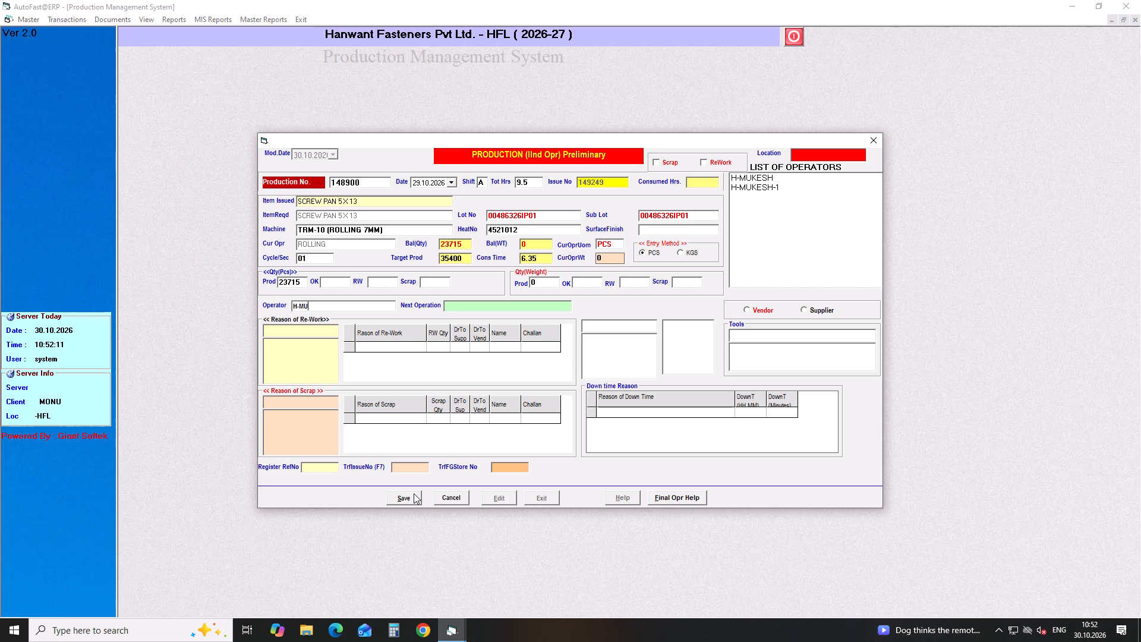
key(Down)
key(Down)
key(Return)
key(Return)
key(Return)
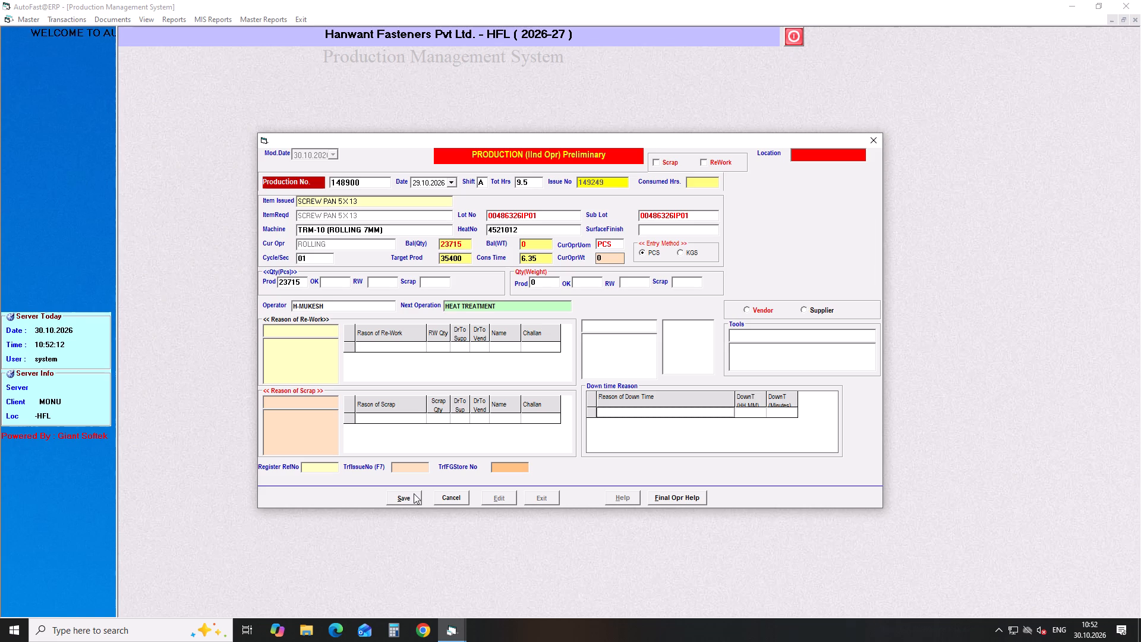
click(414, 493)
Add a production entry dated 29.10.2026 for shift A with 9.5 total hours and load issue number 149250.
key(Return)
key(Down)
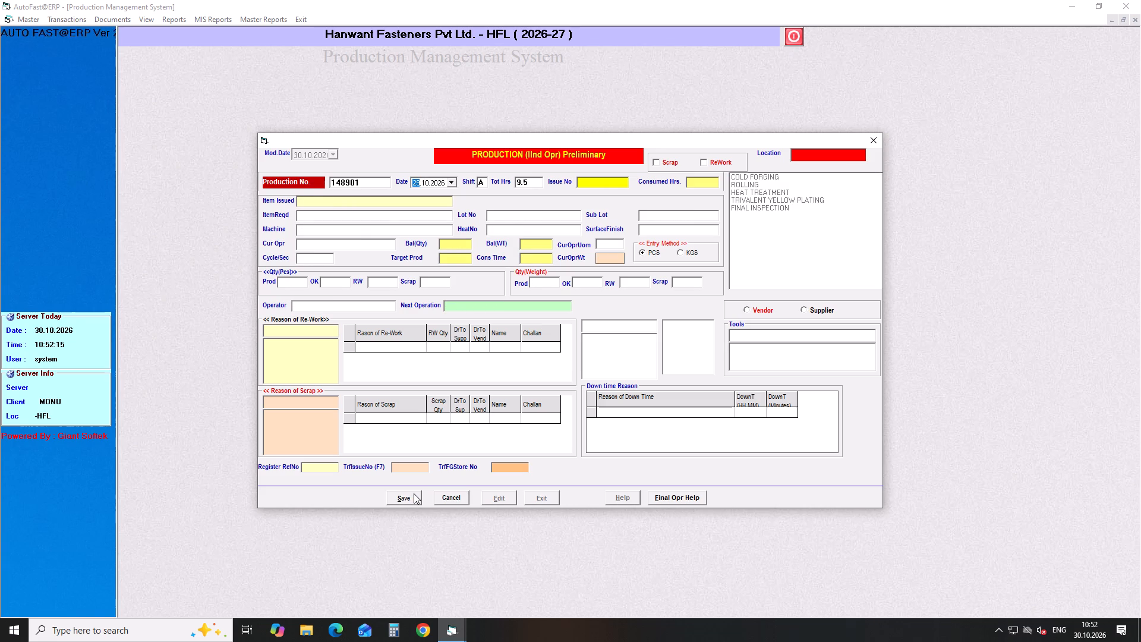
key(Return)
key(Return)
key(Return)
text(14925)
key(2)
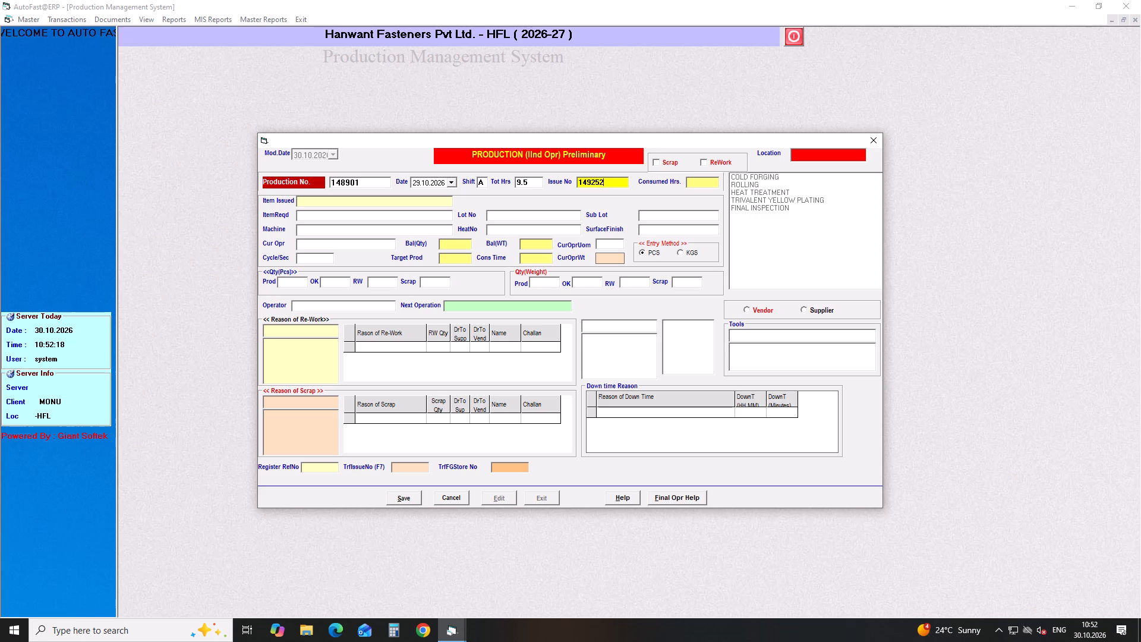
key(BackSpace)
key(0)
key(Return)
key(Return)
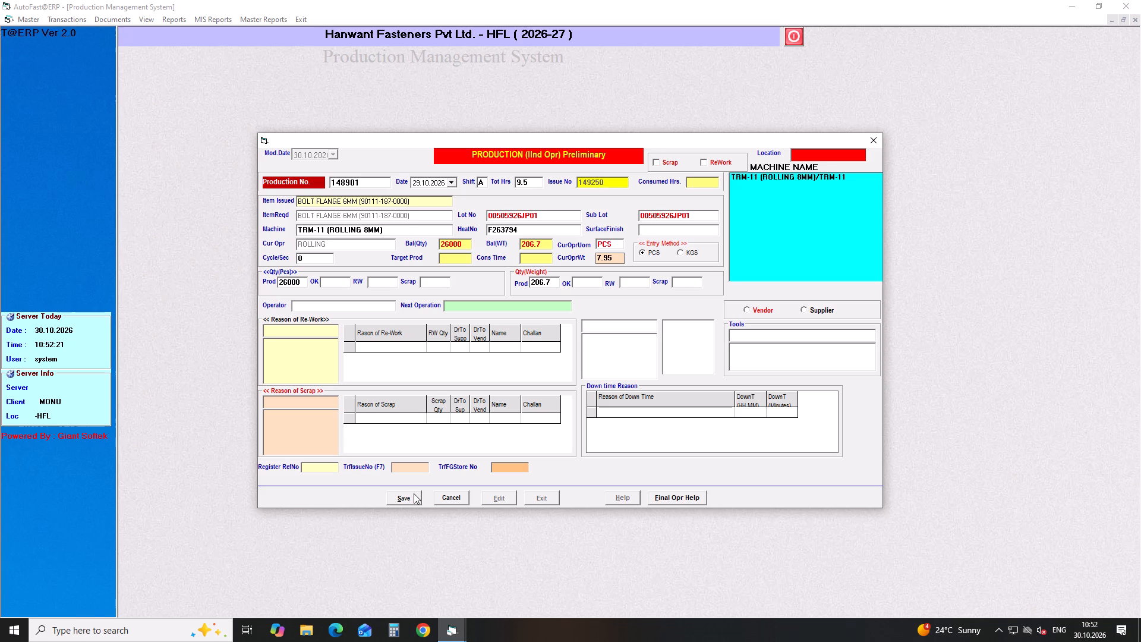
Set the cycle time to 01 second, assign operator H-ALOK and save the production entry for issue 149250.
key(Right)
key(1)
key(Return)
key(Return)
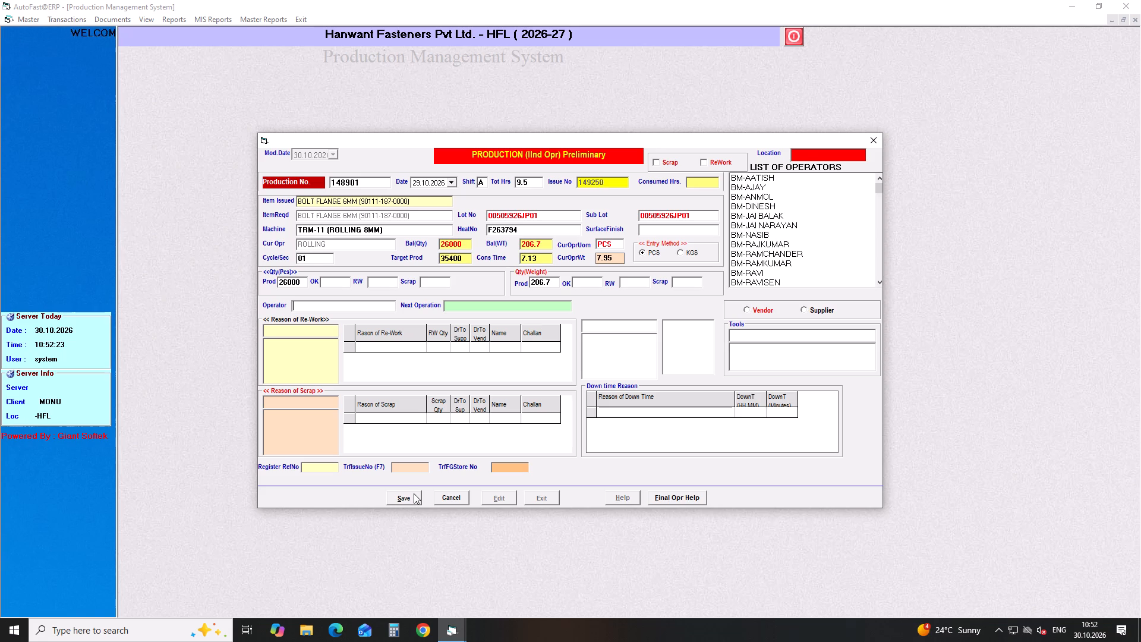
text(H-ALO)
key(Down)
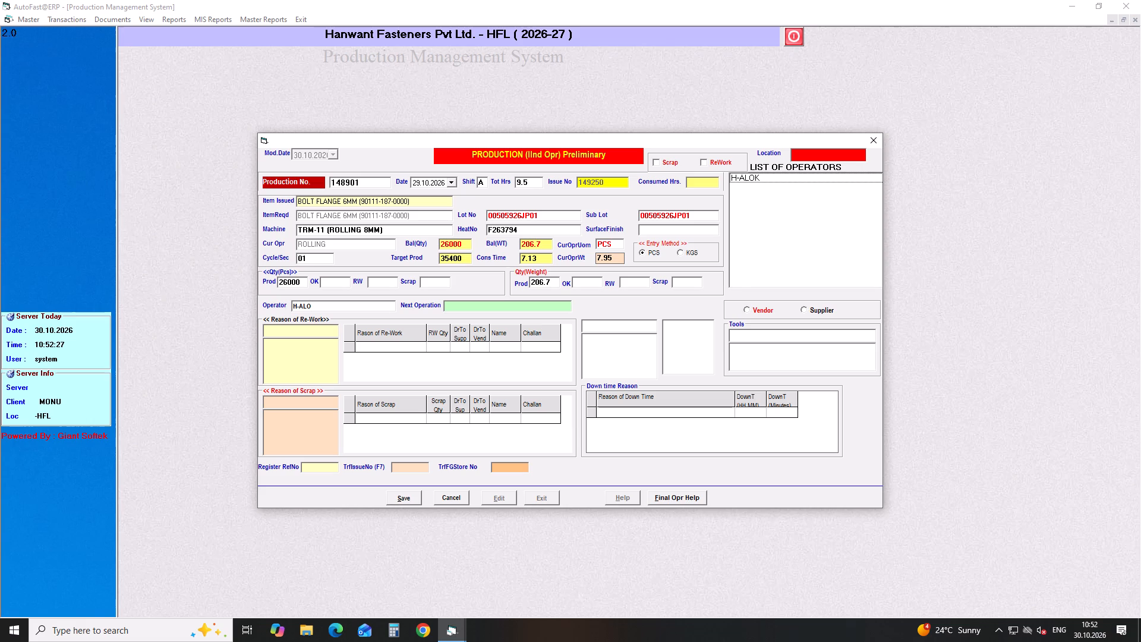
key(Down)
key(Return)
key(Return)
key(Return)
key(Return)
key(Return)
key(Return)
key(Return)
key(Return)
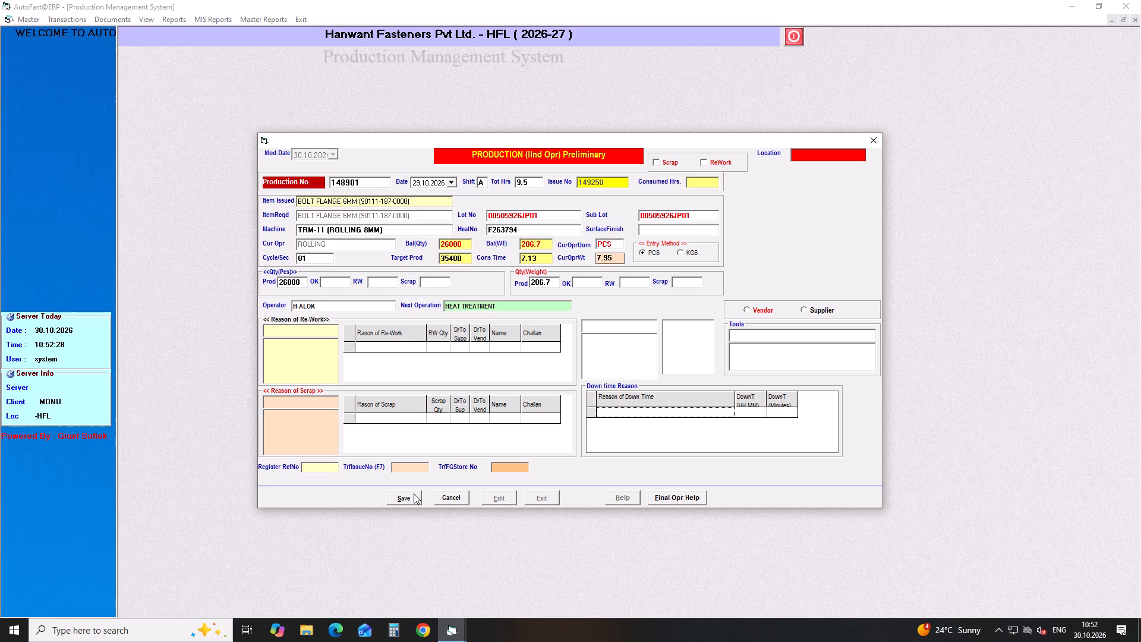
click(414, 493)
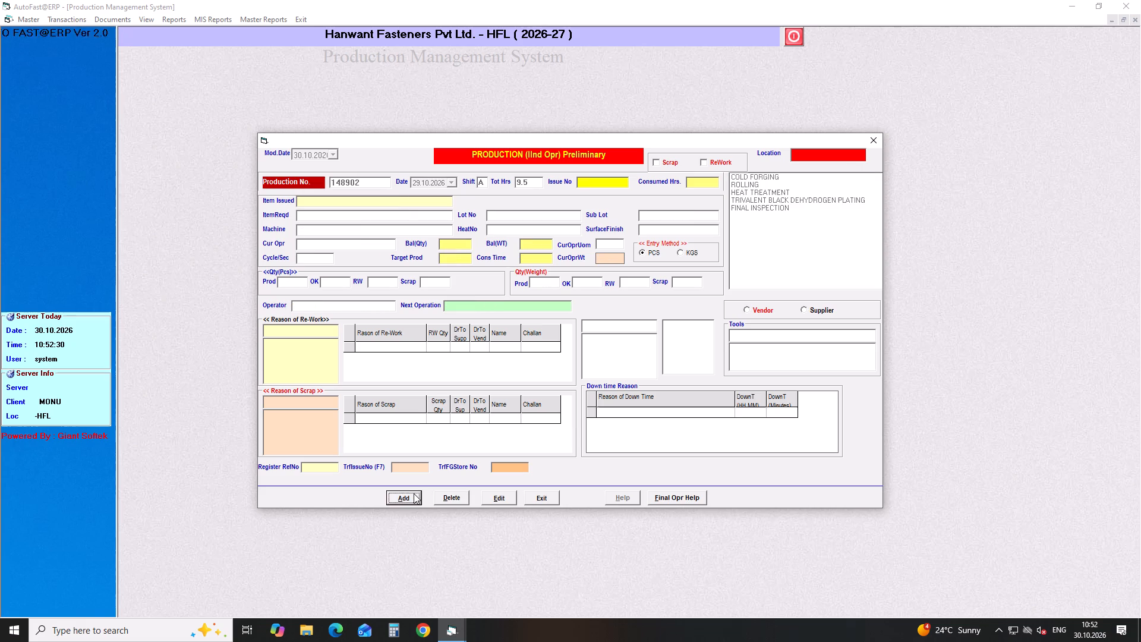
Add a production entry dated 29.10.2026 for shift A with 9.5 total hours and load issue number 149251.
key(Return)
key(Down)
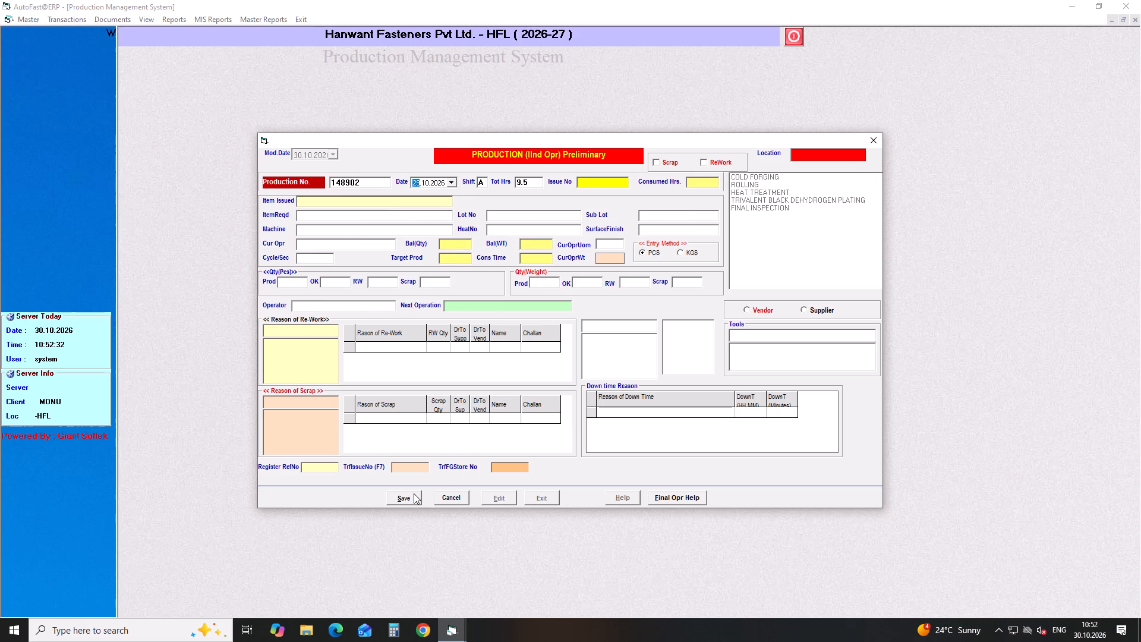
key(Return)
key(Return)
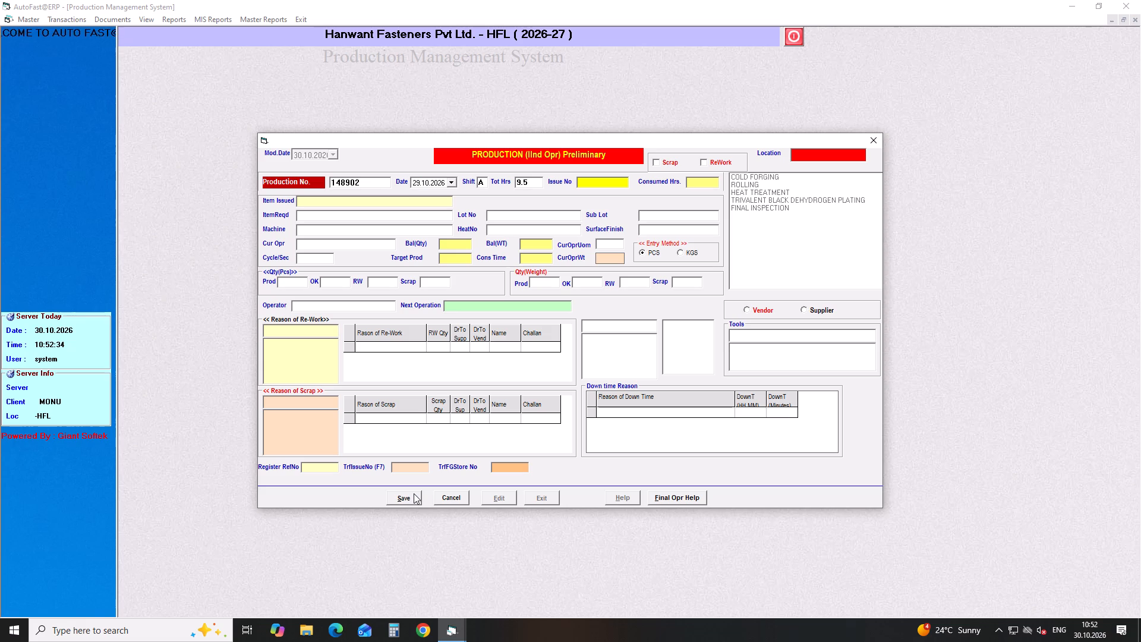
key(Return)
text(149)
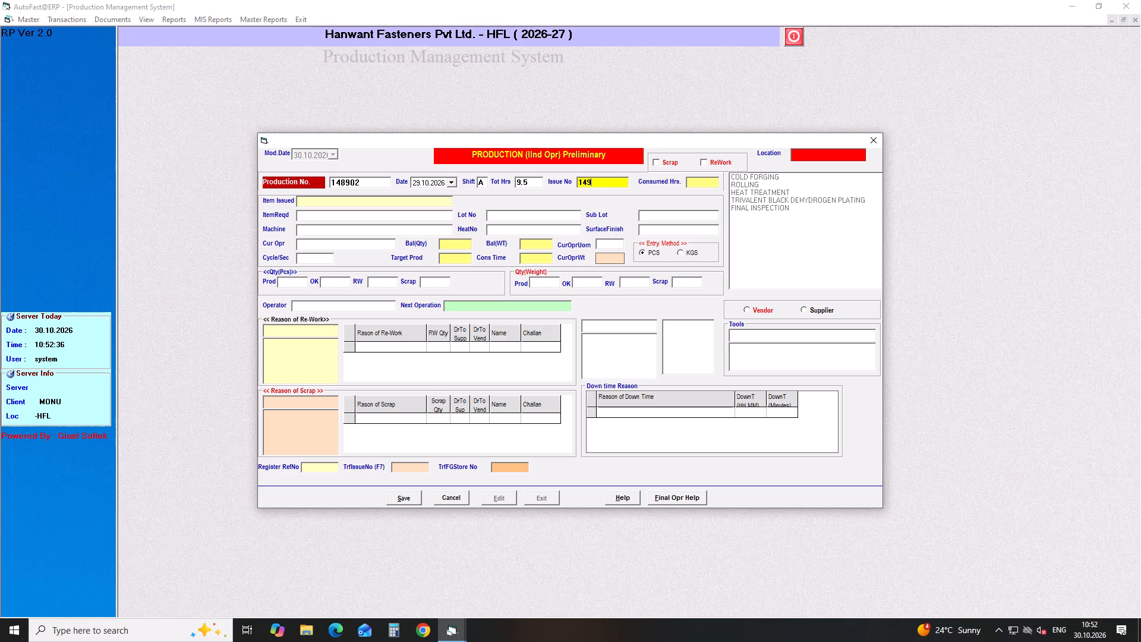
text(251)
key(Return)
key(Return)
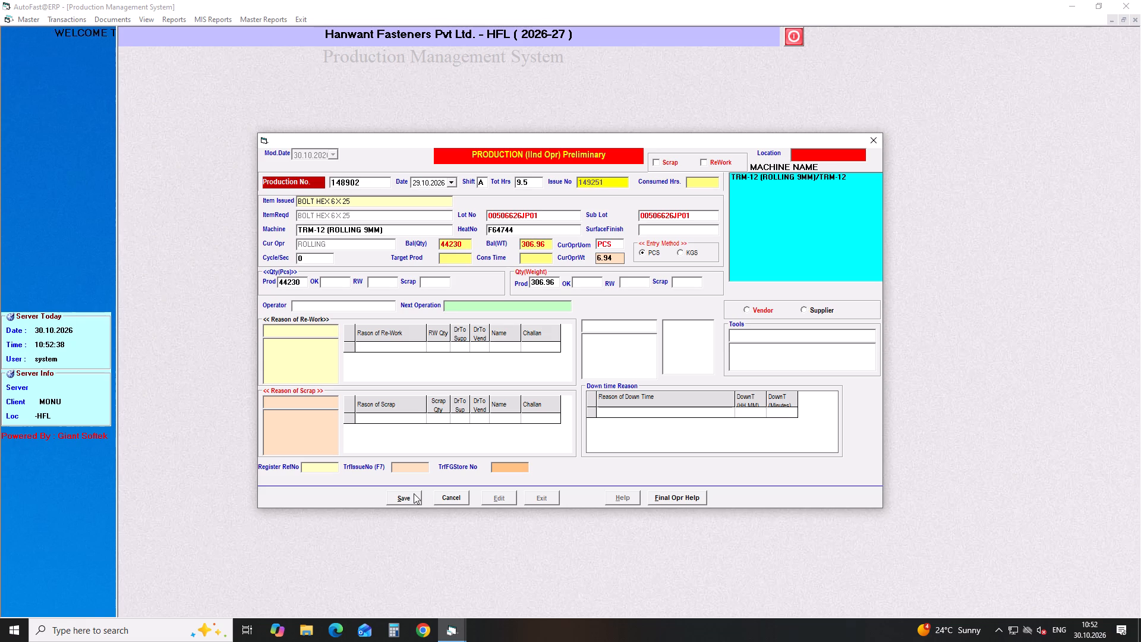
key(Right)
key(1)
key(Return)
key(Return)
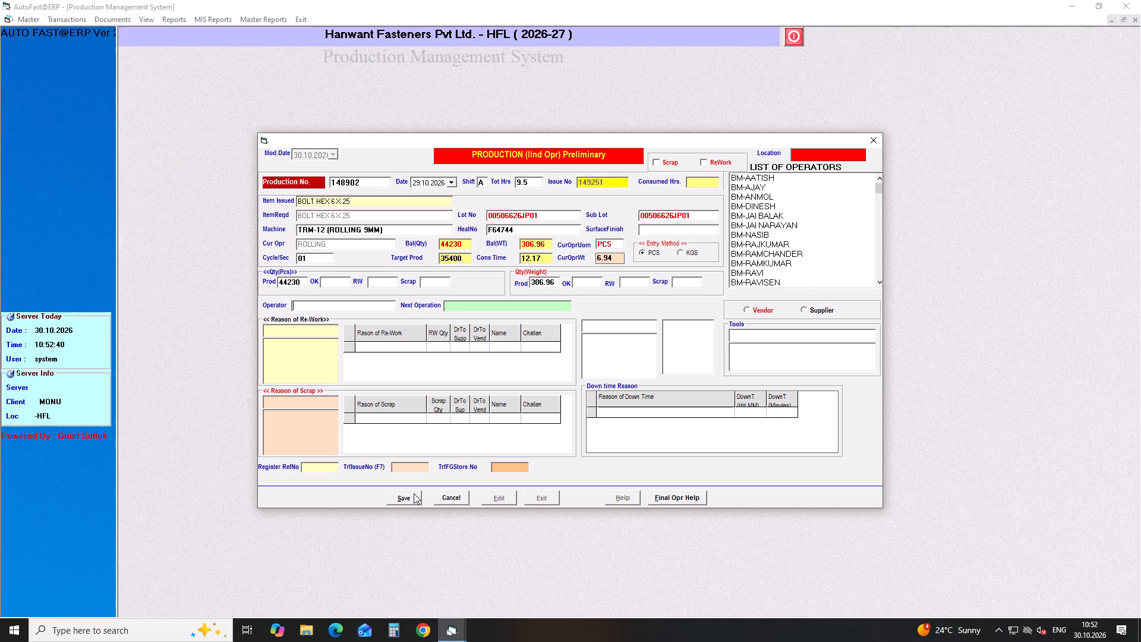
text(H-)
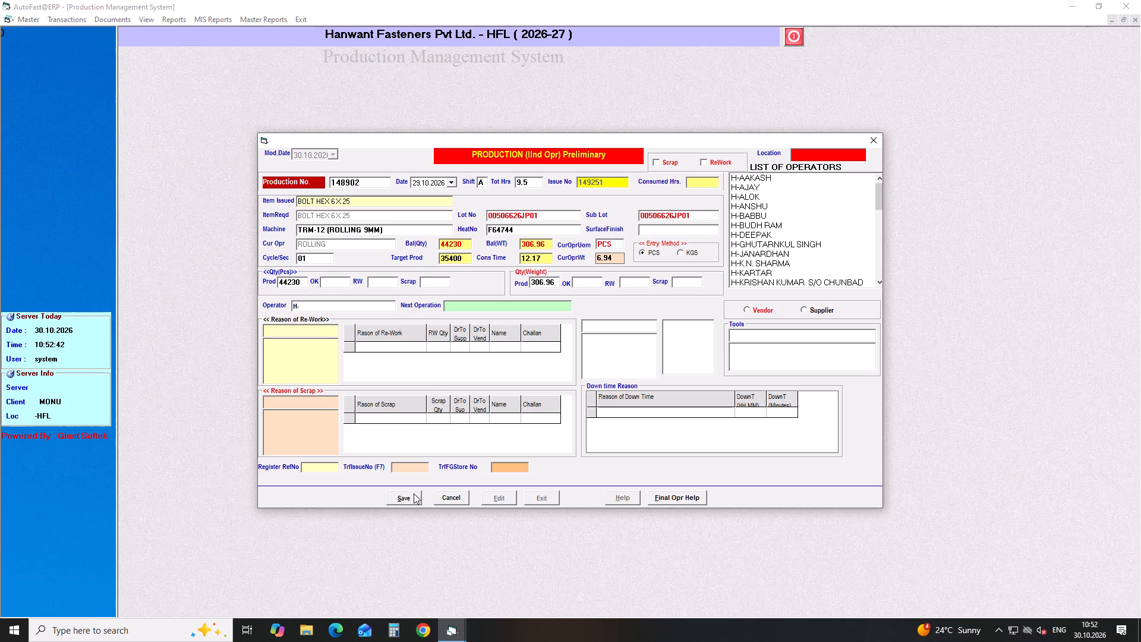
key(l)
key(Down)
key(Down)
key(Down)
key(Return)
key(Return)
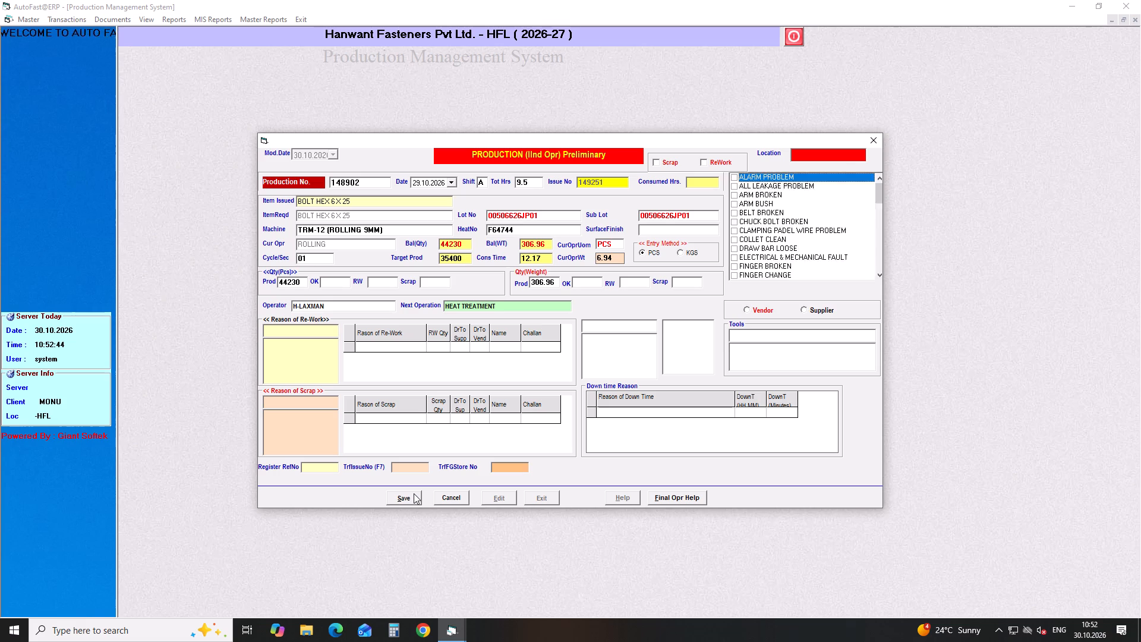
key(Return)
click(414, 493)
Add a production entry dated 29.10.2026 for shift A with 9.5 total hours and load issue number 149252.
key(Return)
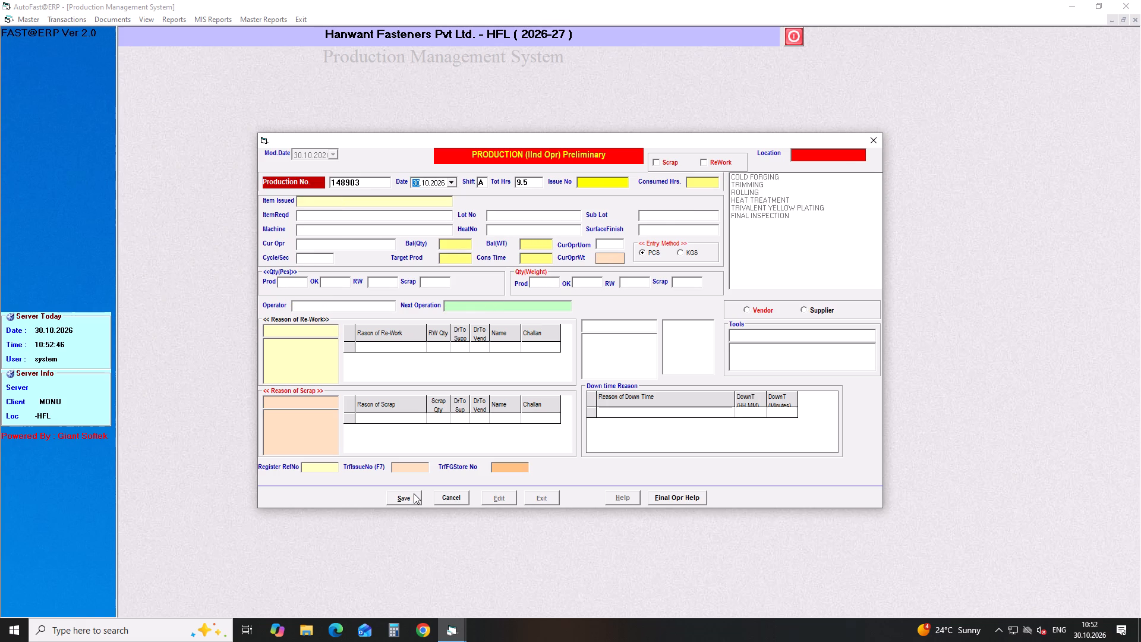
key(Down)
key(Return)
key(Return)
key(Return)
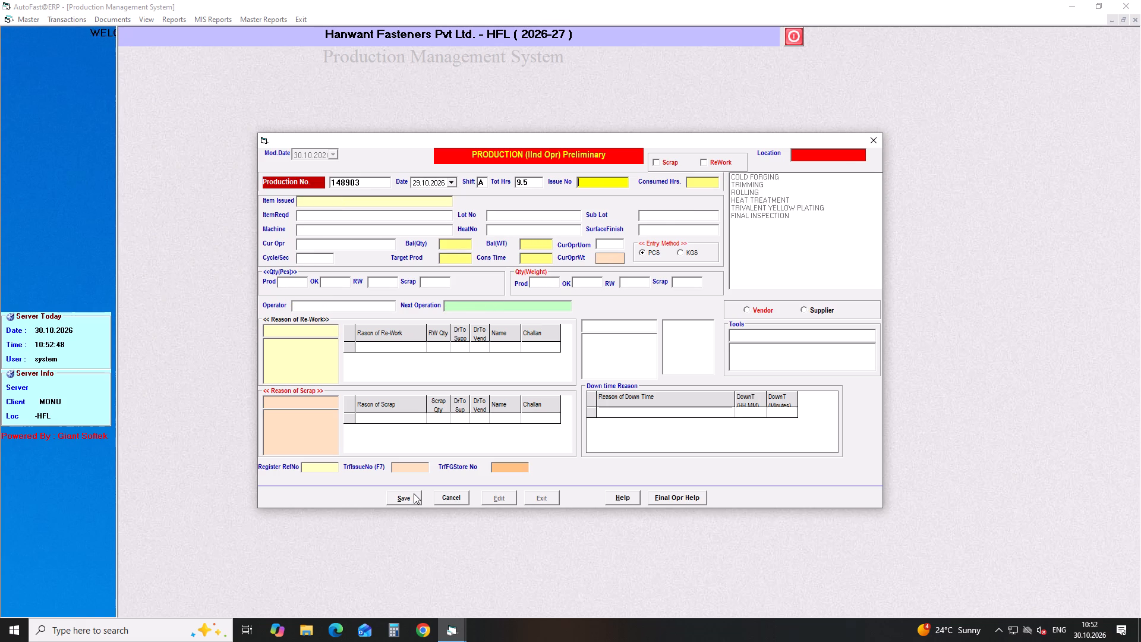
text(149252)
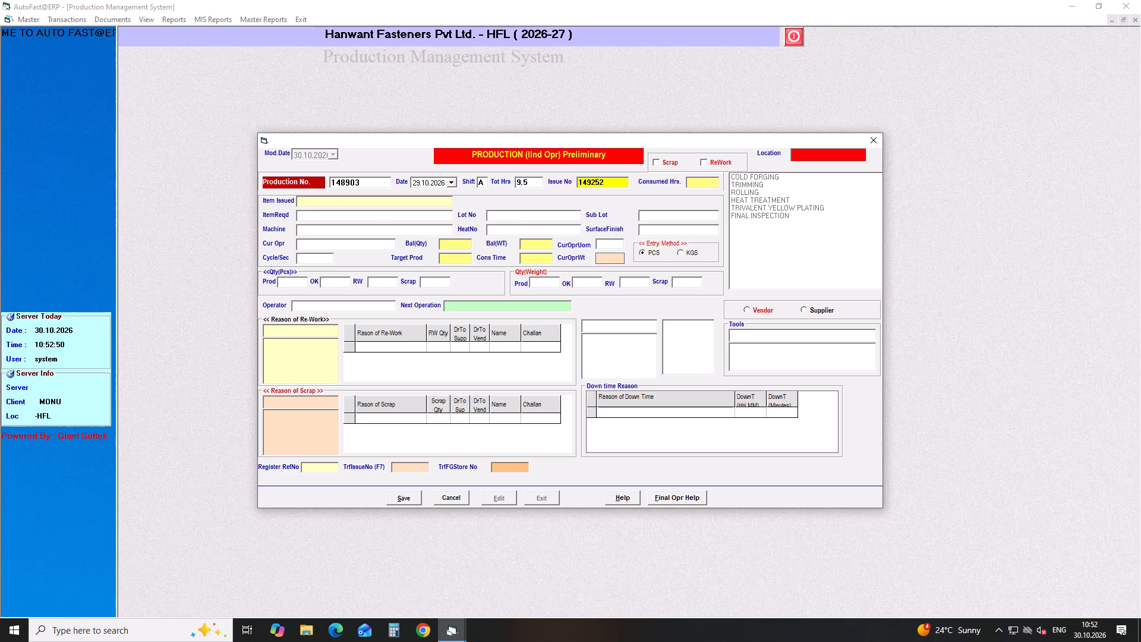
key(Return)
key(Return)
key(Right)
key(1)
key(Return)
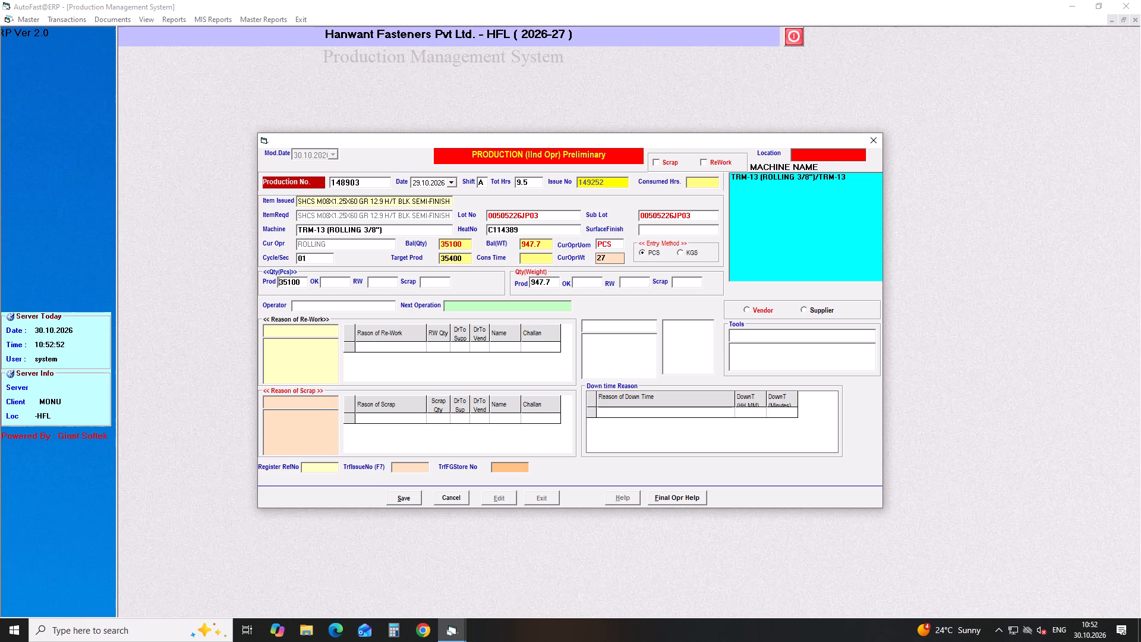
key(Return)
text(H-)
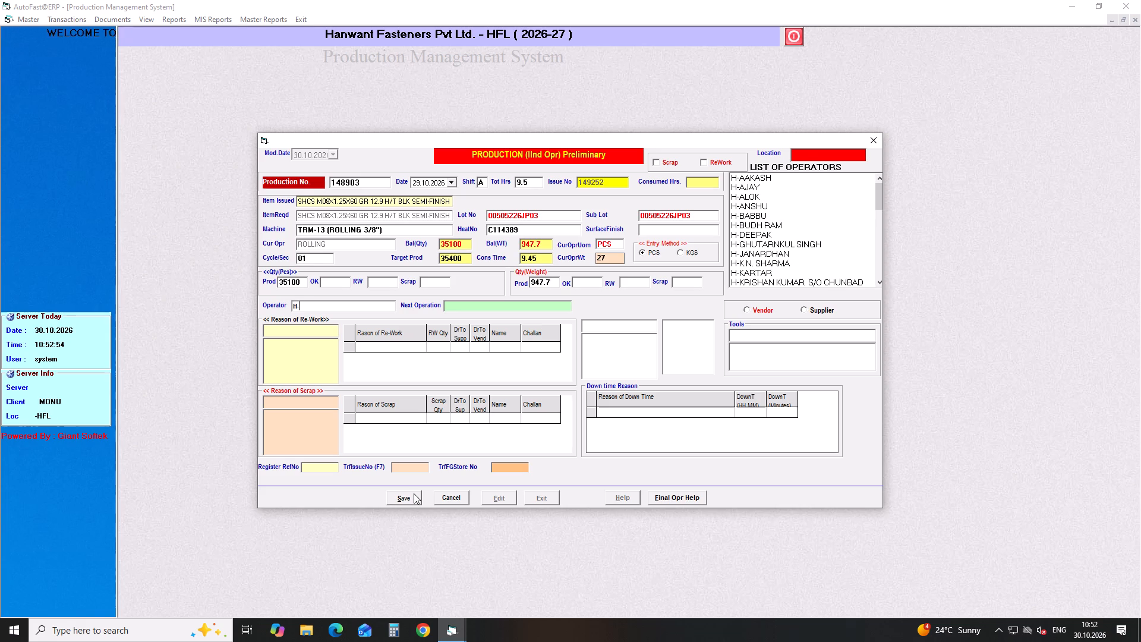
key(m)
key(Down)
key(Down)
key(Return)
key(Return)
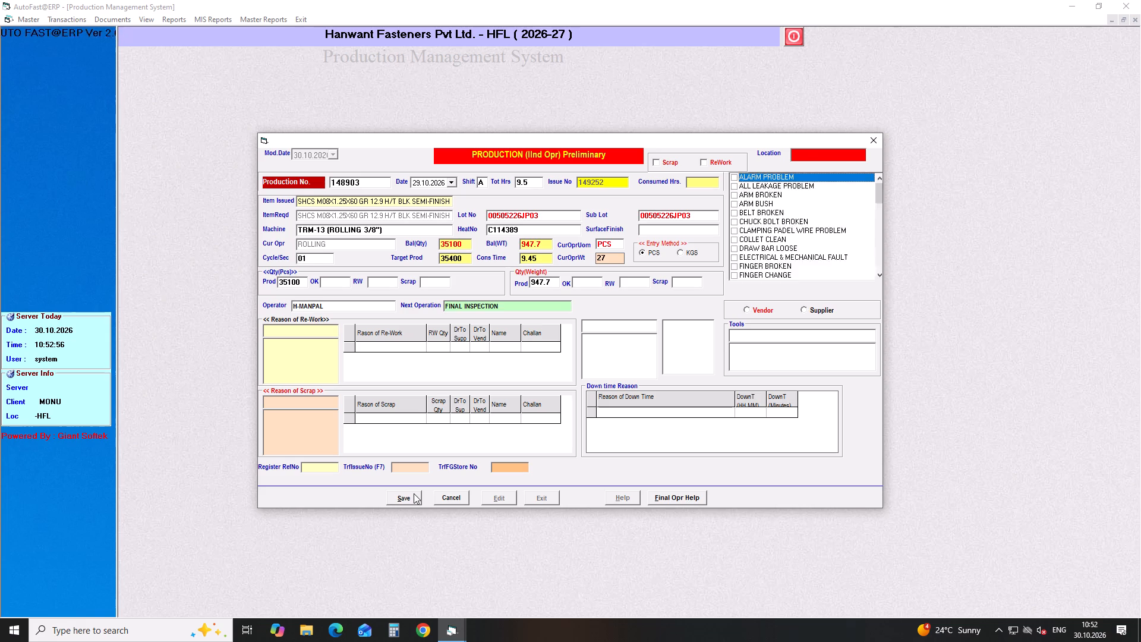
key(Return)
click(414, 493)
Add a production entry dated 29.10.2026 for shift A with 9.5 total hours and load issue number 149253.
key(Return)
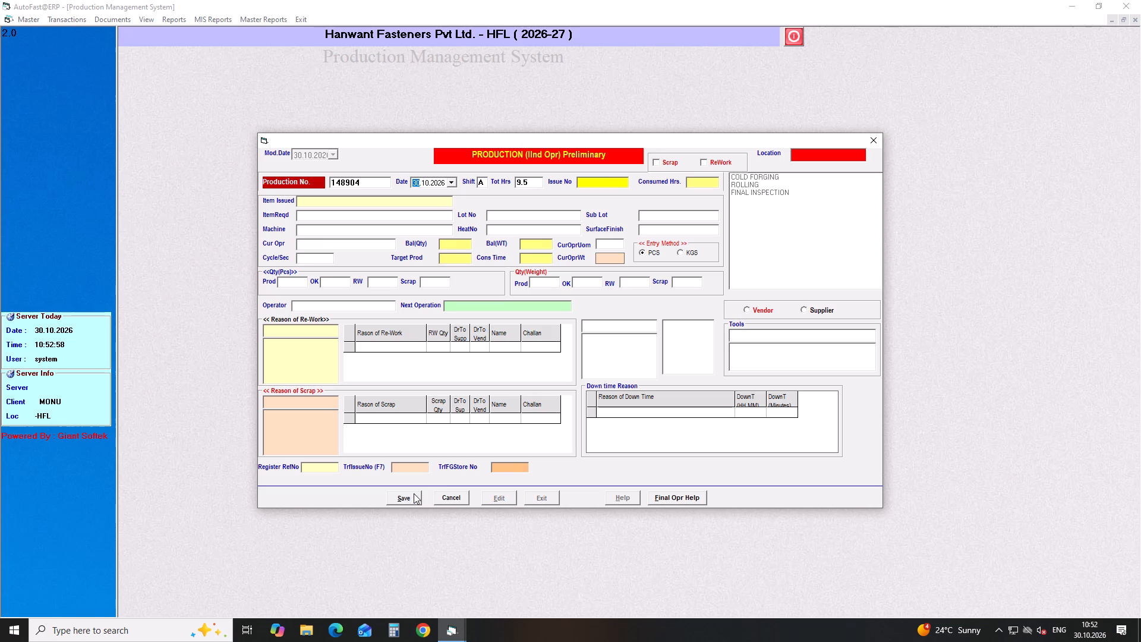
key(Down)
key(Return)
key(Return)
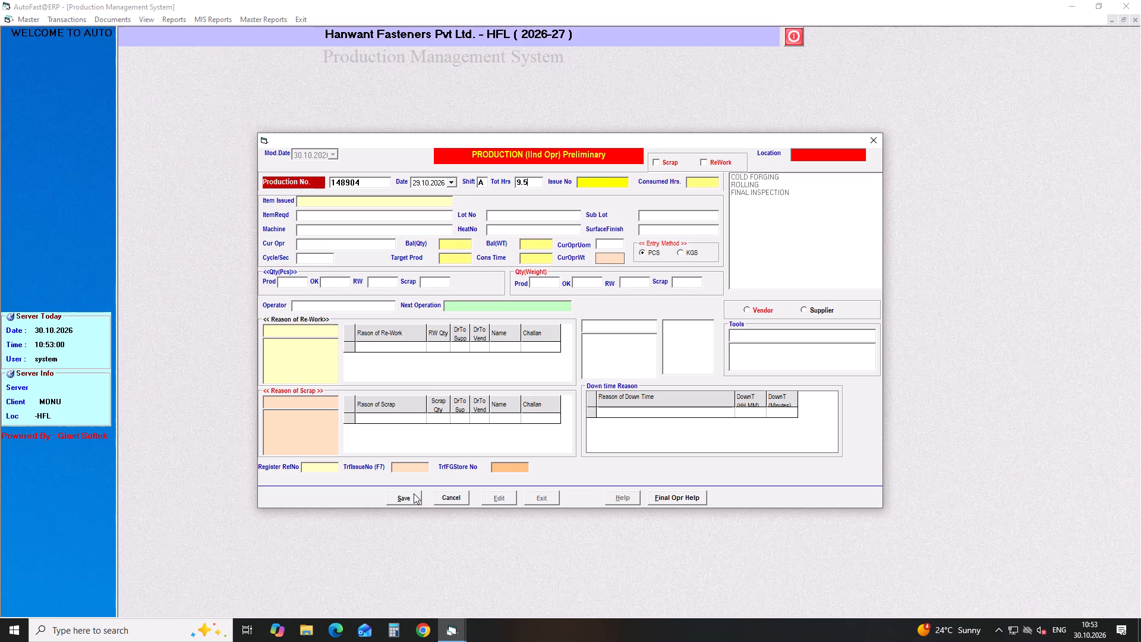
key(Return)
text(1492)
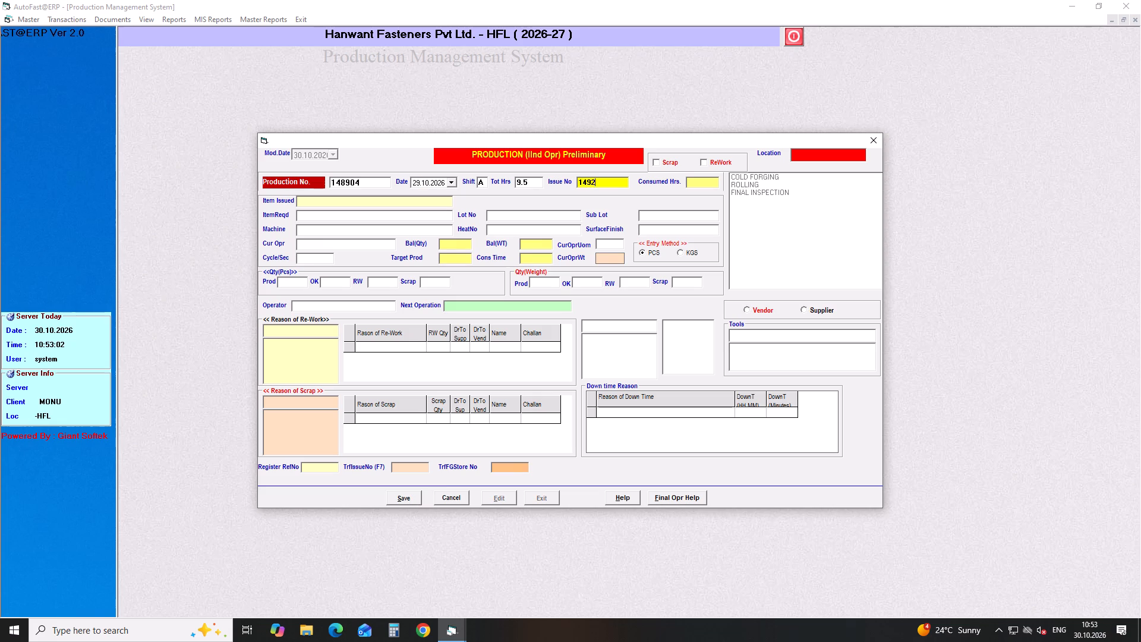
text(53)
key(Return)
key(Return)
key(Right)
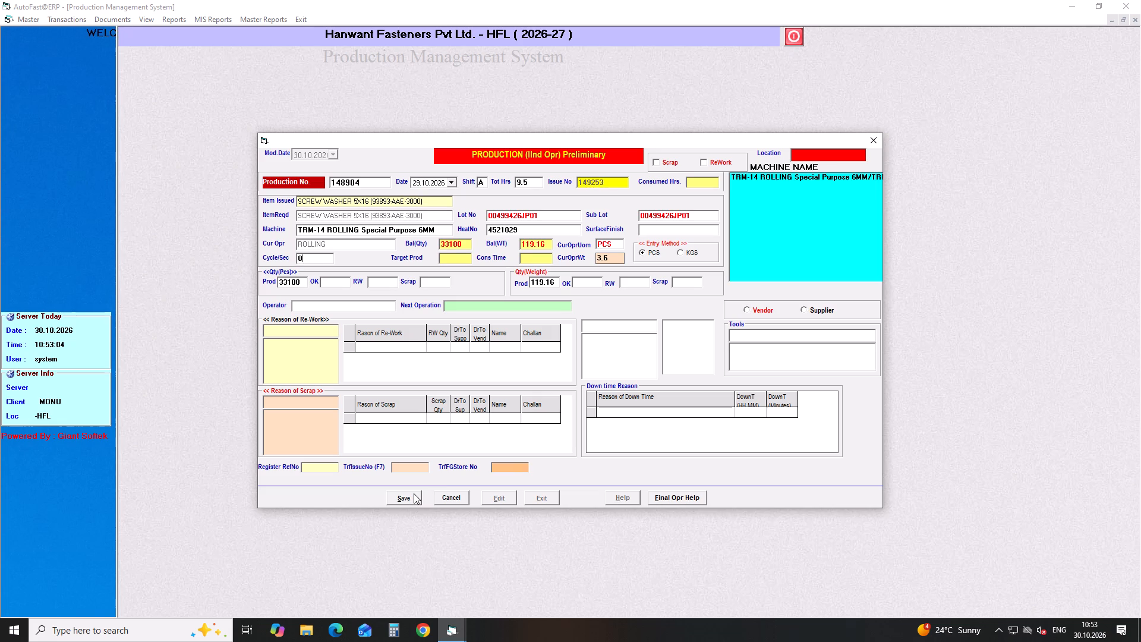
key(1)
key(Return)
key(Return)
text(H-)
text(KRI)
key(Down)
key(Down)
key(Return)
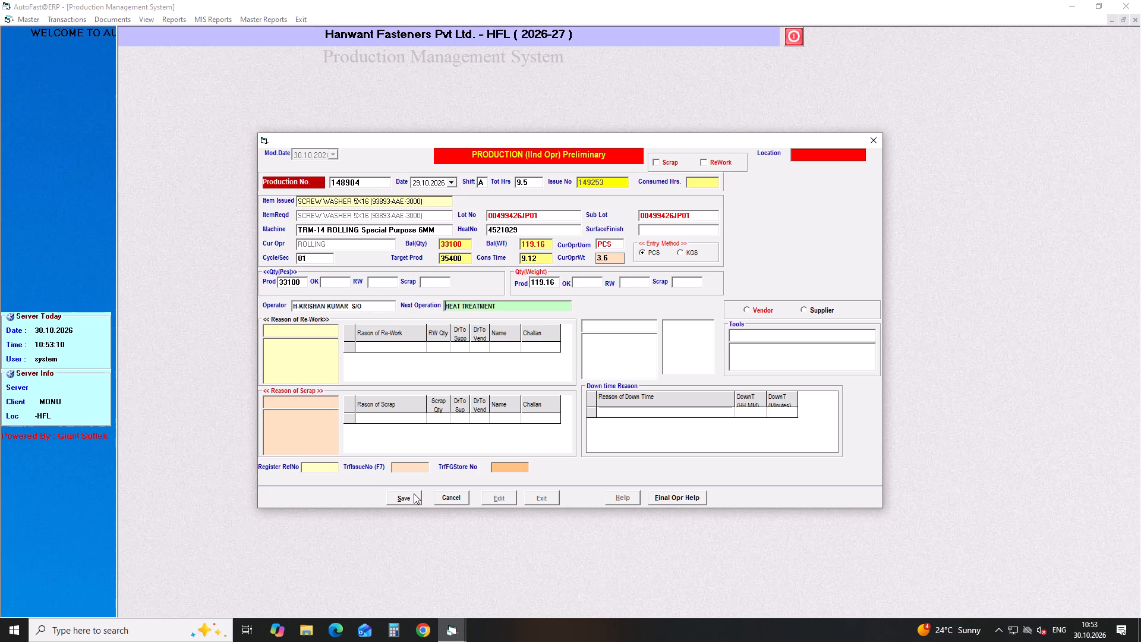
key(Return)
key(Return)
click(414, 493)
Add a production entry dated 29.10.2026 for shift A with 9.5 total hours and load issue number 149254.
key(Return)
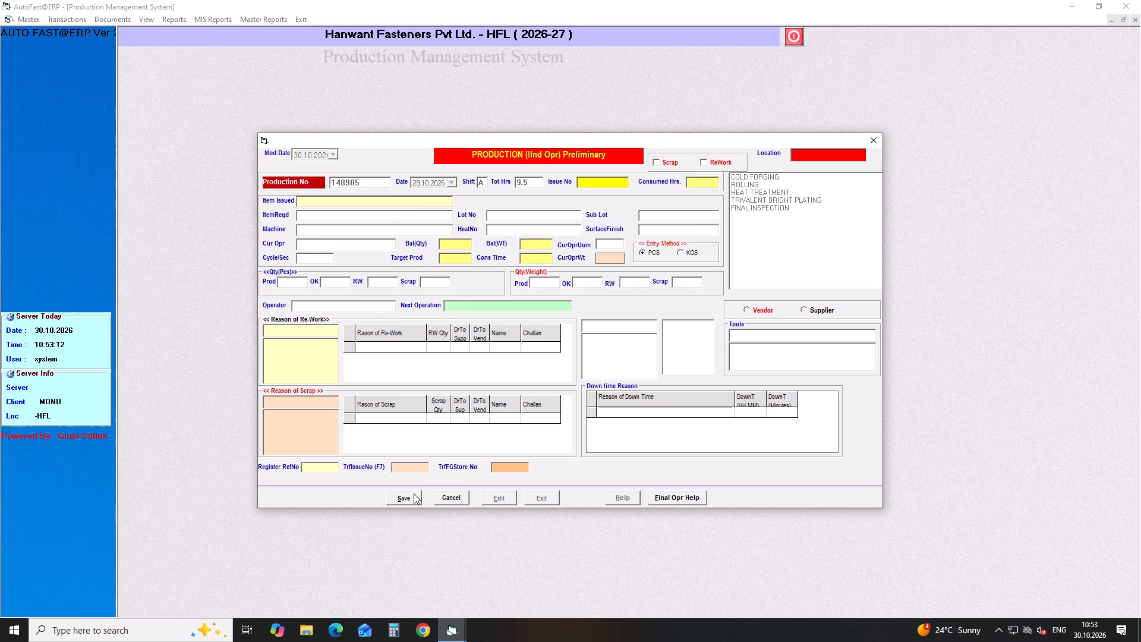
key(Down)
key(Return)
key(Return)
key(Return)
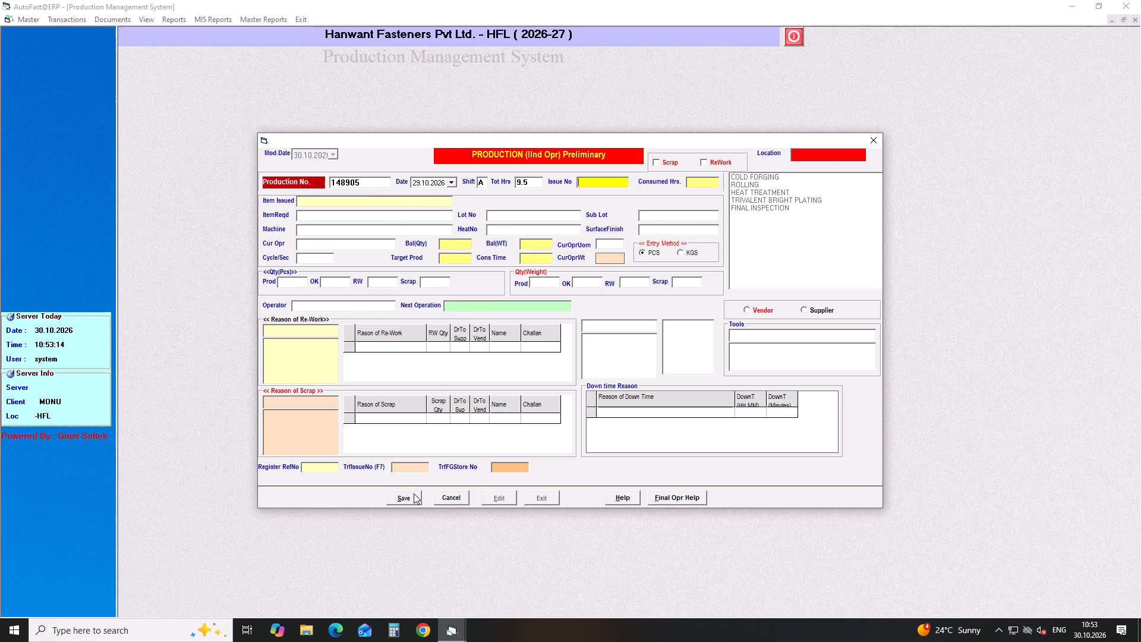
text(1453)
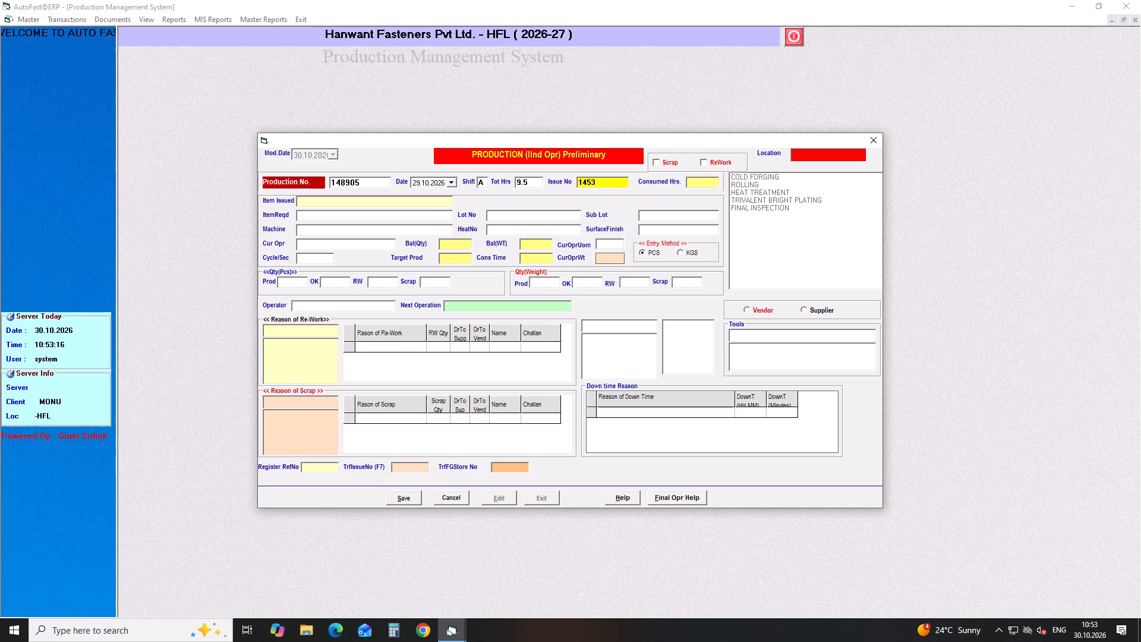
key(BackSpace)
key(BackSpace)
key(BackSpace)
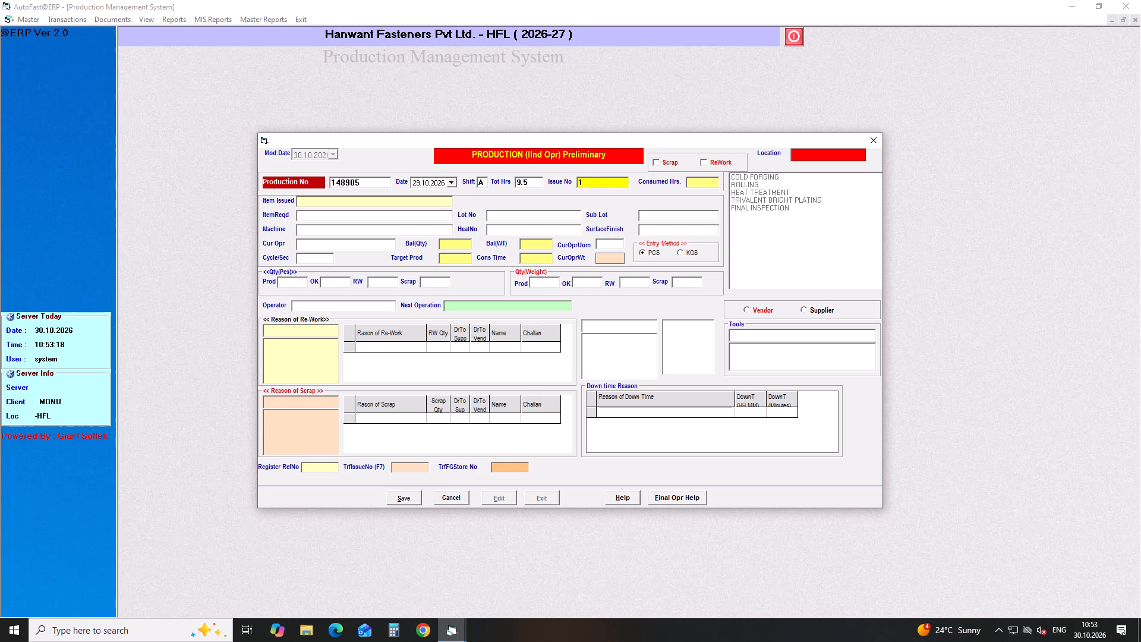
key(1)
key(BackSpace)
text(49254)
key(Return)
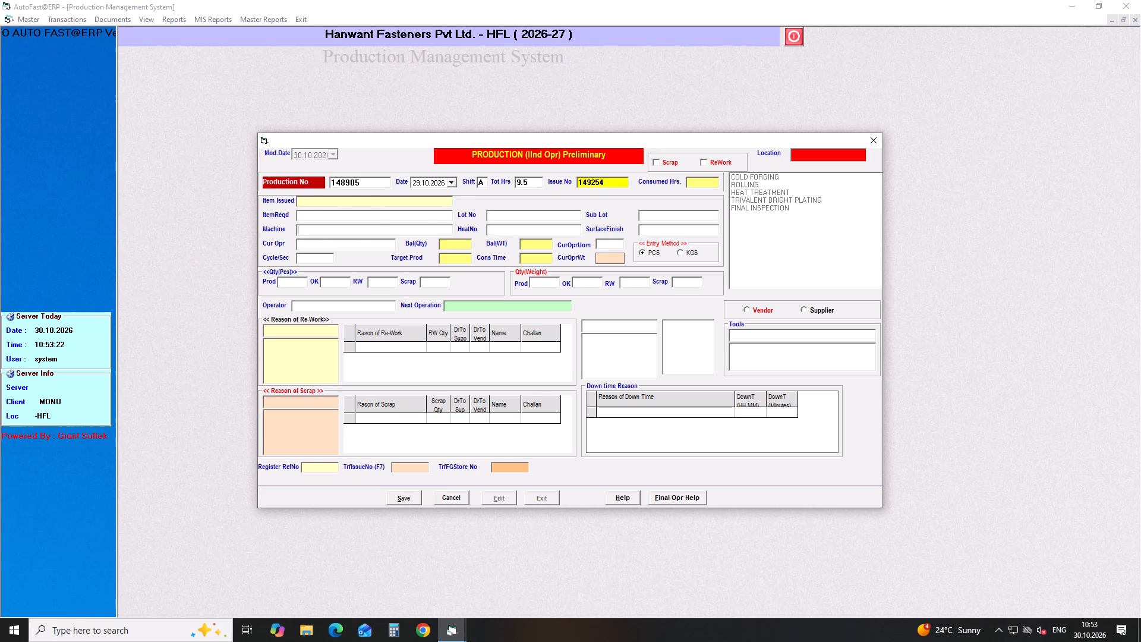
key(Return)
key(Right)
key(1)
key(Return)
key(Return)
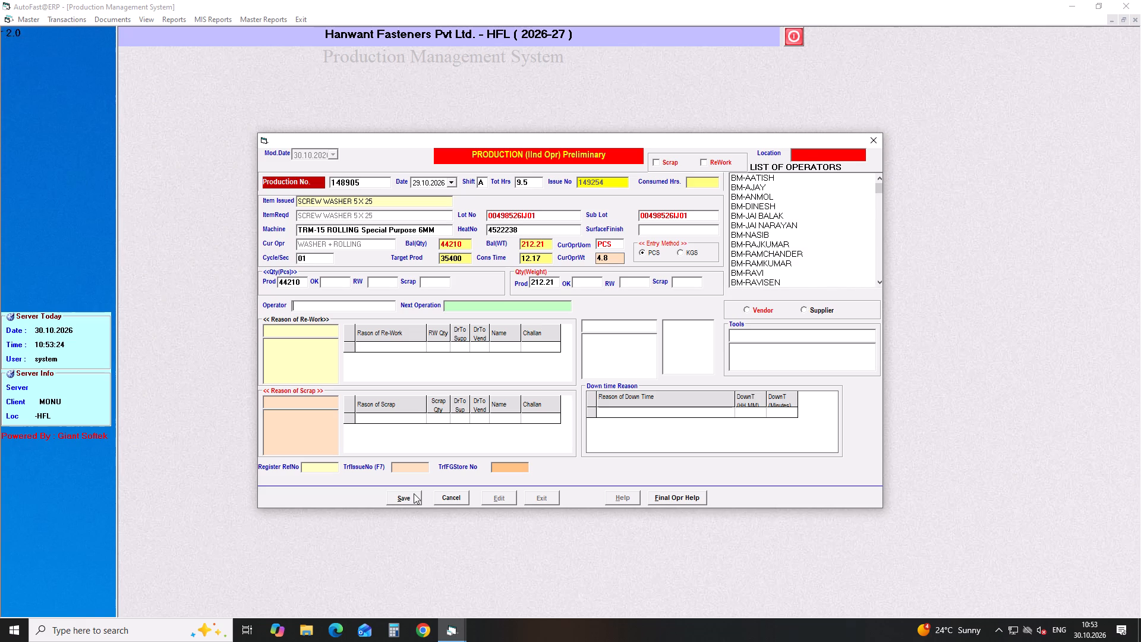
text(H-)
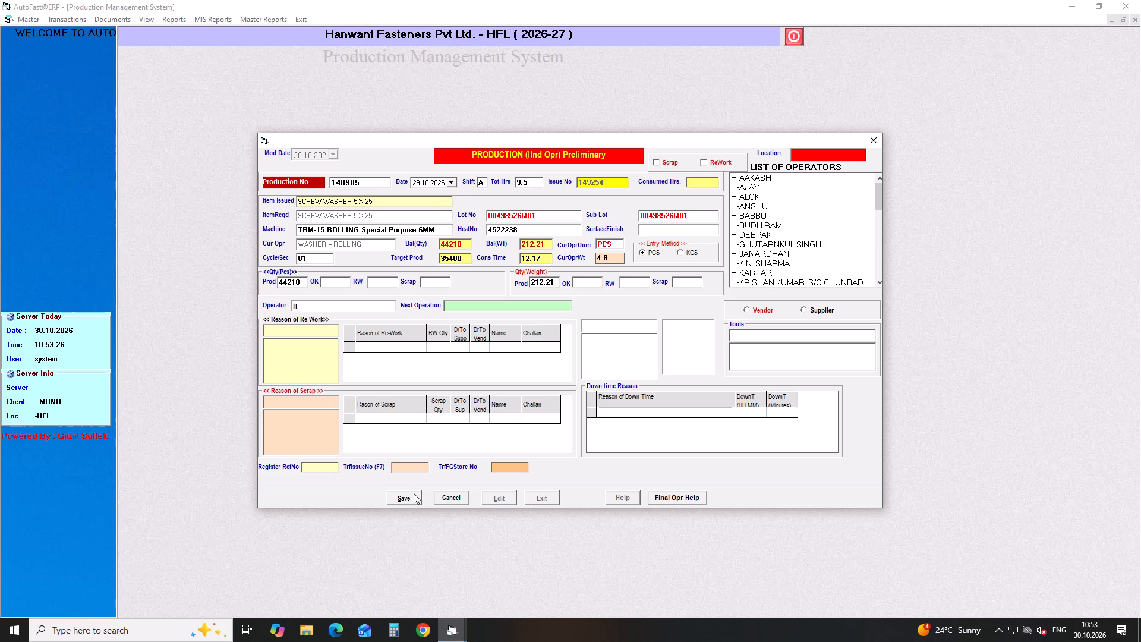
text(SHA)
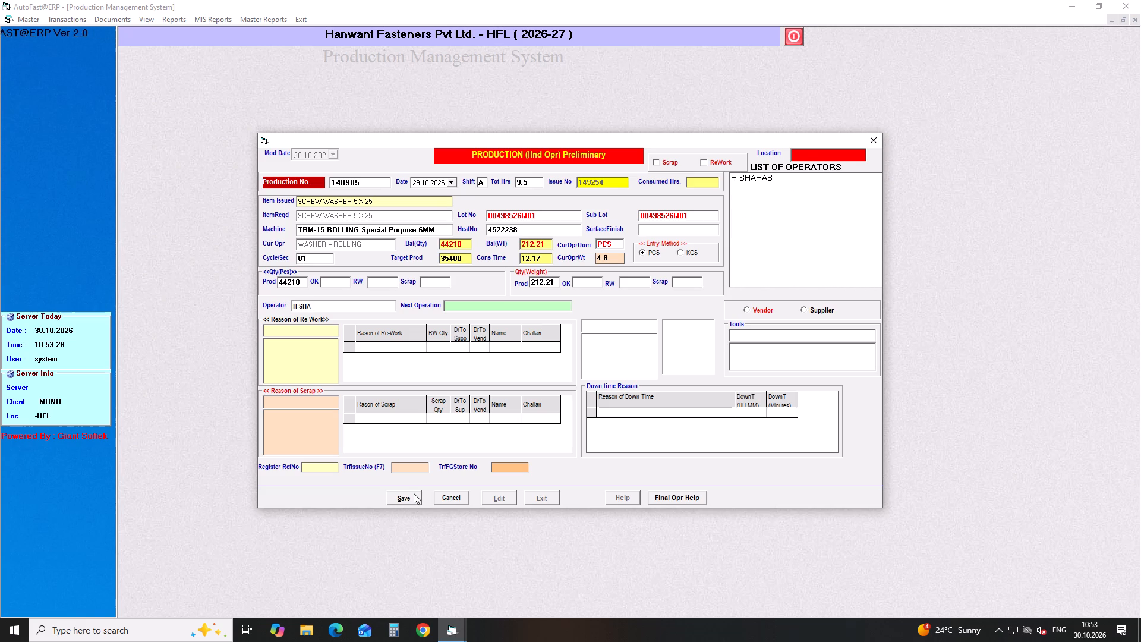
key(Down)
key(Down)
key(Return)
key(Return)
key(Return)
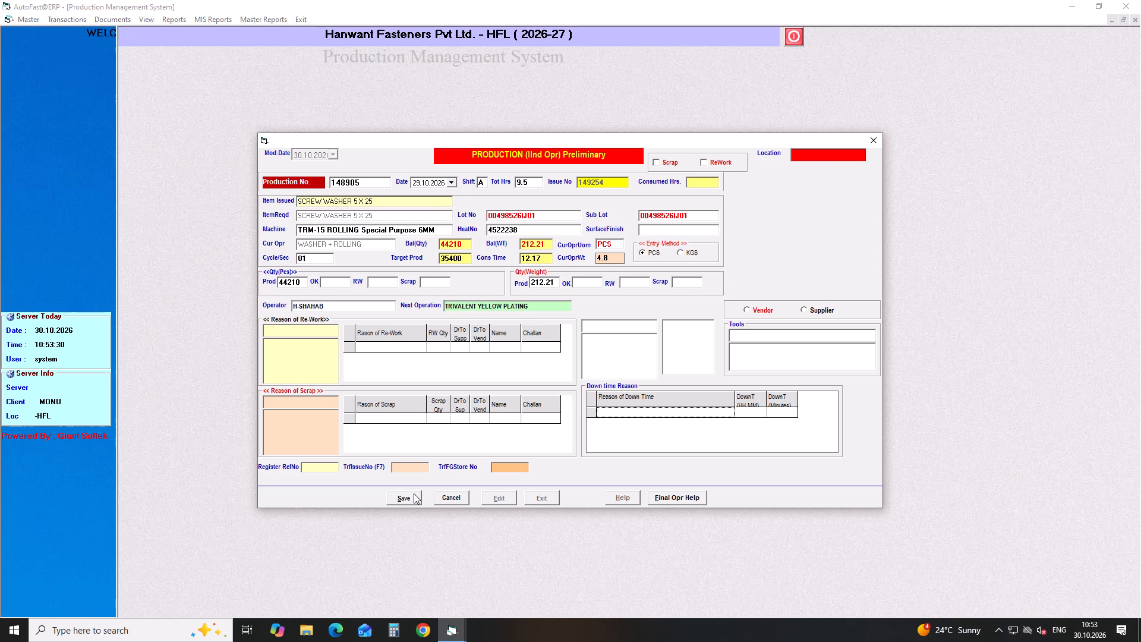
click(414, 493)
Add a production entry dated 29.10.2026 for shift A with 9.5 total hours and load issue number 149255.
key(Return)
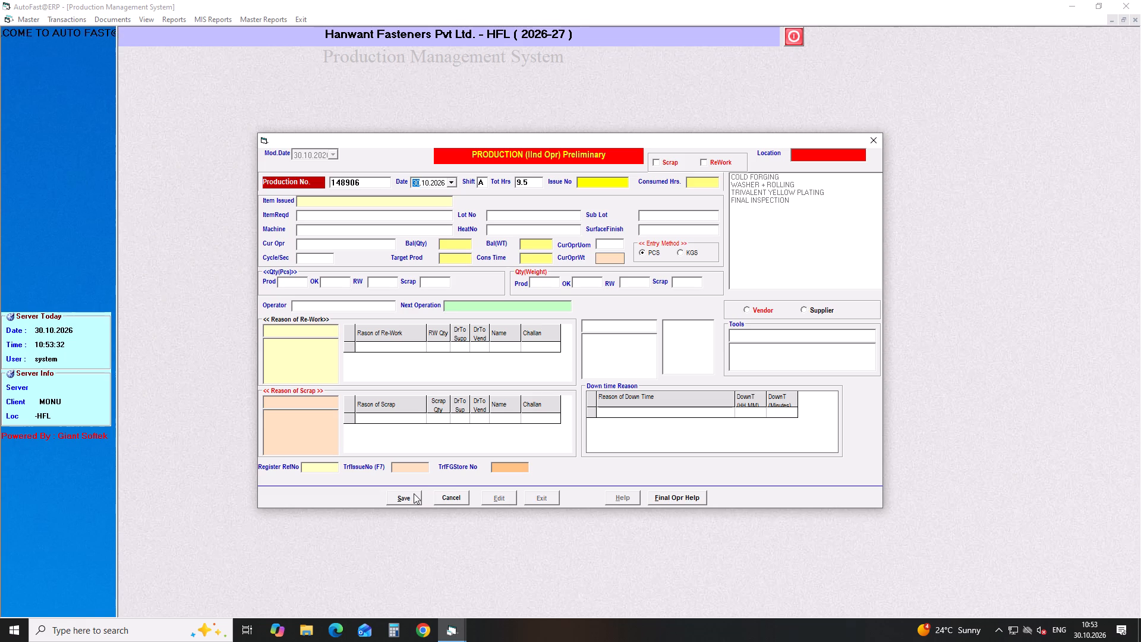
key(Down)
key(Return)
key(Return)
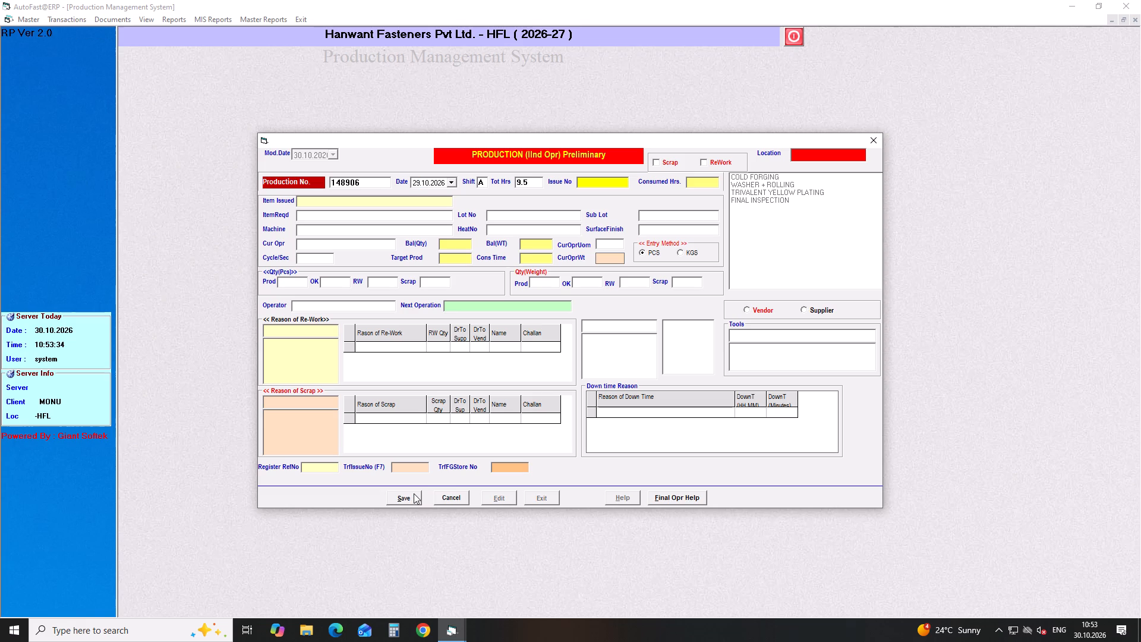
key(Return)
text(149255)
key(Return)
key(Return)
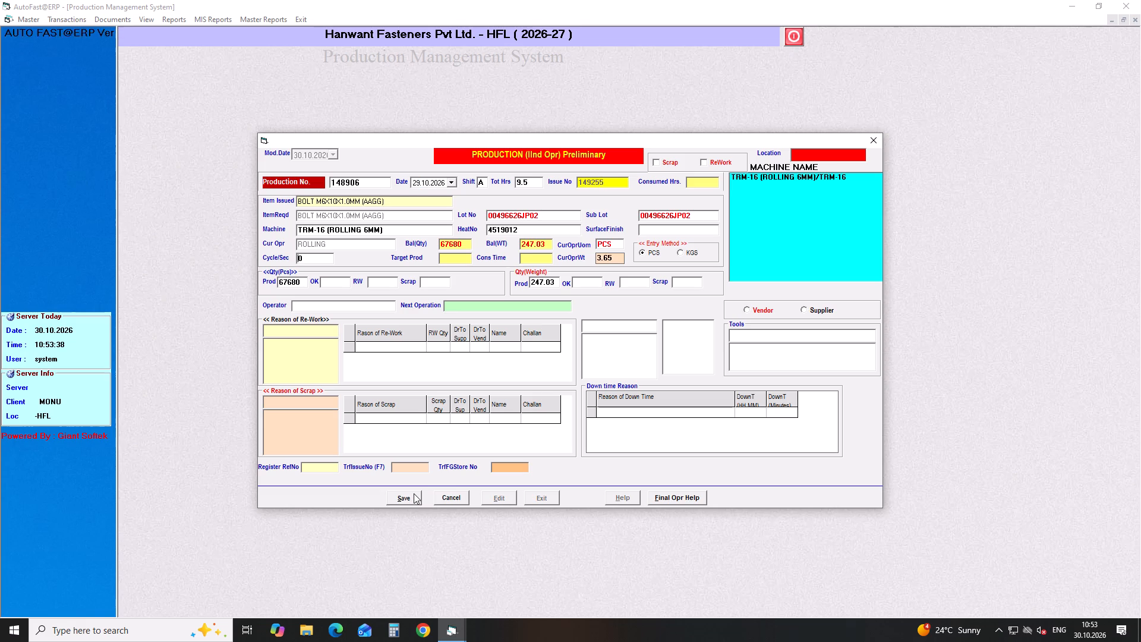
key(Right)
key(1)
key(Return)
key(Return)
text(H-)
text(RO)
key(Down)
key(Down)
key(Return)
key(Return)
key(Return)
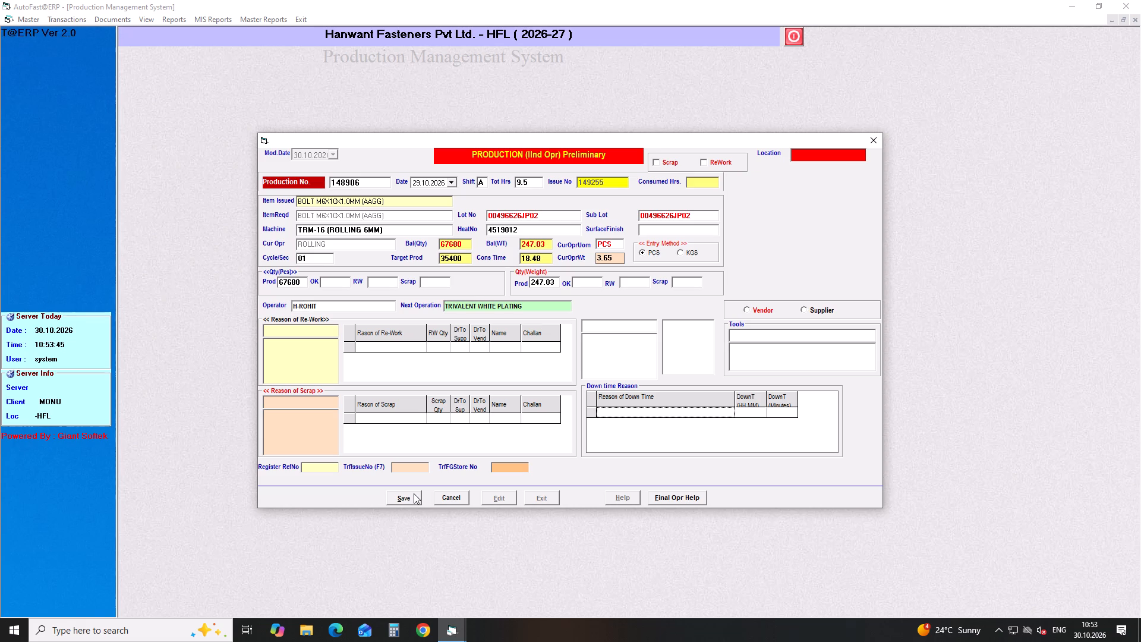
click(414, 493)
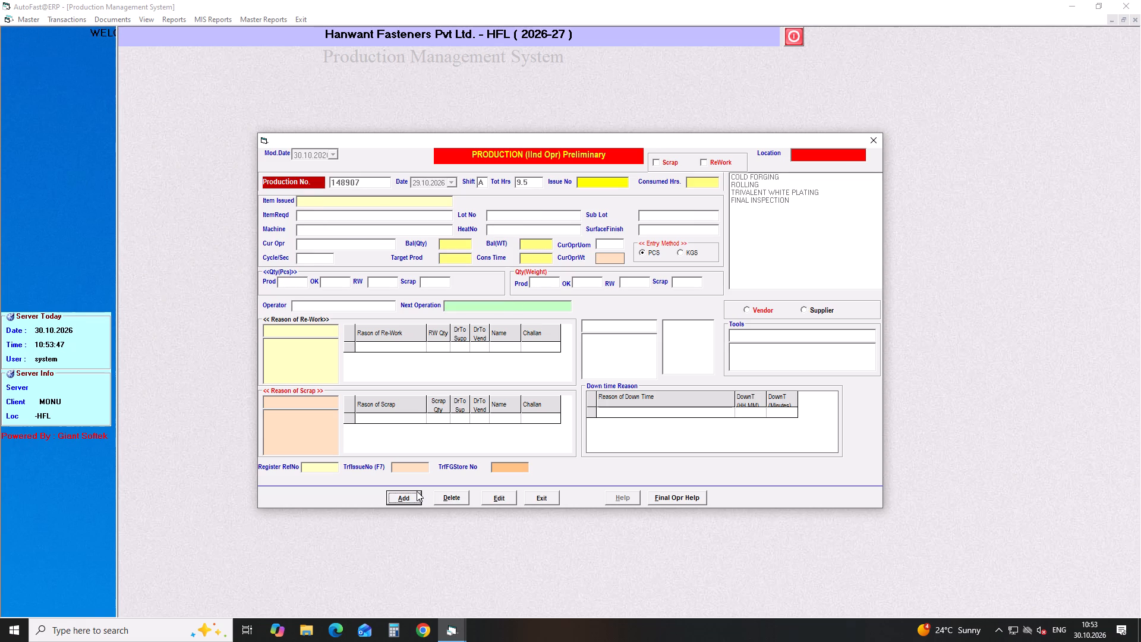
Add a production entry dated 29.10.2026 for shift A with 9.5 total hours and load issue number 149256.
key(Return)
key(Down)
key(Return)
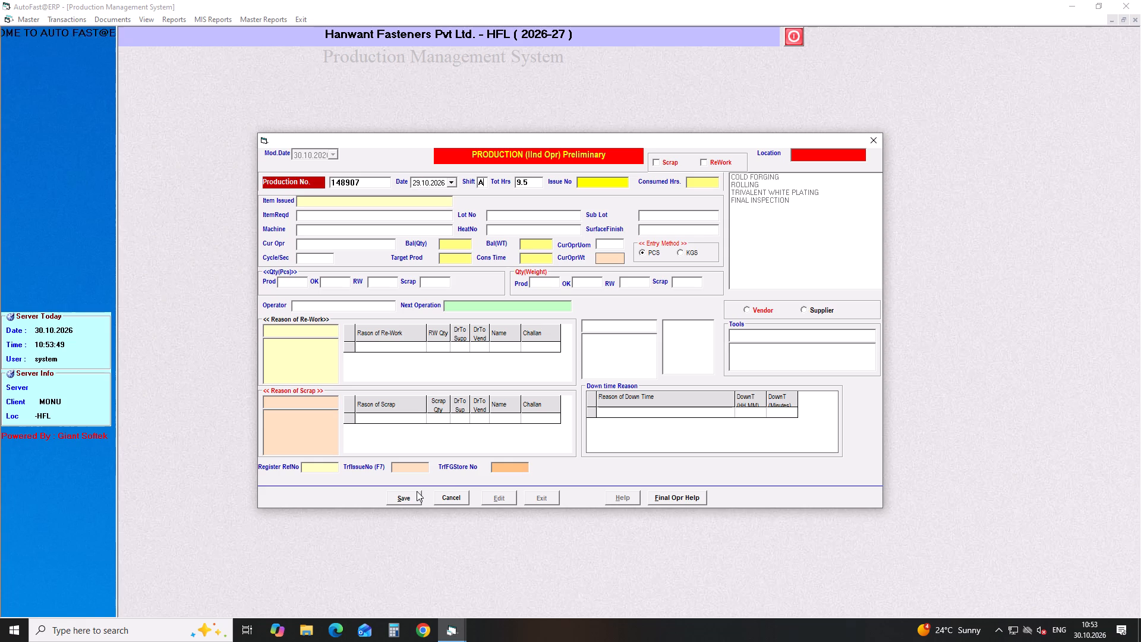
key(Return)
key(Return)
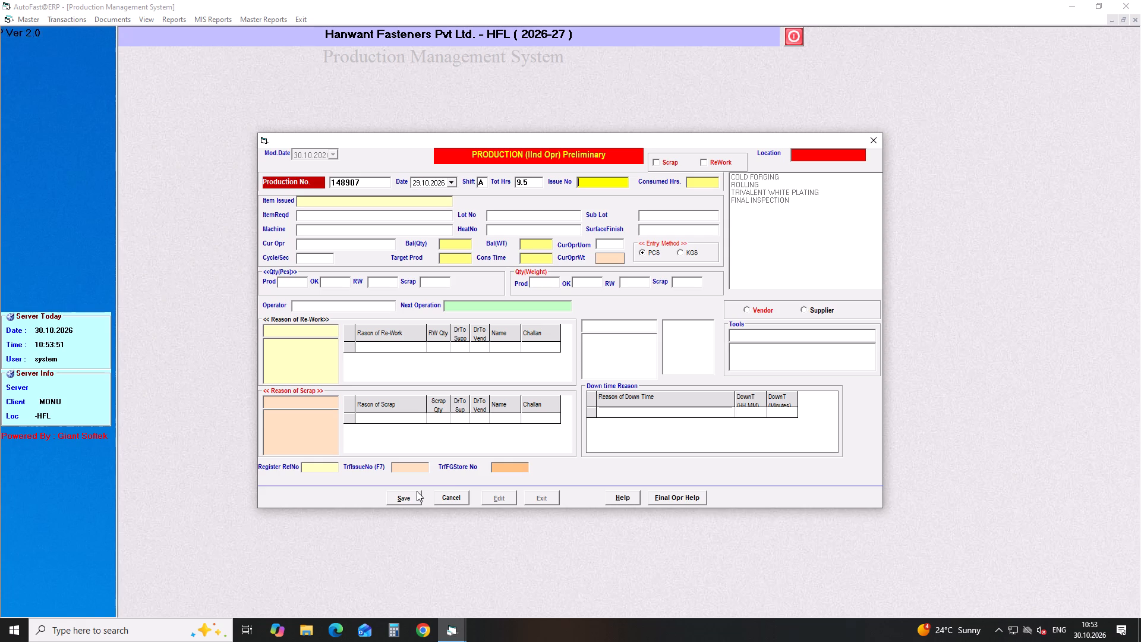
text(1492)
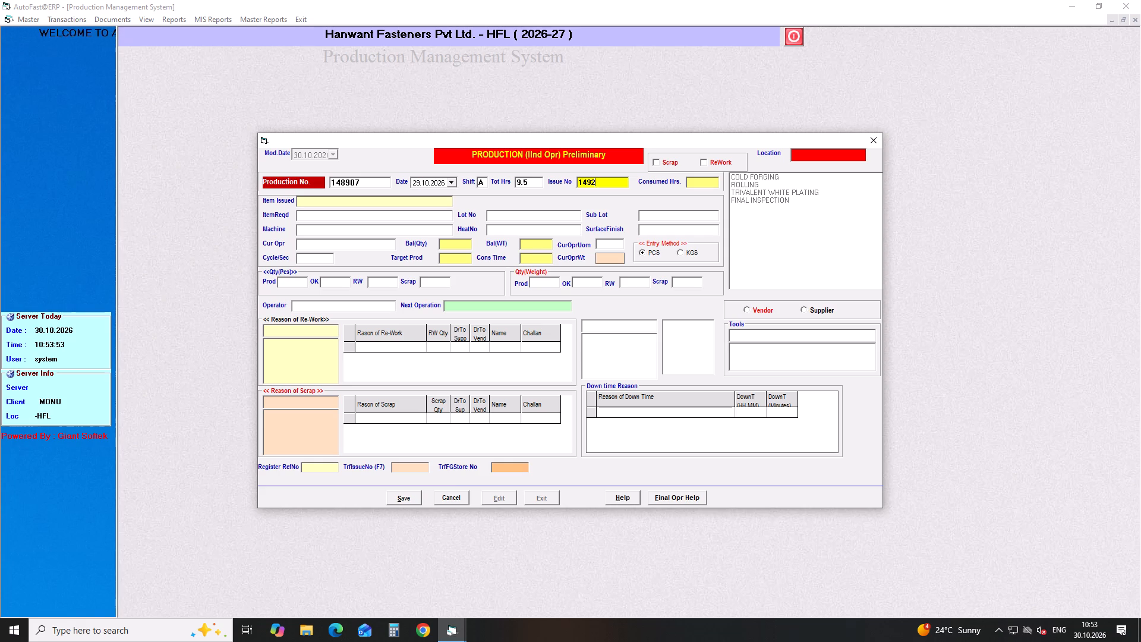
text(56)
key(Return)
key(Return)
Set the cycle time to 01 second, assign the operator matching H-G and save the production entry for issue 149256.
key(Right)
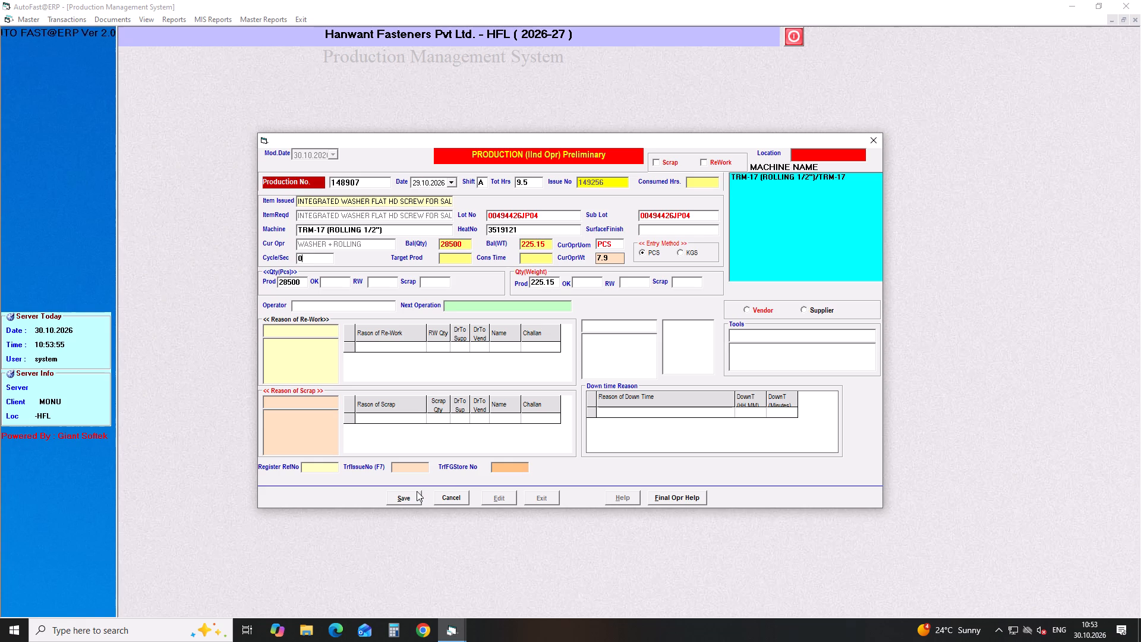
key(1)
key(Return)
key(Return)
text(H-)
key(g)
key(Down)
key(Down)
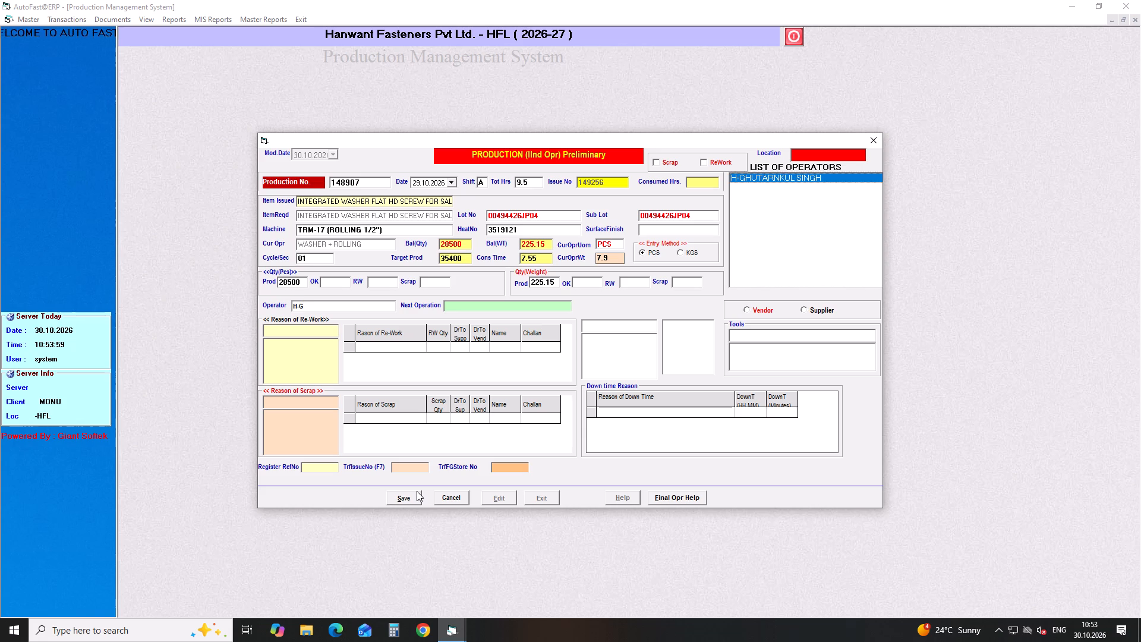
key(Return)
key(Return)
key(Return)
click(417, 491)
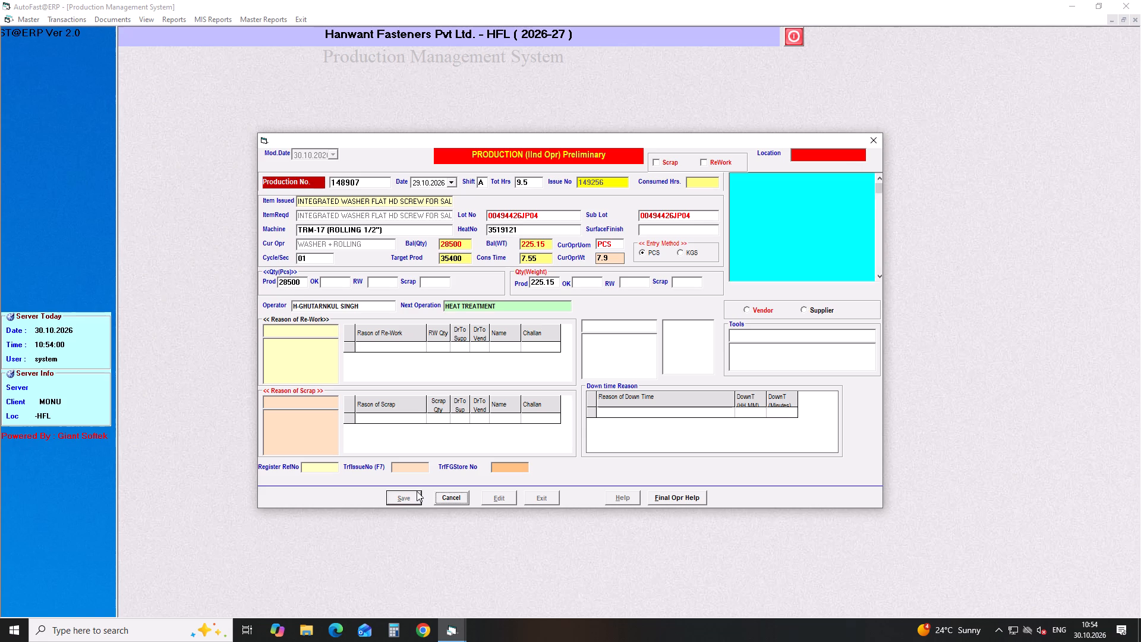
Add a production entry dated 29.10.2026 for shift A with the total hours set to 1.
key(Return)
key(Down)
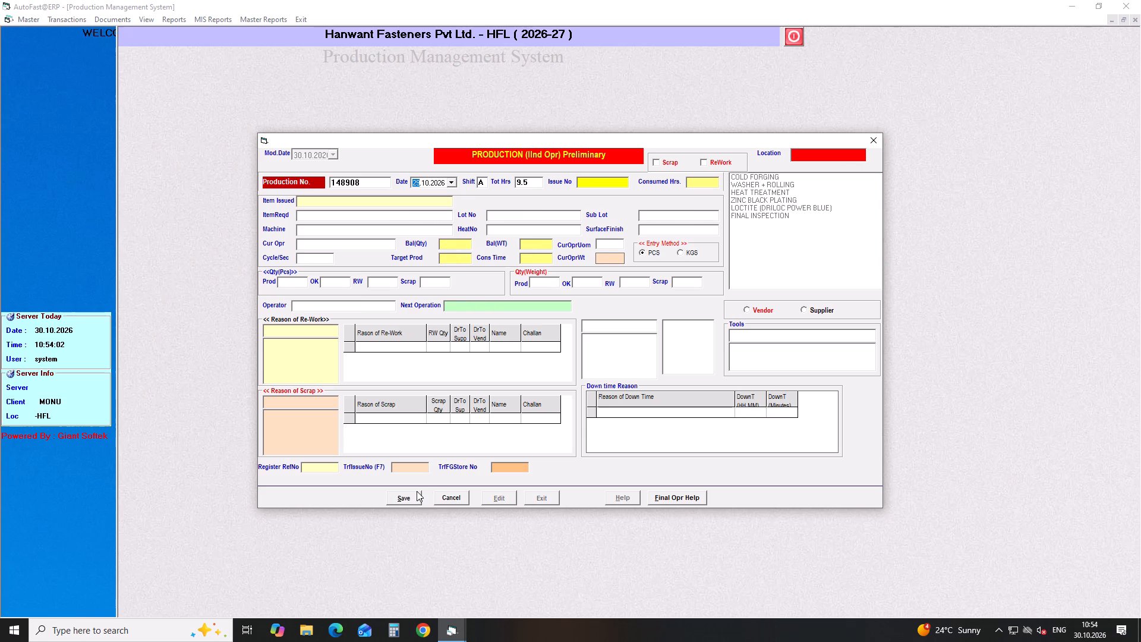
key(Return)
key(Return)
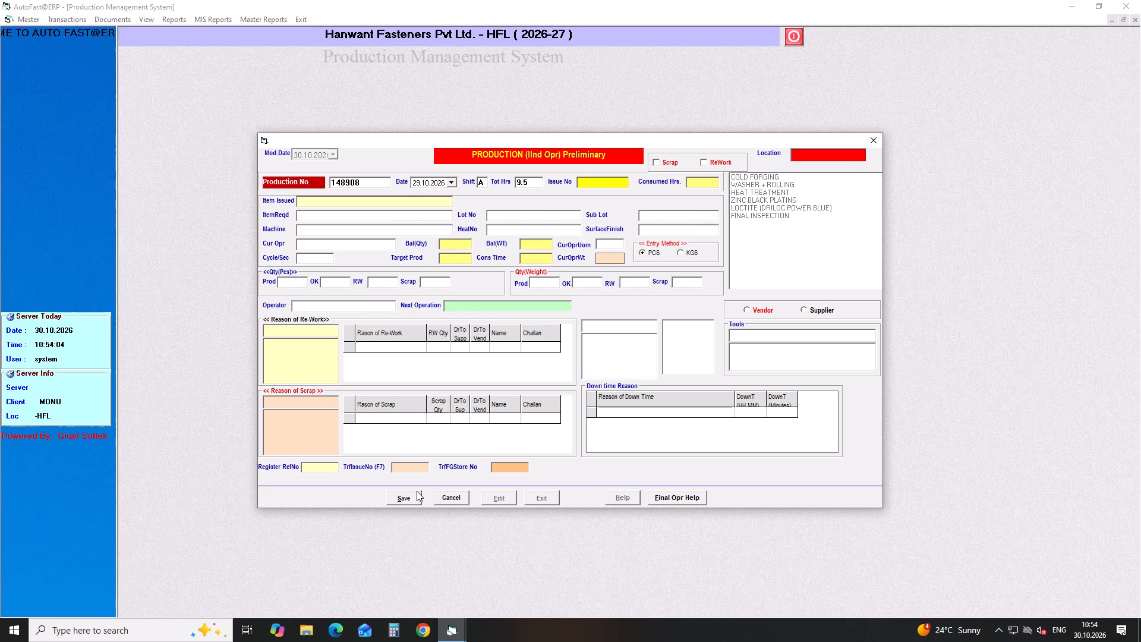
key(BackSpace)
key(BackSpace)
key(BackSpace)
key(BackSpace)
key(BackSpace)
key(BackSpace)
key(BackSpace)
key(BackSpace)
key(BackSpace)
key(BackSpace)
key(BackSpace)
key(BackSpace)
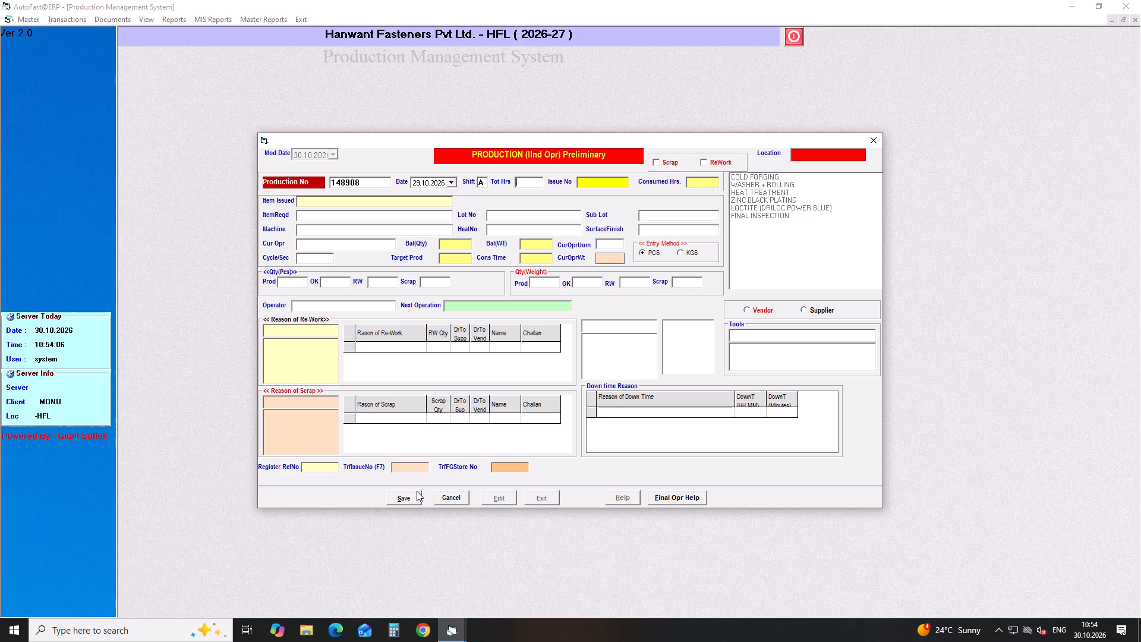
key(1)
key(Return)
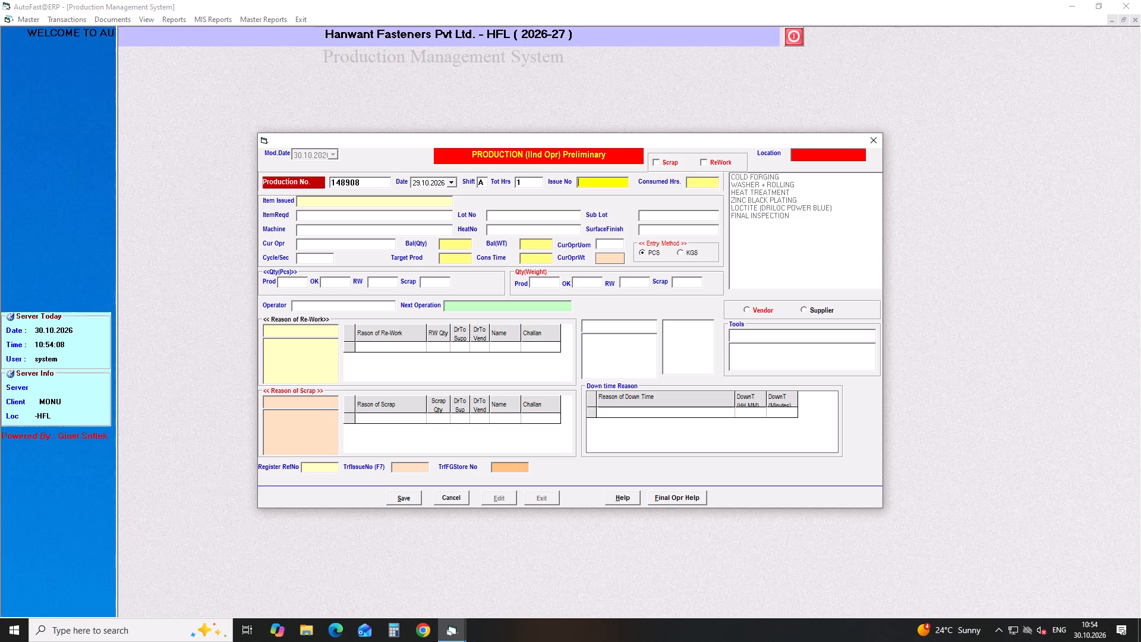
Load issue number 149257 into the new production entry.
key(1)
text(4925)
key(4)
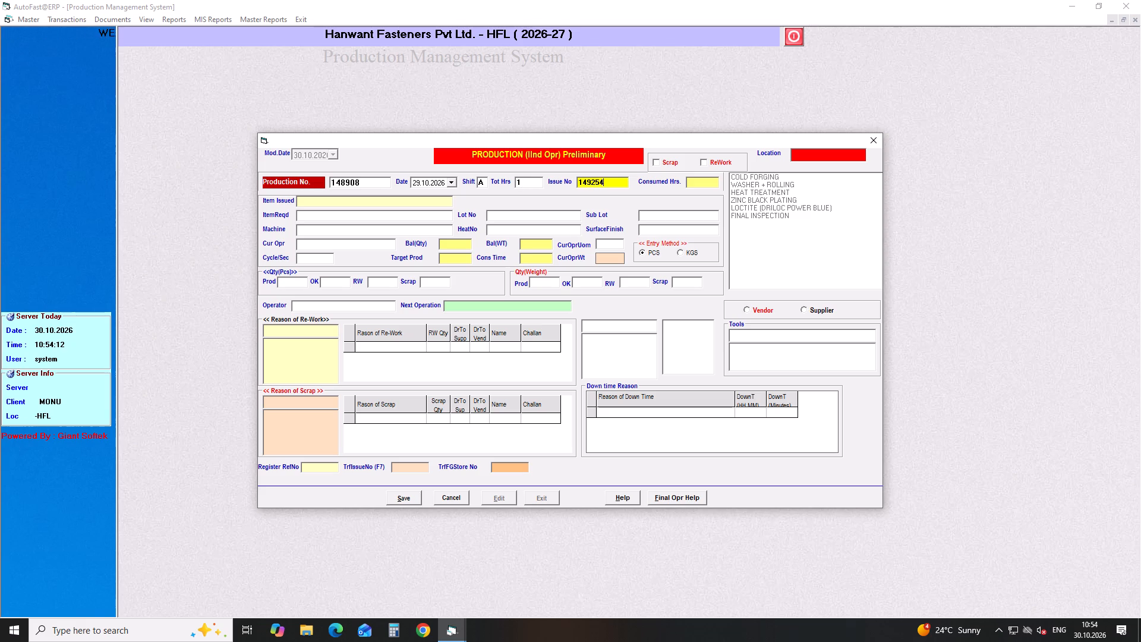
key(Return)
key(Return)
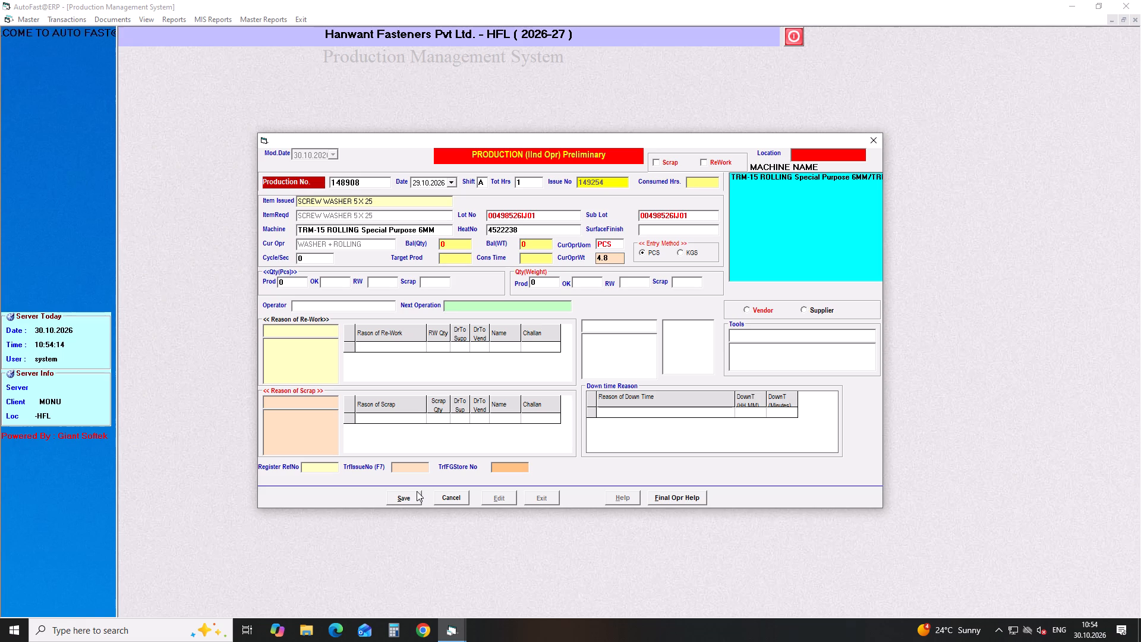
click(537, 185)
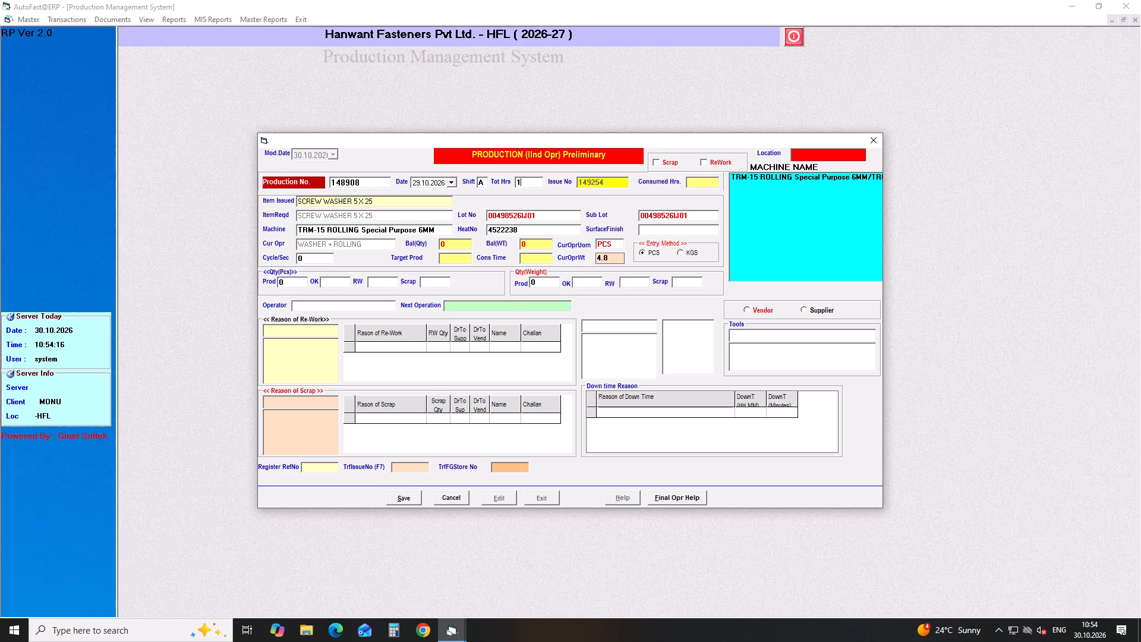
key(Return)
key(BackSpace)
key(7)
key(Return)
key(Return)
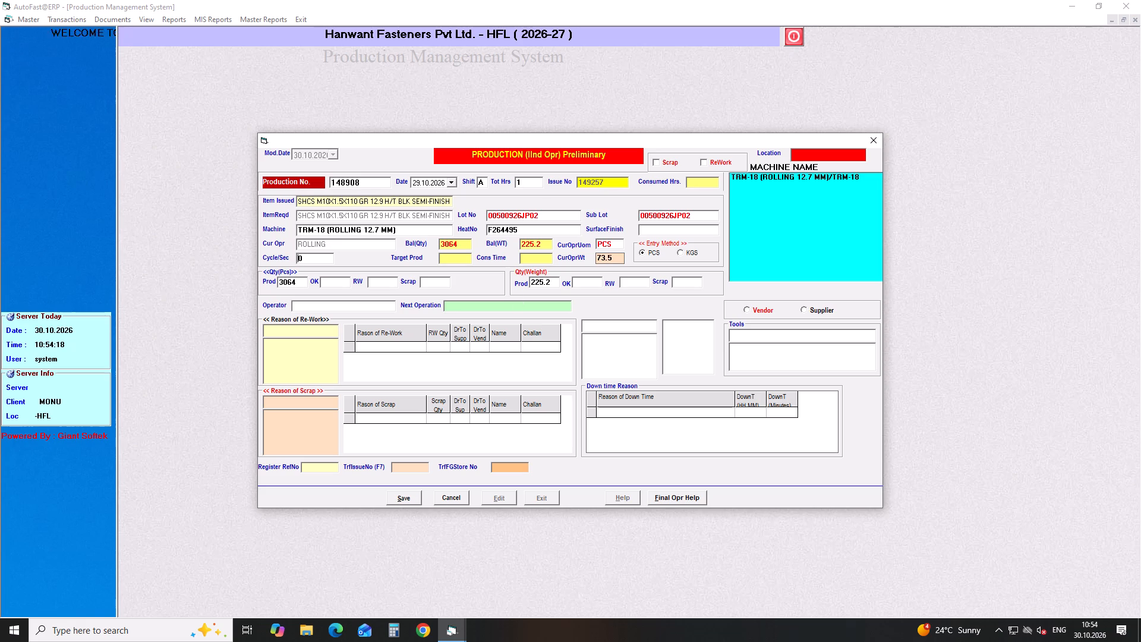
Set the cycle time to 01 second, assign operator H-SONU and save the production entry for issue 149257.
key(Right)
key(1)
key(Return)
key(Return)
text(H-SO)
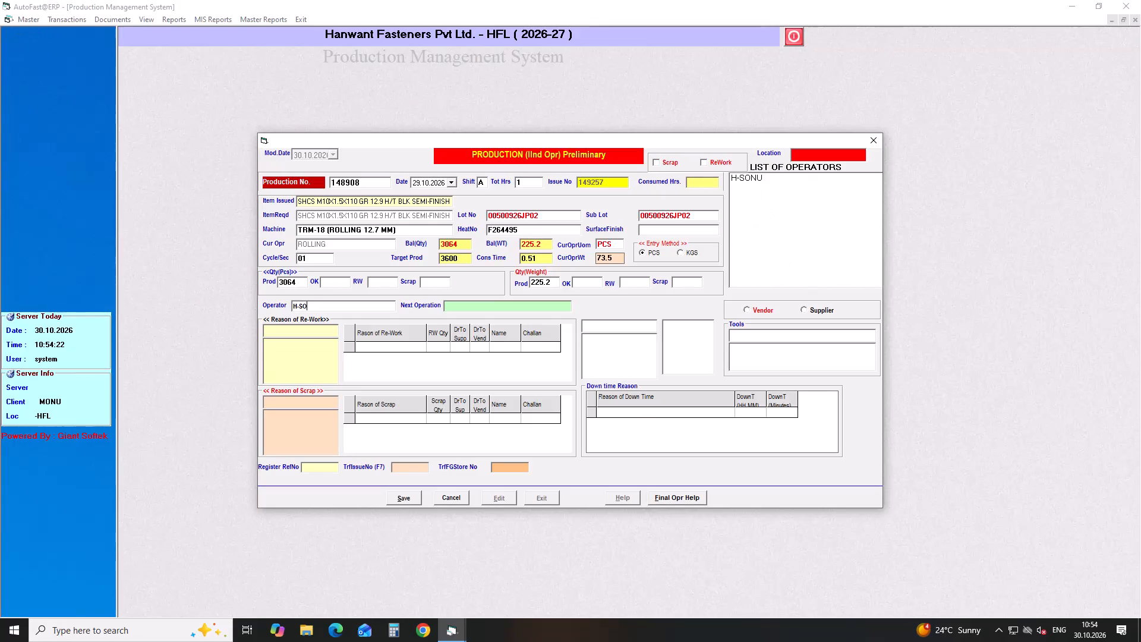
key(Down)
key(Down)
key(Return)
key(Return)
key(Return)
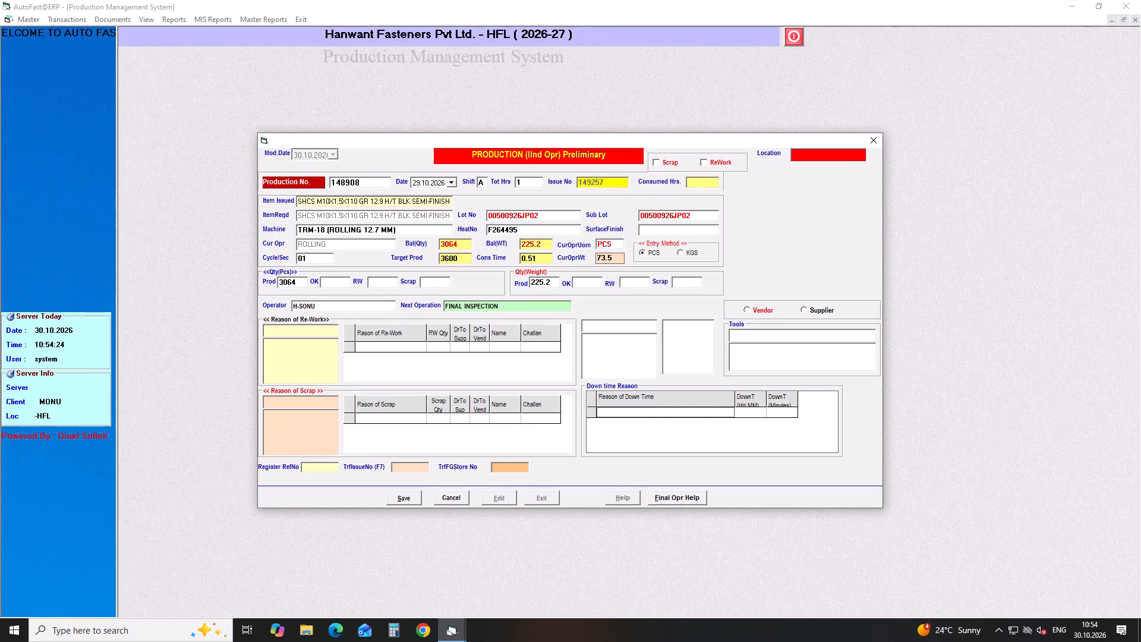
key(Return)
key(Return)
key(Return)
key(Return)
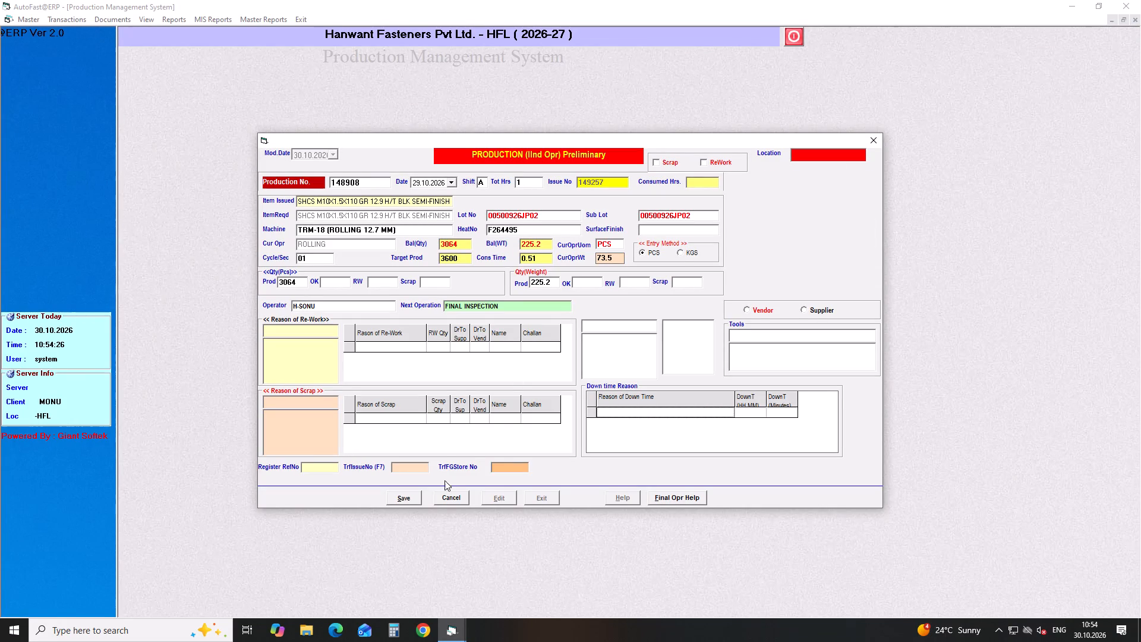
click(410, 491)
Add a production entry dated 29.10.2026 for shift B with 8 total hours and load issue number 149258.
key(Return)
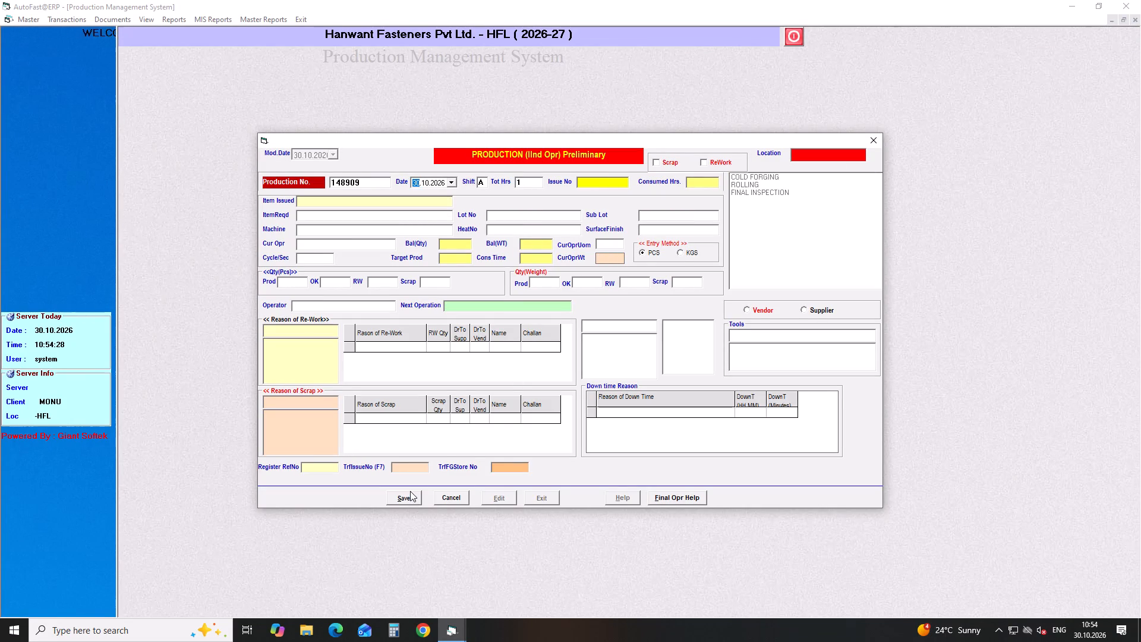
key(Return)
key(Down)
key(Return)
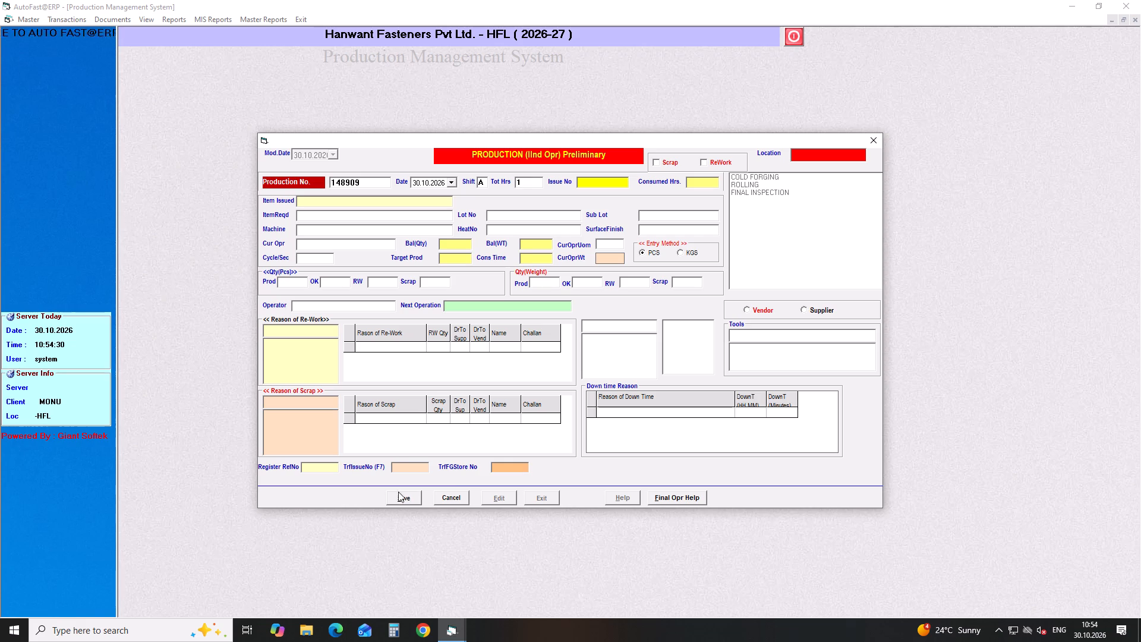
click(417, 182)
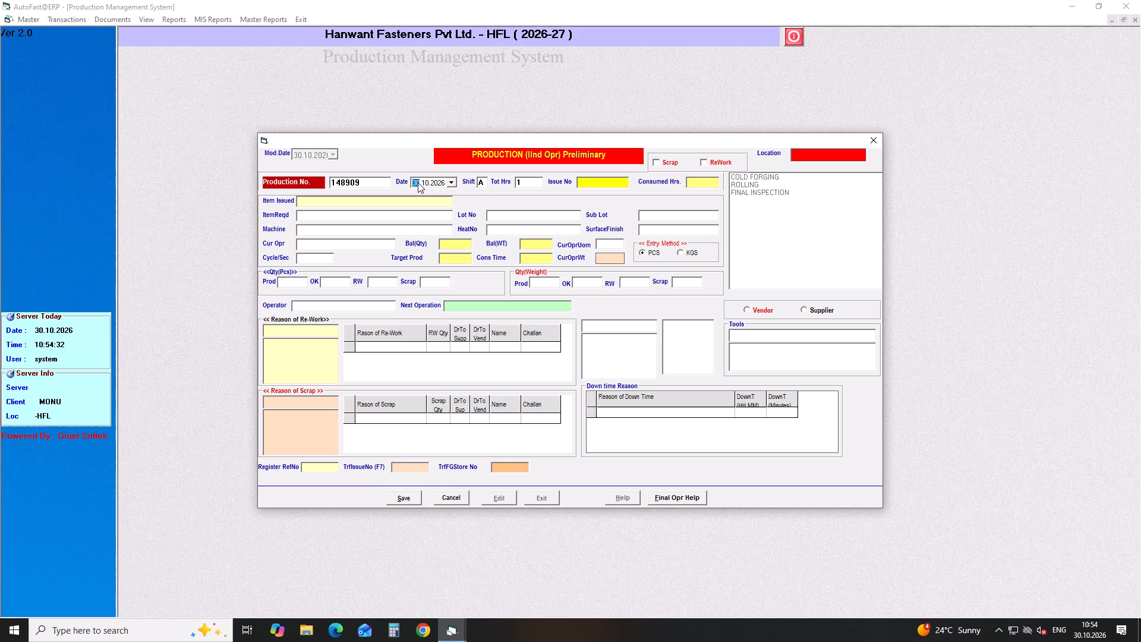
key(Down)
key(Return)
key(BackSpace)
key(b)
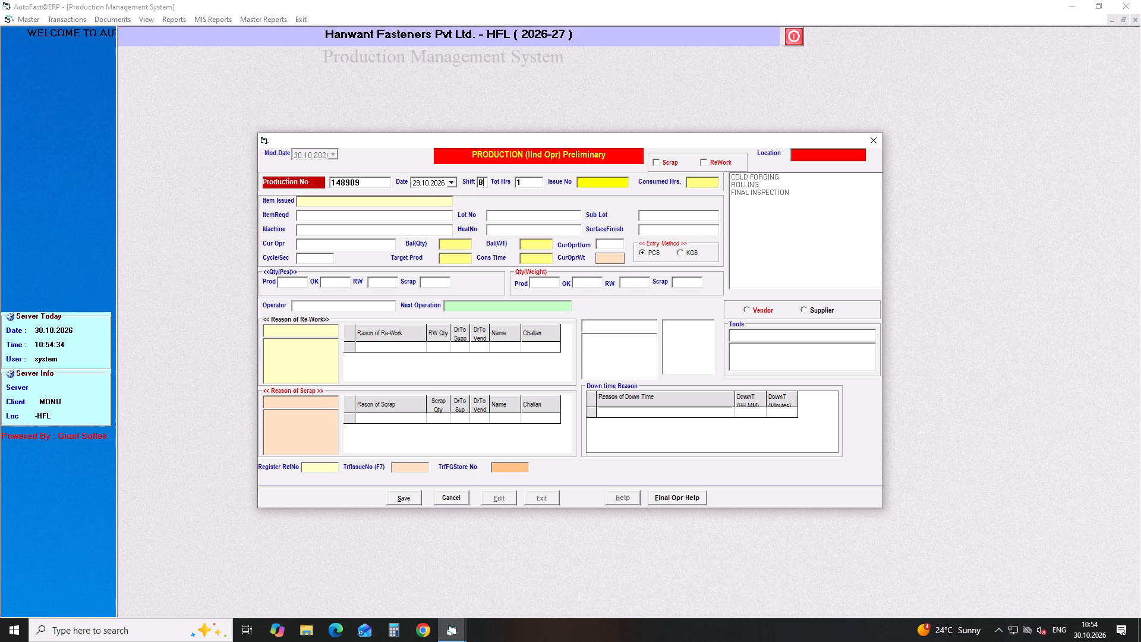
key(Return)
key(BackSpace)
key(8)
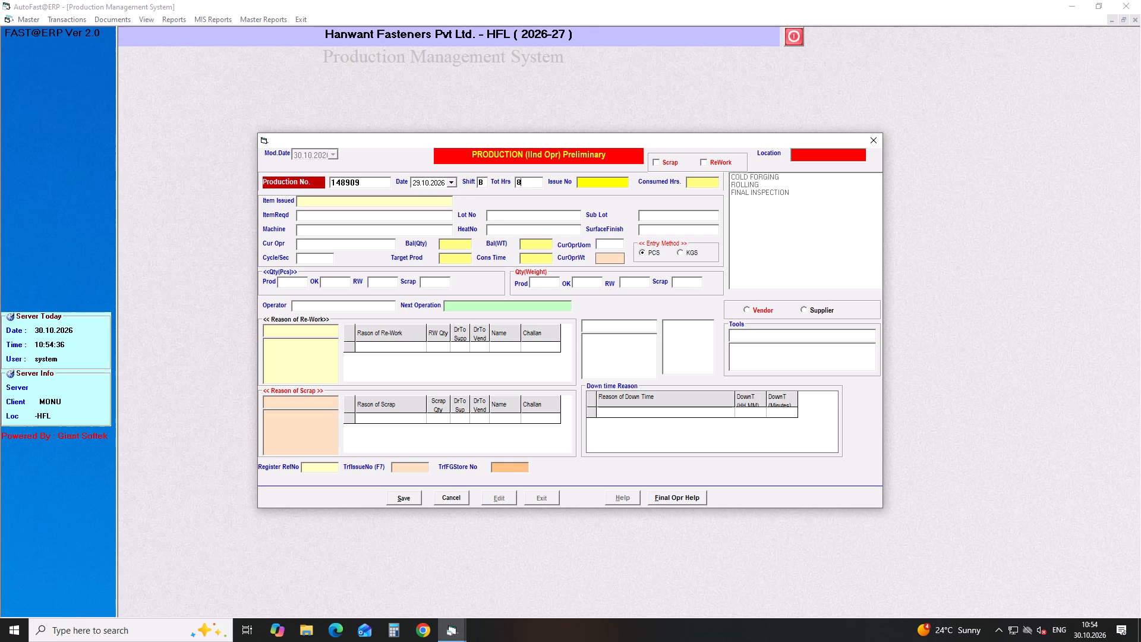
key(Return)
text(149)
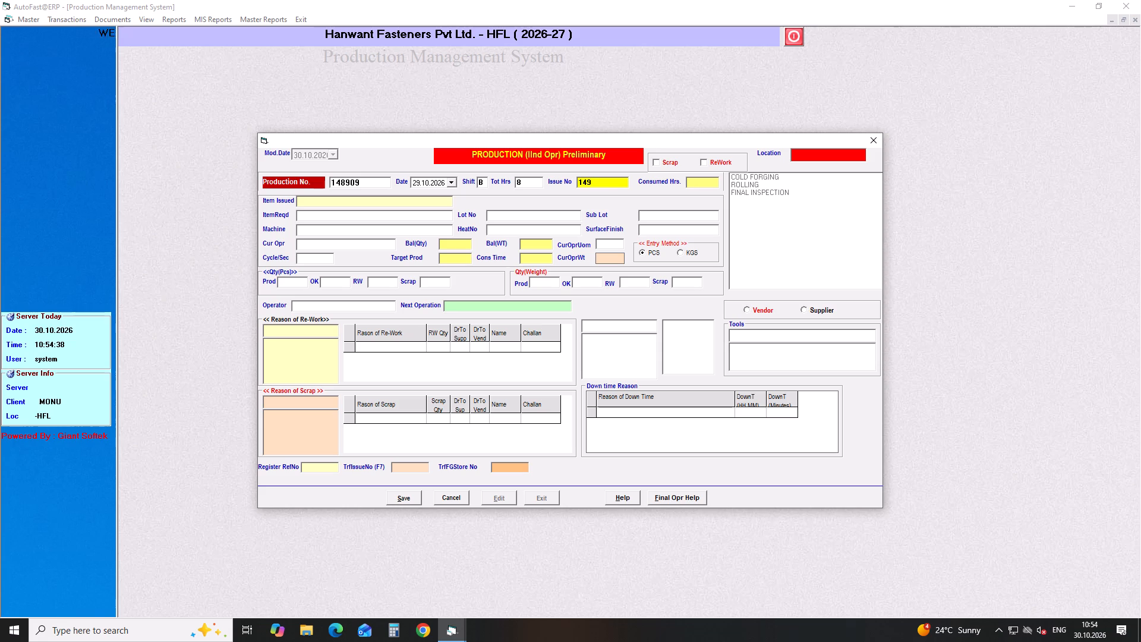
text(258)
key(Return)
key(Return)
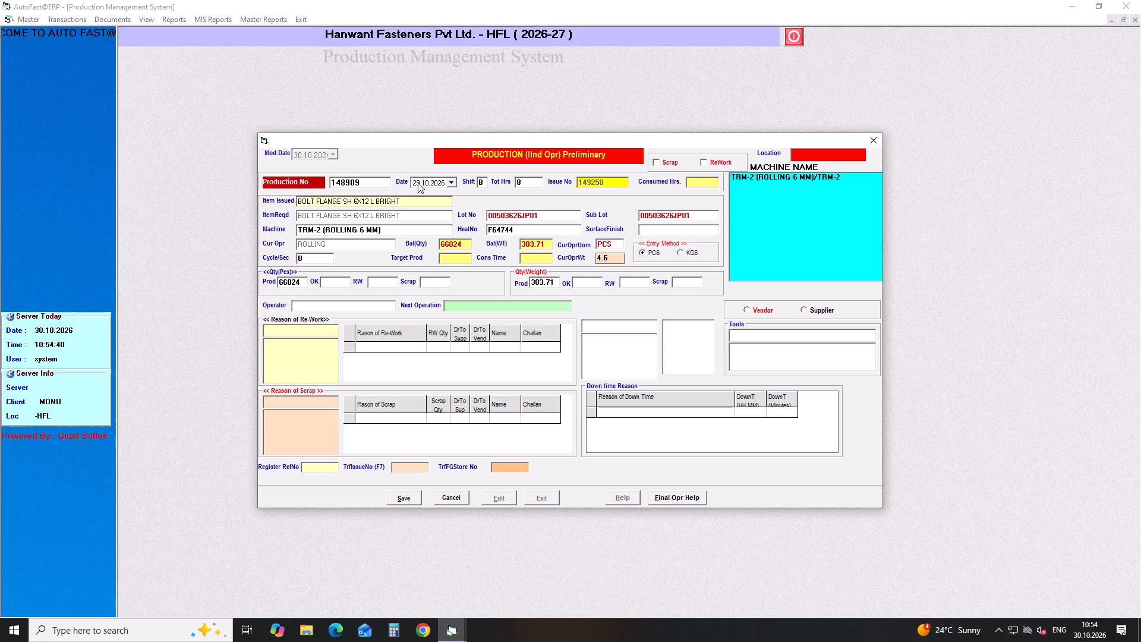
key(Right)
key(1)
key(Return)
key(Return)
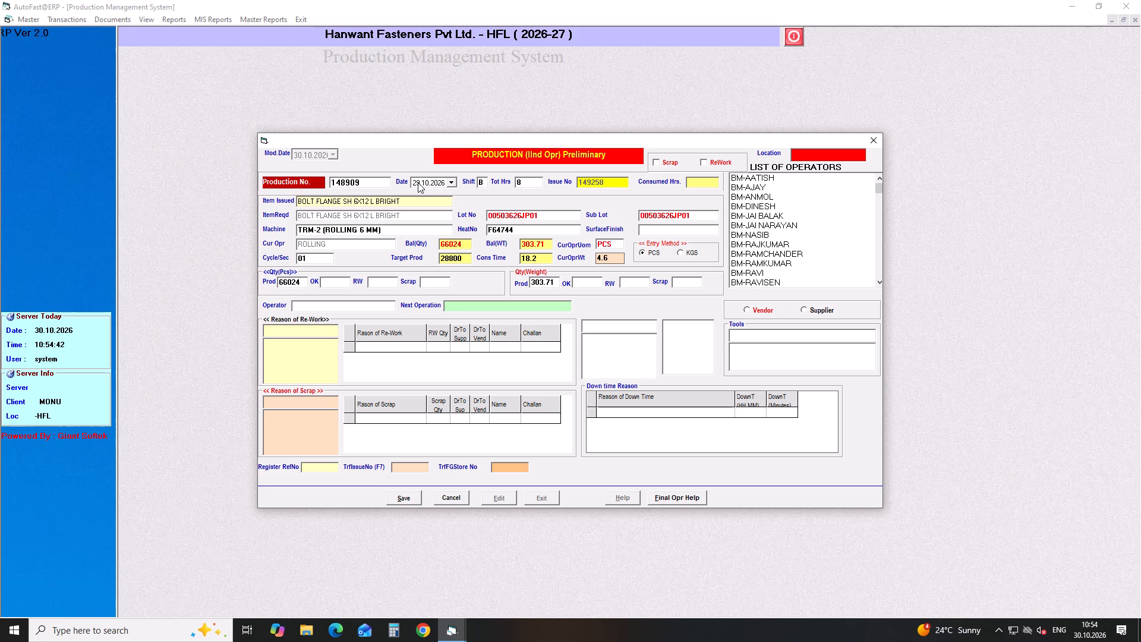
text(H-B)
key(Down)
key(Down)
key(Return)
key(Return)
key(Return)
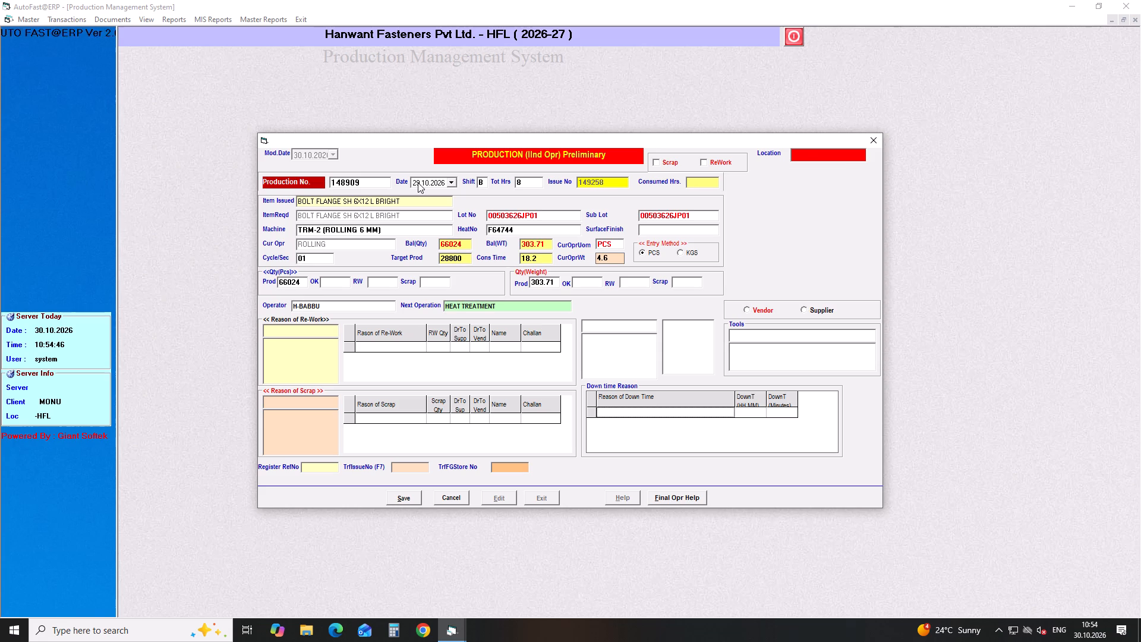
click(411, 502)
Add a production entry dated 29.10.2026 for shift B with 11 total hours and load issue number 149259.
key(Return)
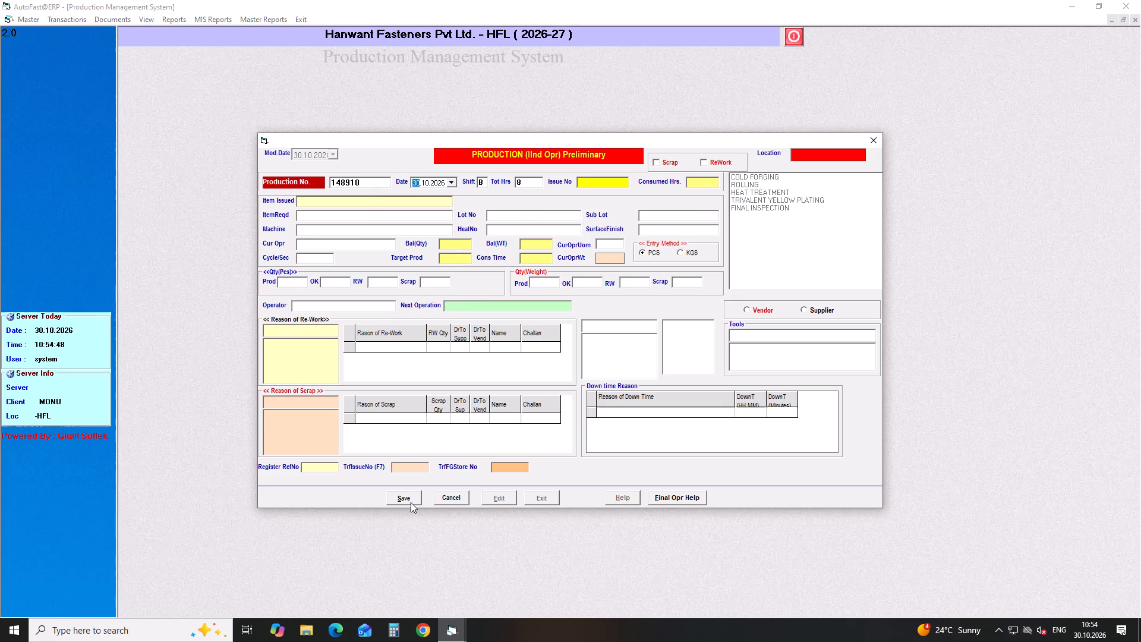
key(Down)
key(Return)
key(Return)
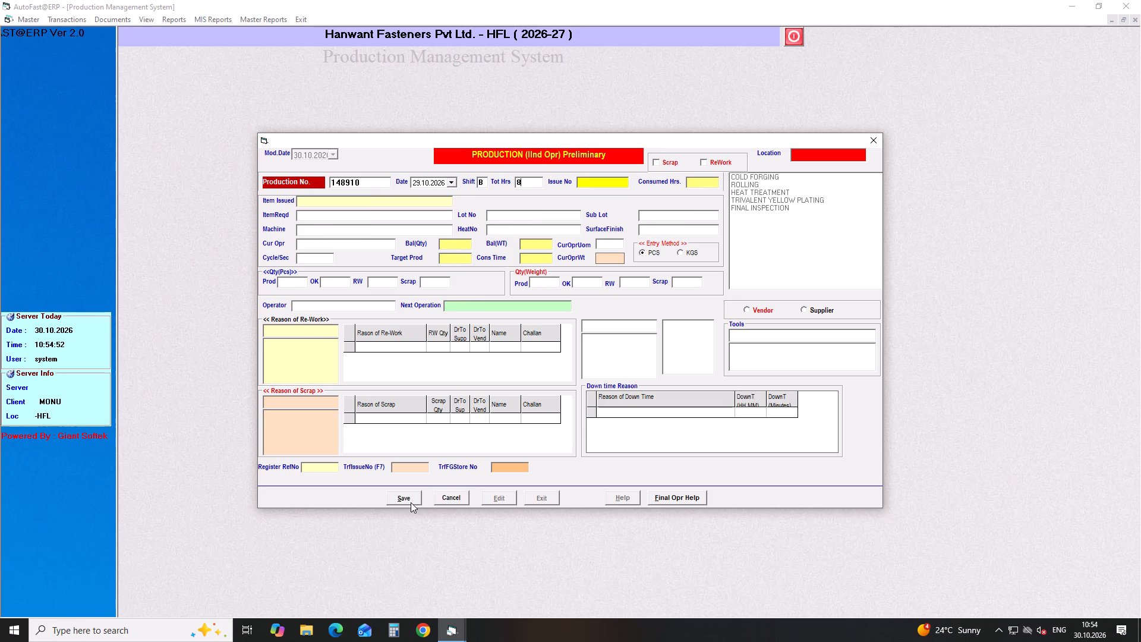
key(BackSpace)
key(BackSpace)
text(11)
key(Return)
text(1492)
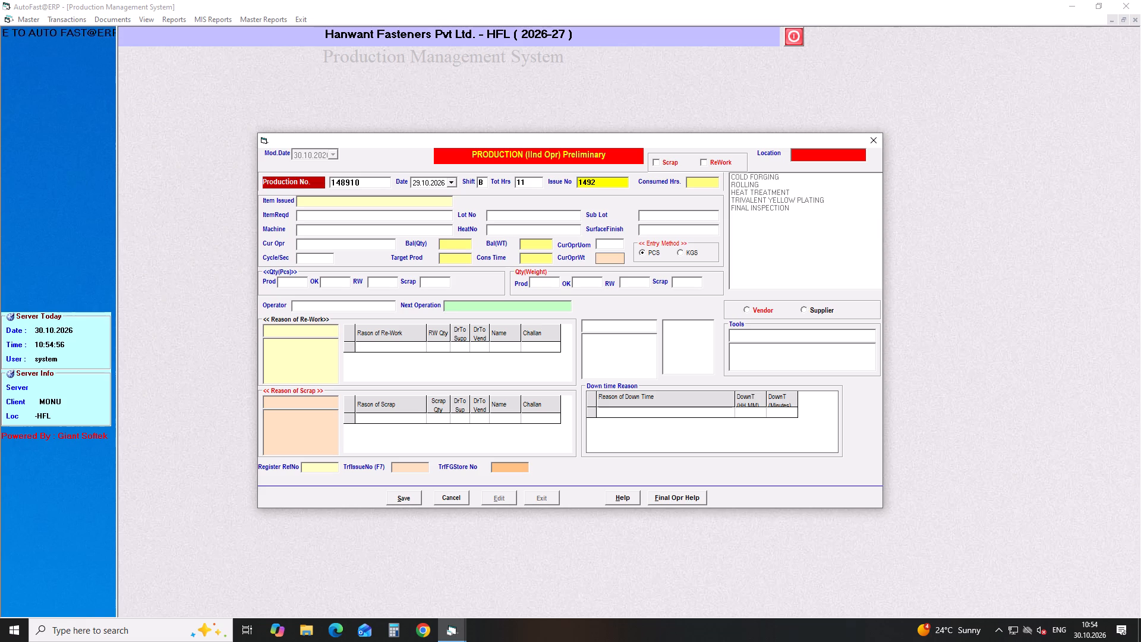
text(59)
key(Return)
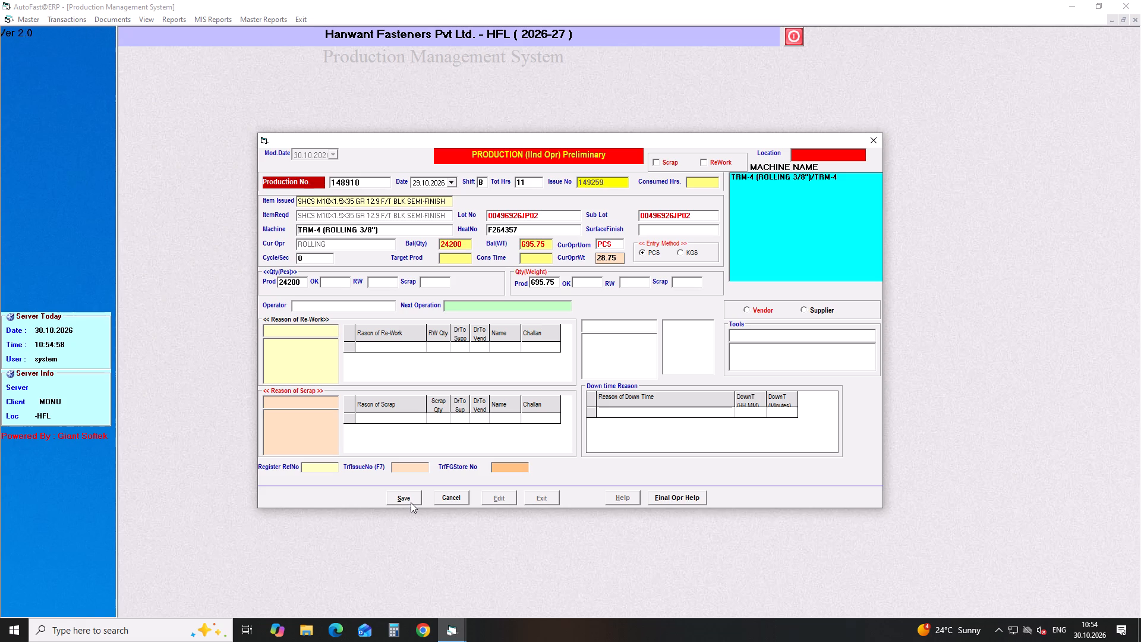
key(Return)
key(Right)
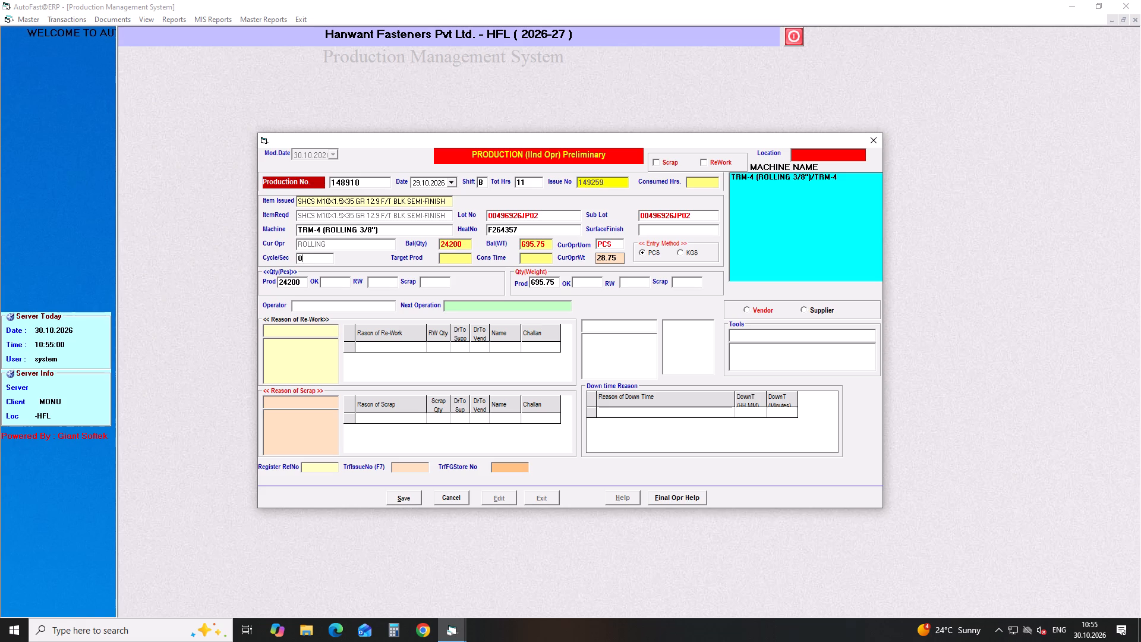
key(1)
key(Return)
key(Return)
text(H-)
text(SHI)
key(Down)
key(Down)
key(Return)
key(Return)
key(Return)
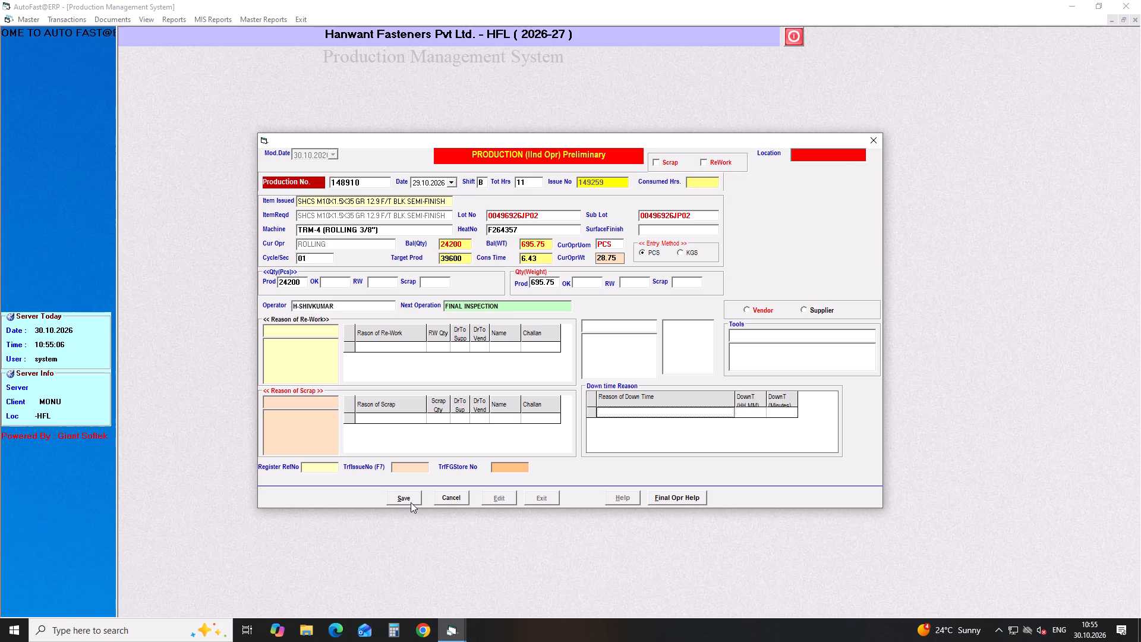
click(411, 502)
Add a production entry dated 29.10.2026 for shift B with 8 total hours and load issue number 149260.
key(Return)
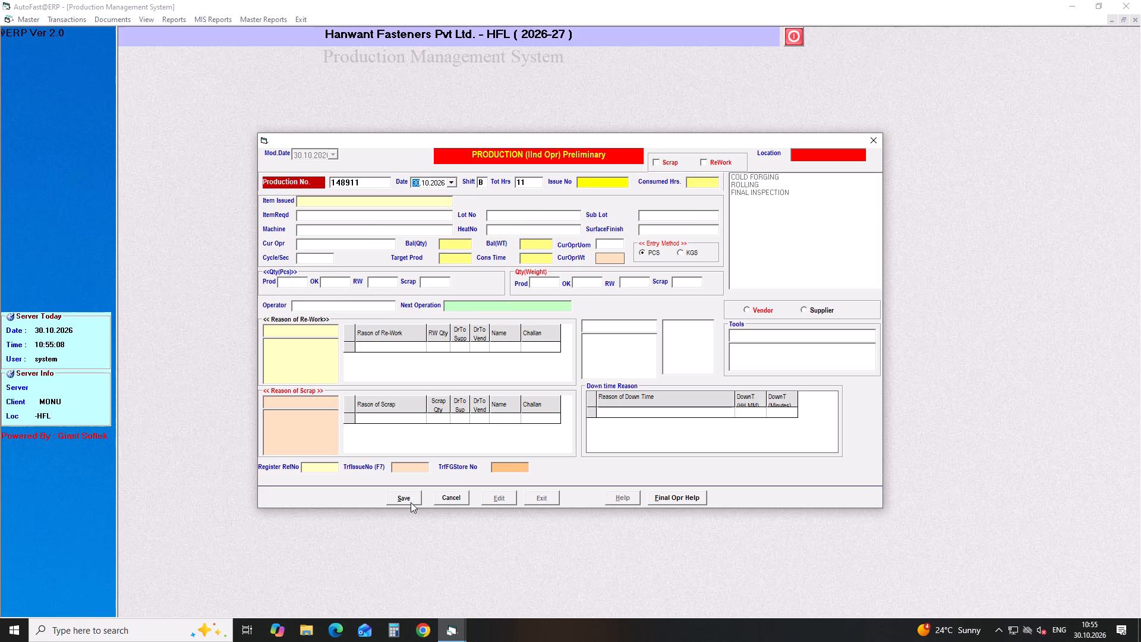
key(Down)
key(Return)
key(Return)
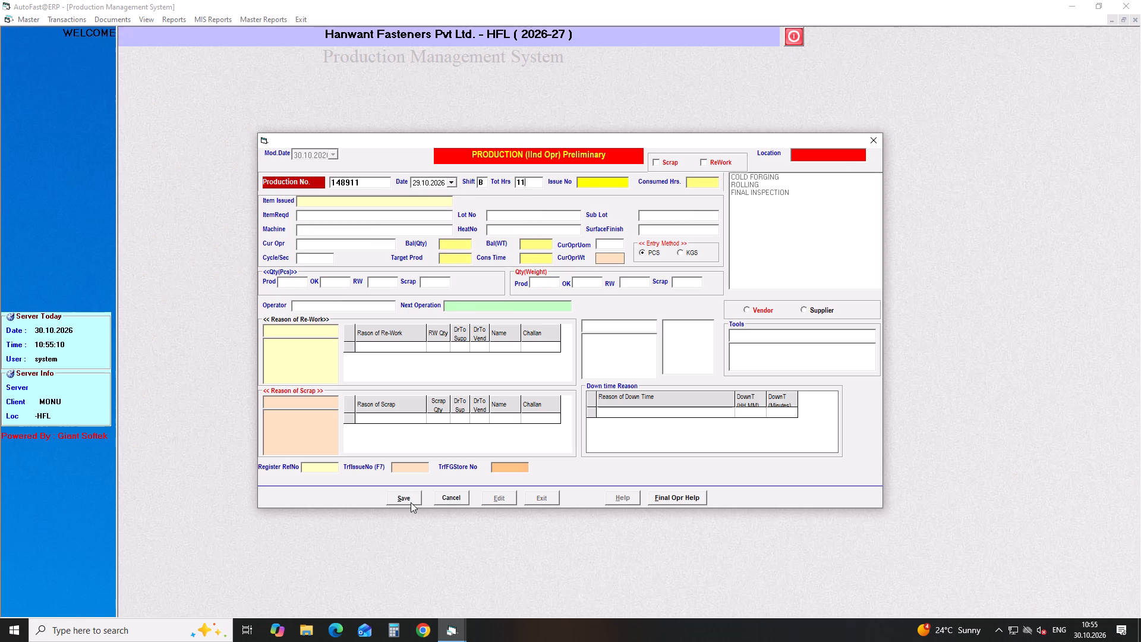
key(BackSpace)
key(BackSpace)
key(BackSpace)
key(8)
key(Return)
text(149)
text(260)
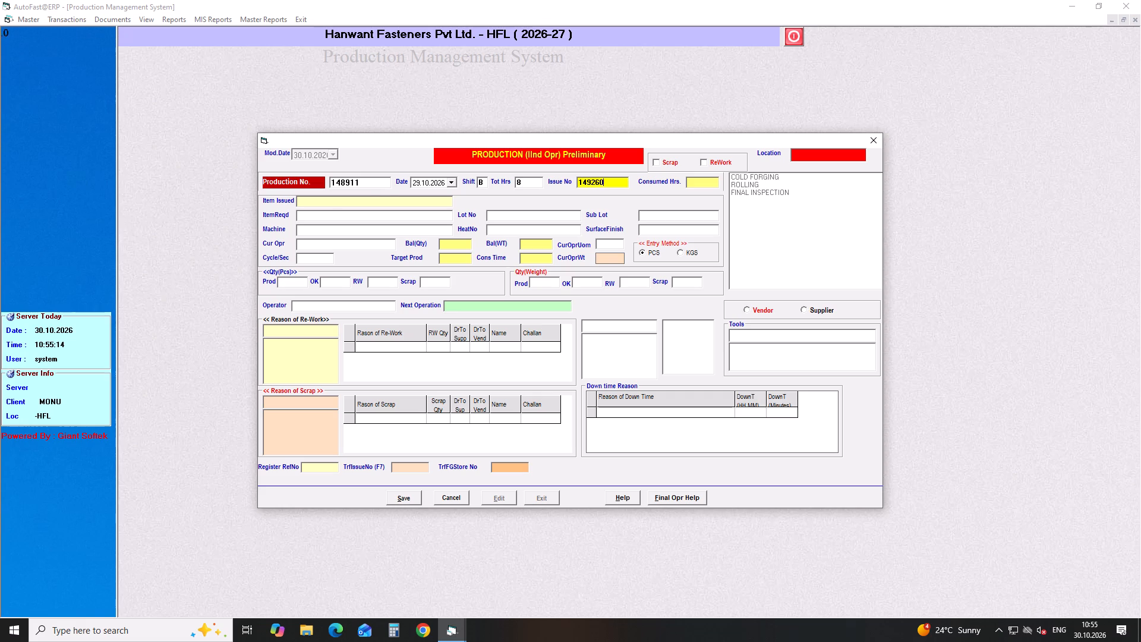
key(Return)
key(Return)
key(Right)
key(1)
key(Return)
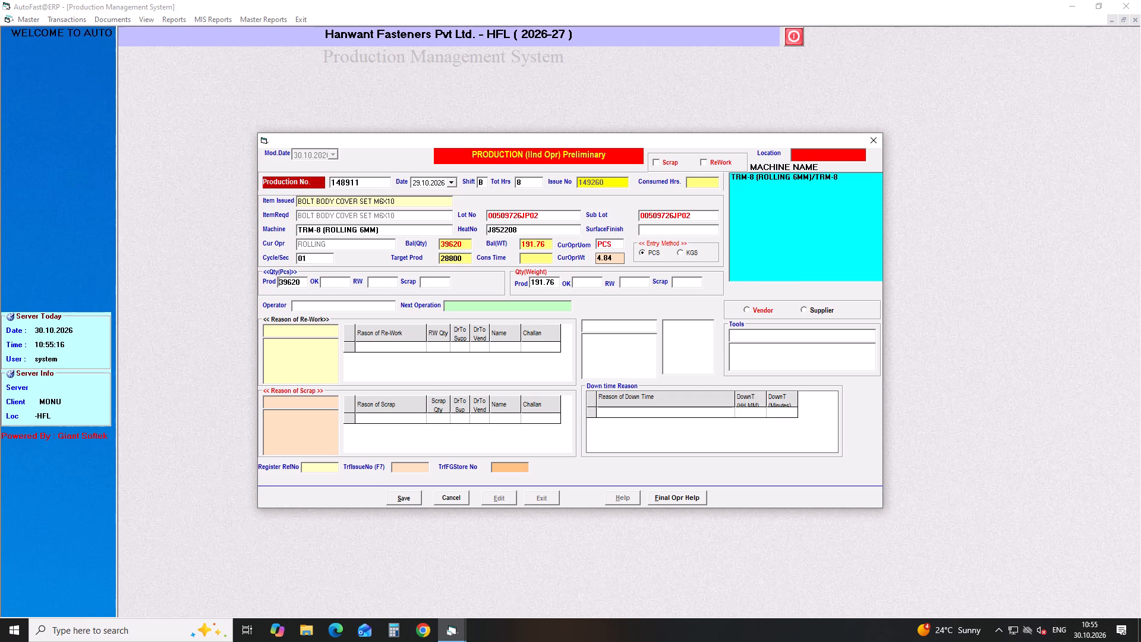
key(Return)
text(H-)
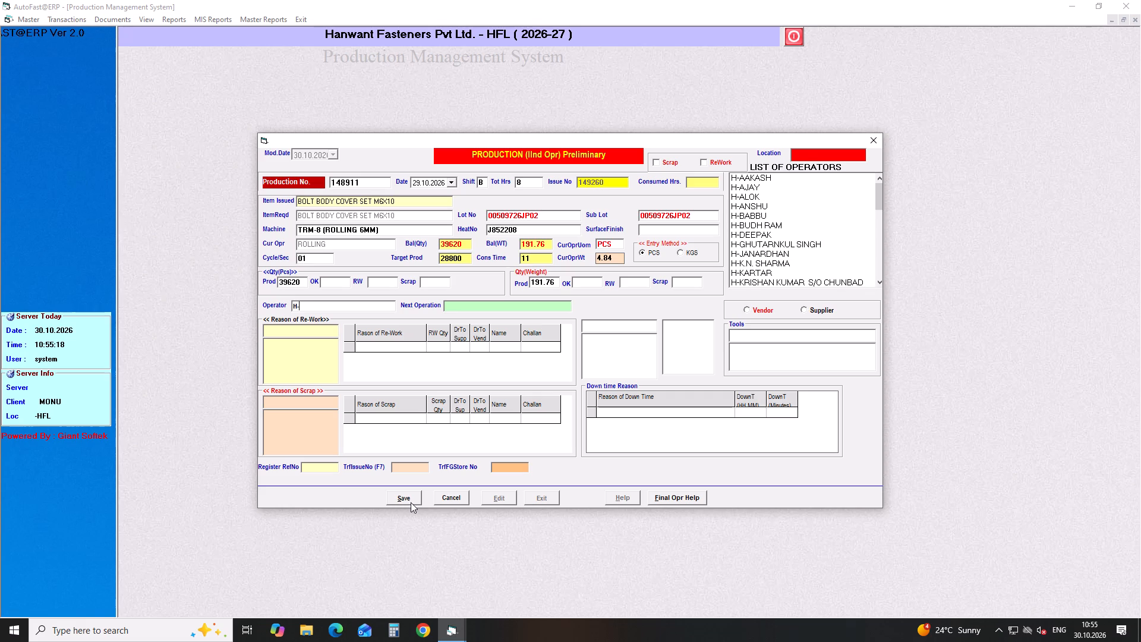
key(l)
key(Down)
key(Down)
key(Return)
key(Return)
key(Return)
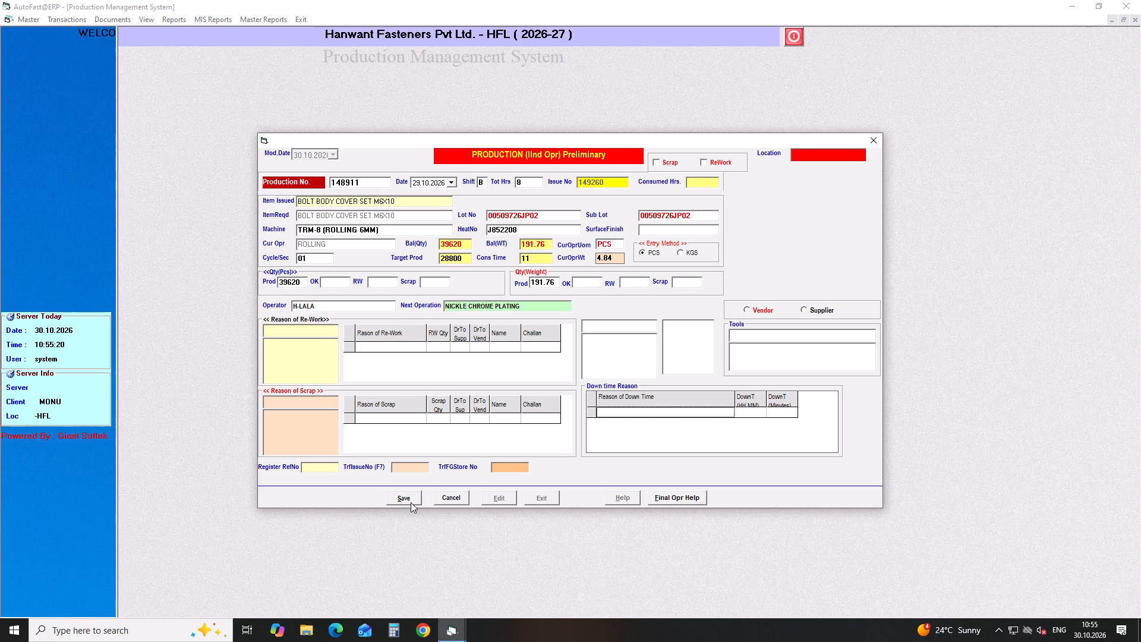
click(411, 502)
Add a production entry dated 29.10.2026 for shift B with 11 total hours and load issue number 149261.
key(Return)
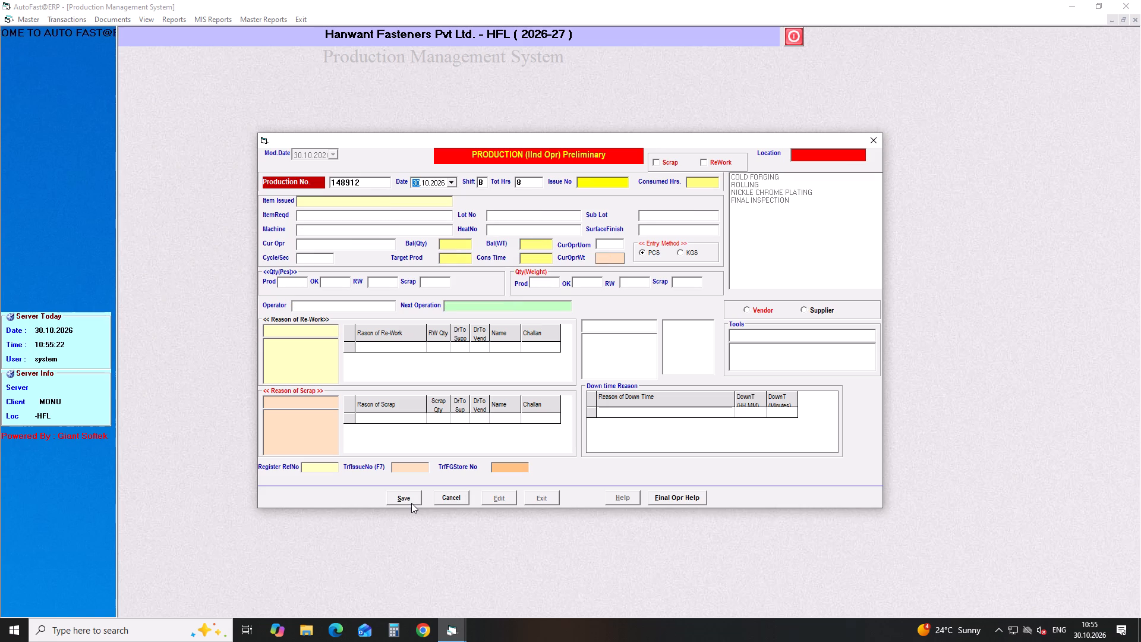
key(Down)
key(Return)
key(Return)
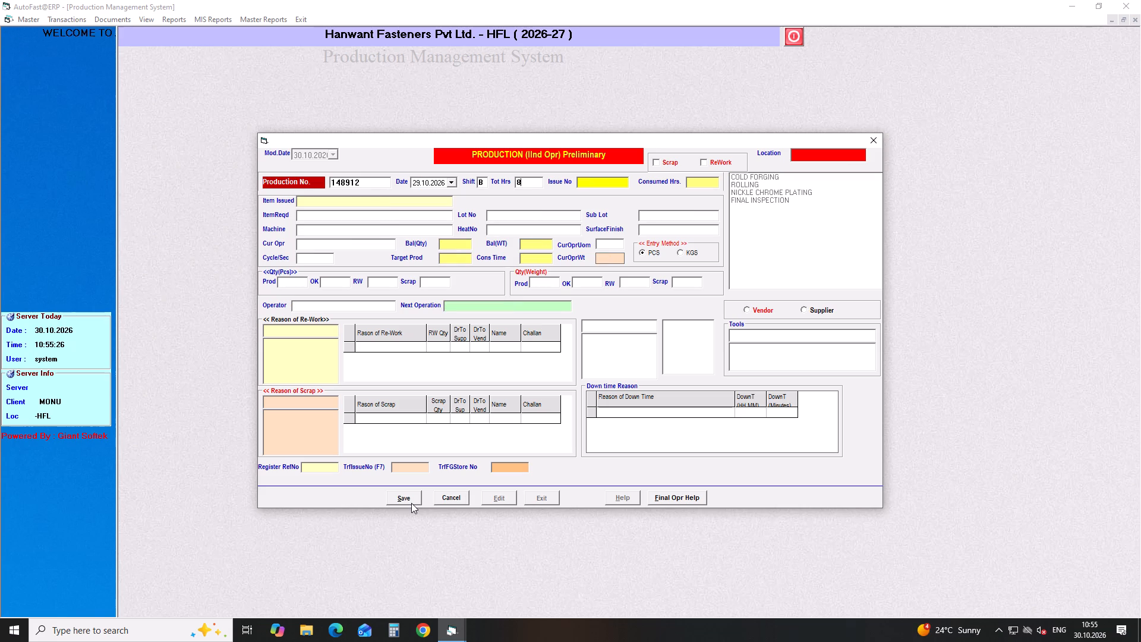
key(BackSpace)
key(BackSpace)
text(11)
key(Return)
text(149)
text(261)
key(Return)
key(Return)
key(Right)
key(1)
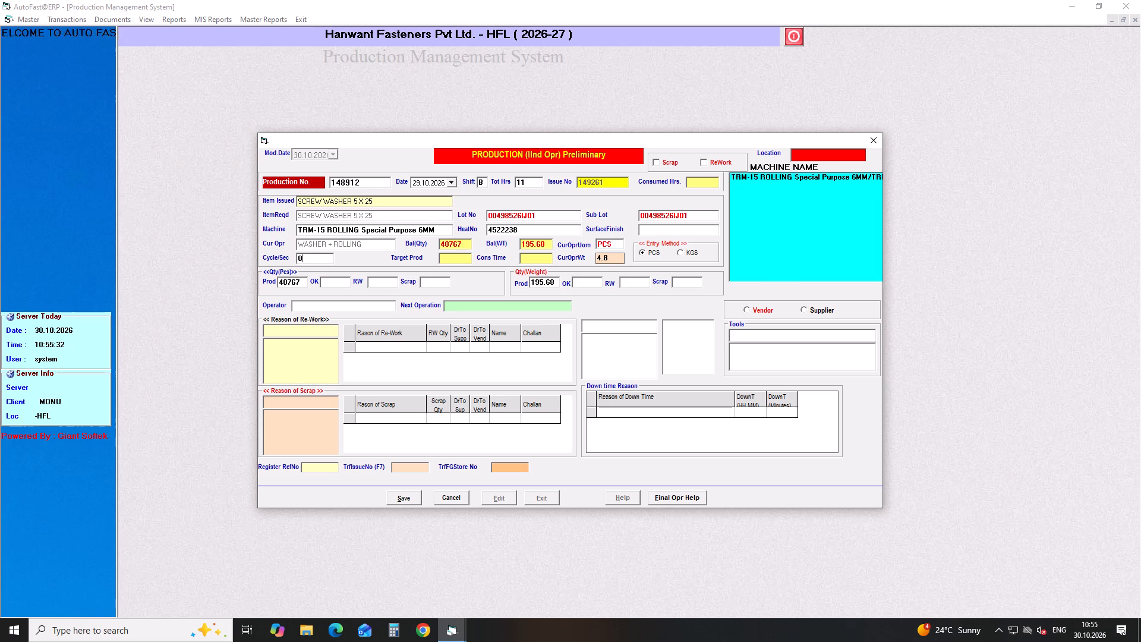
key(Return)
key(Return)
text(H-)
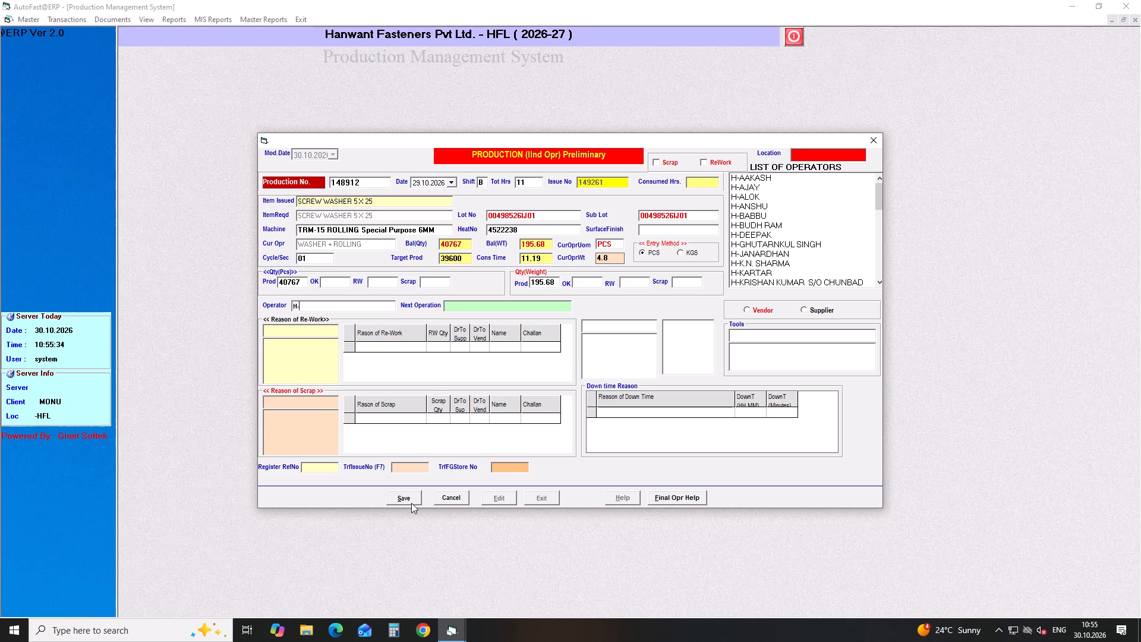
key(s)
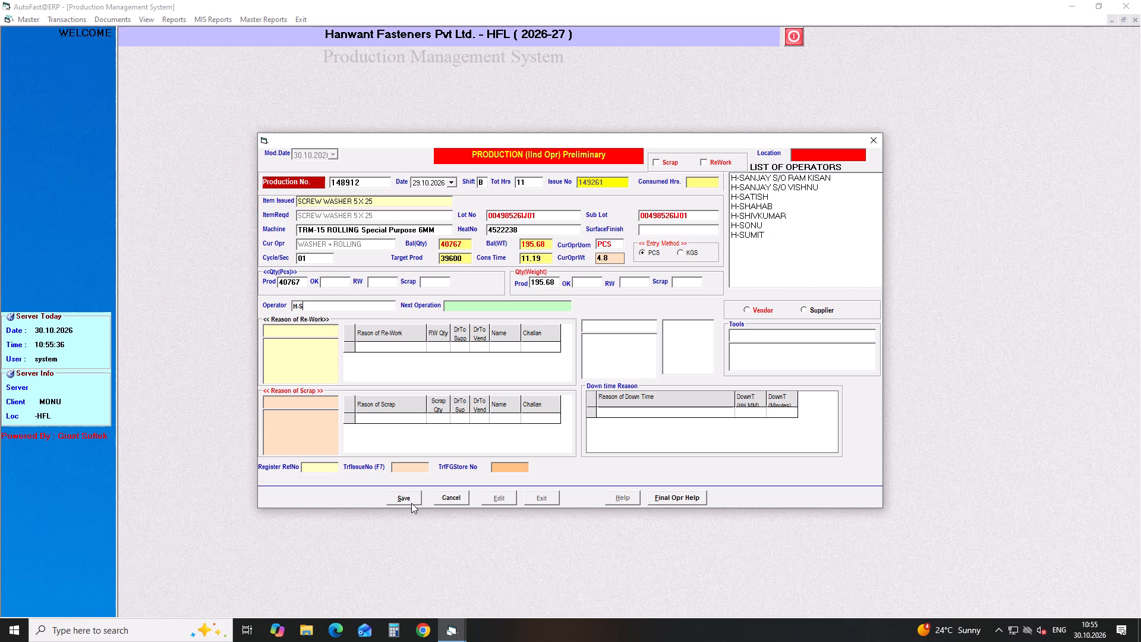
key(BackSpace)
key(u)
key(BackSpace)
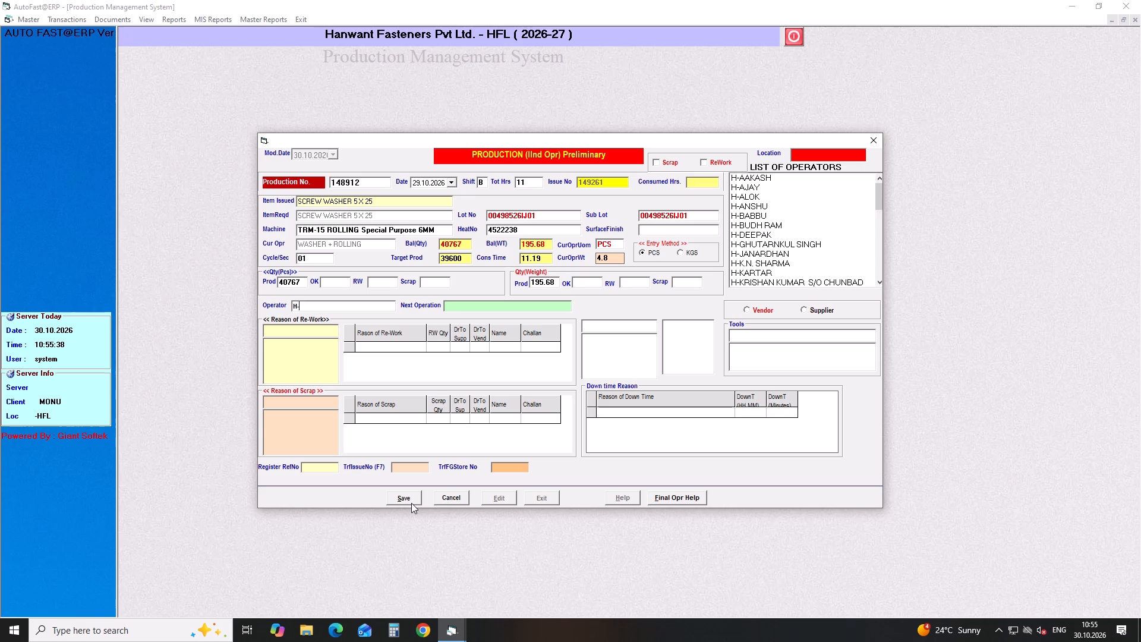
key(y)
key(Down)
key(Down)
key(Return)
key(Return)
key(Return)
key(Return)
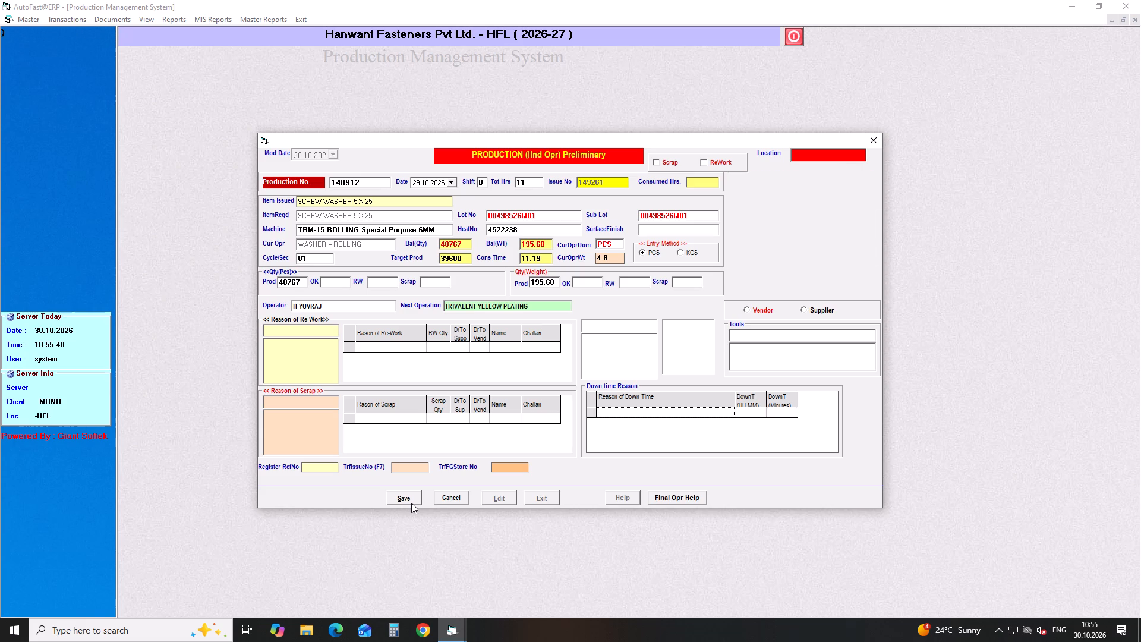
click(411, 503)
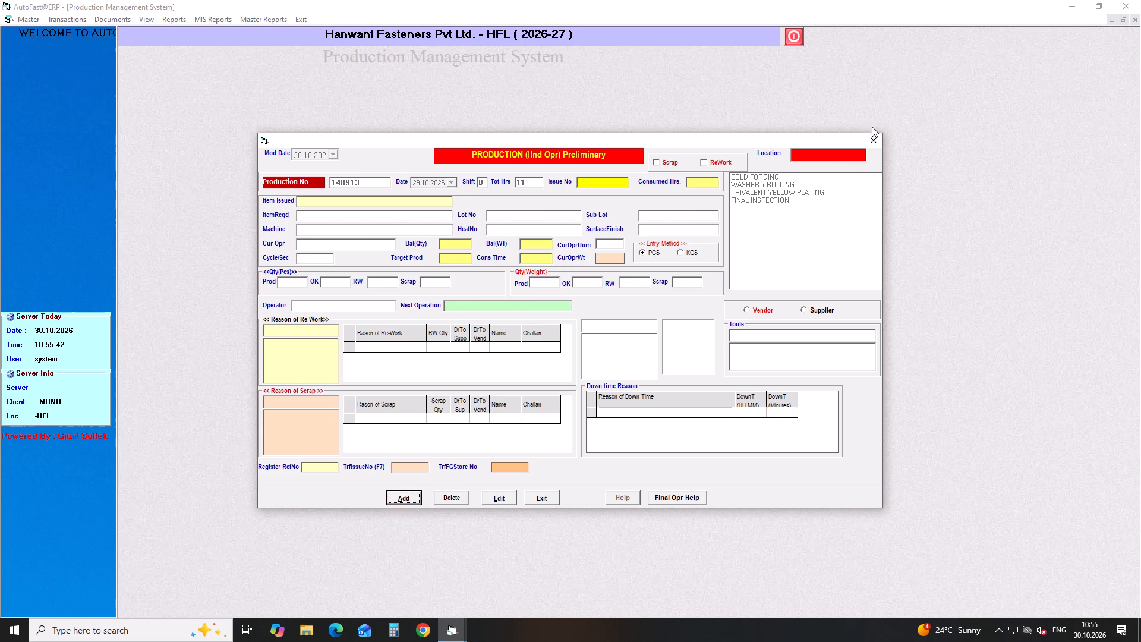
click(872, 137)
List all in-house production items pending inspection as on 30.10.2026, covering every operation type.
click(150, 19)
click(163, 30)
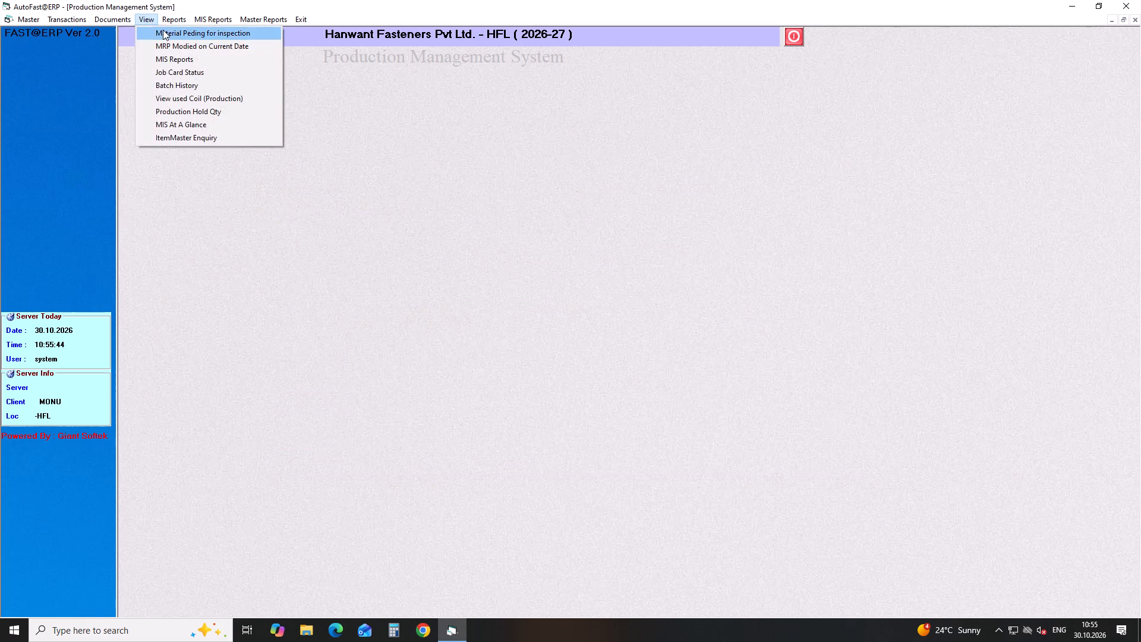
click(288, 243)
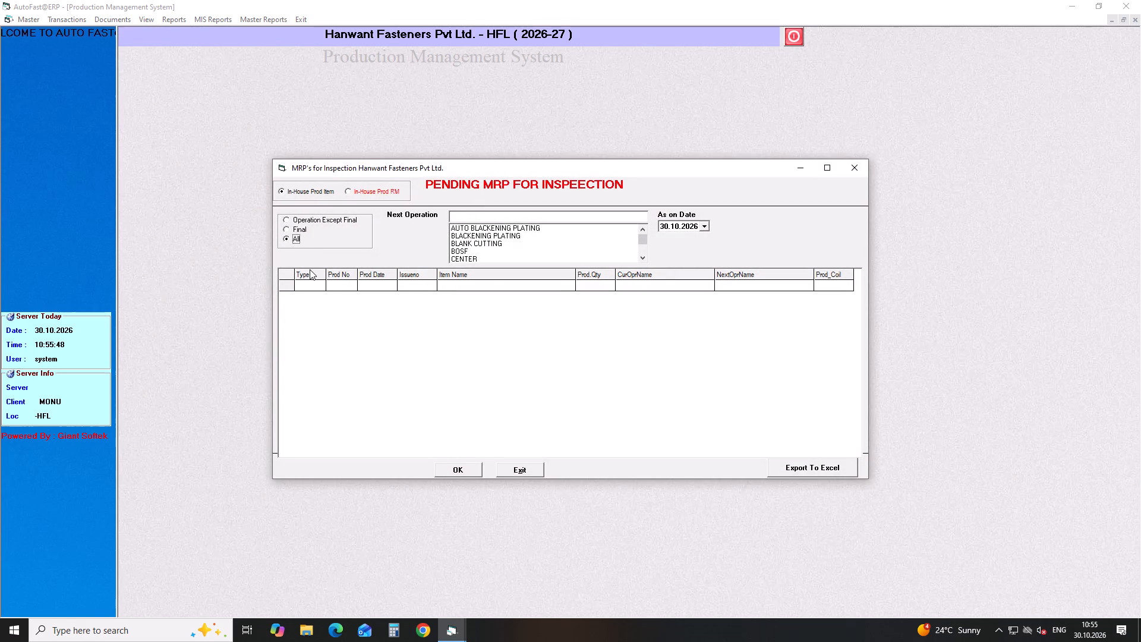
key(Return)
key(Return)
key(Return)
key(Return)
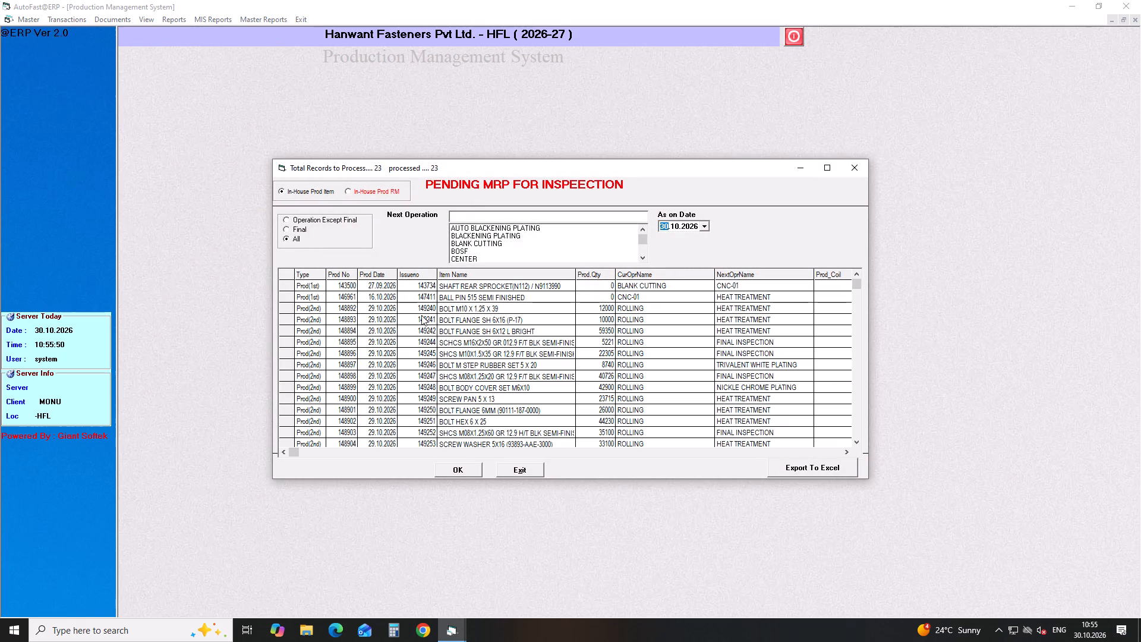
Open the pending production for issue 149240 and save its final second-operation entry with all 12000 pieces OK and zero rework and scrap.
click(423, 311)
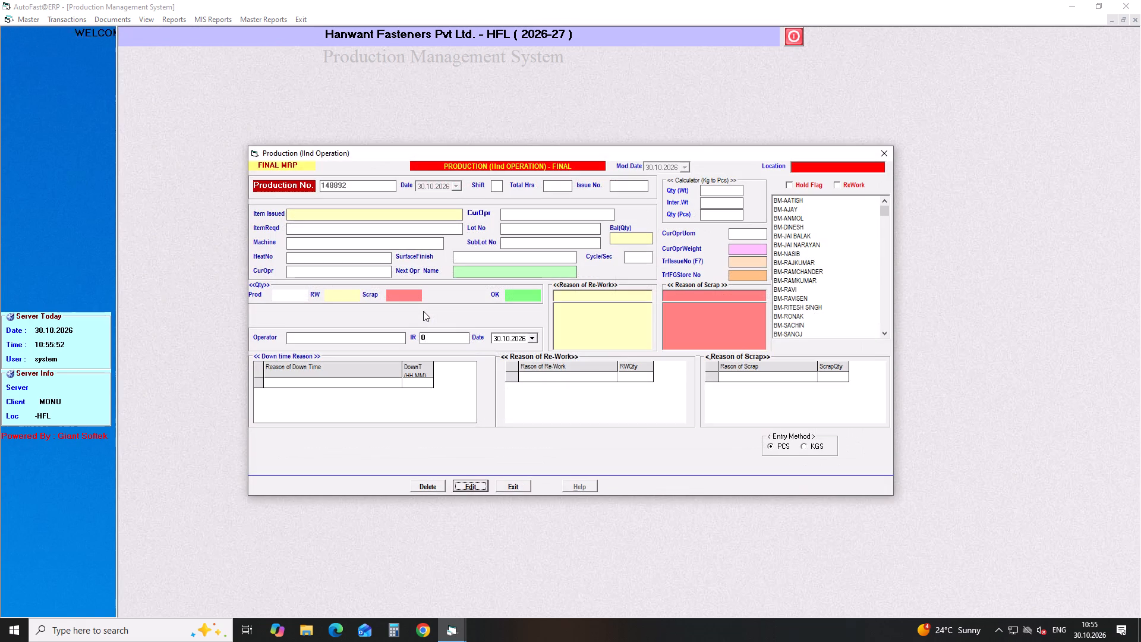
key(Return)
key(Return)
key(Return)
key(Return)
key(Return)
key(Return)
key(Return)
key(Return)
key(Return)
key(Return)
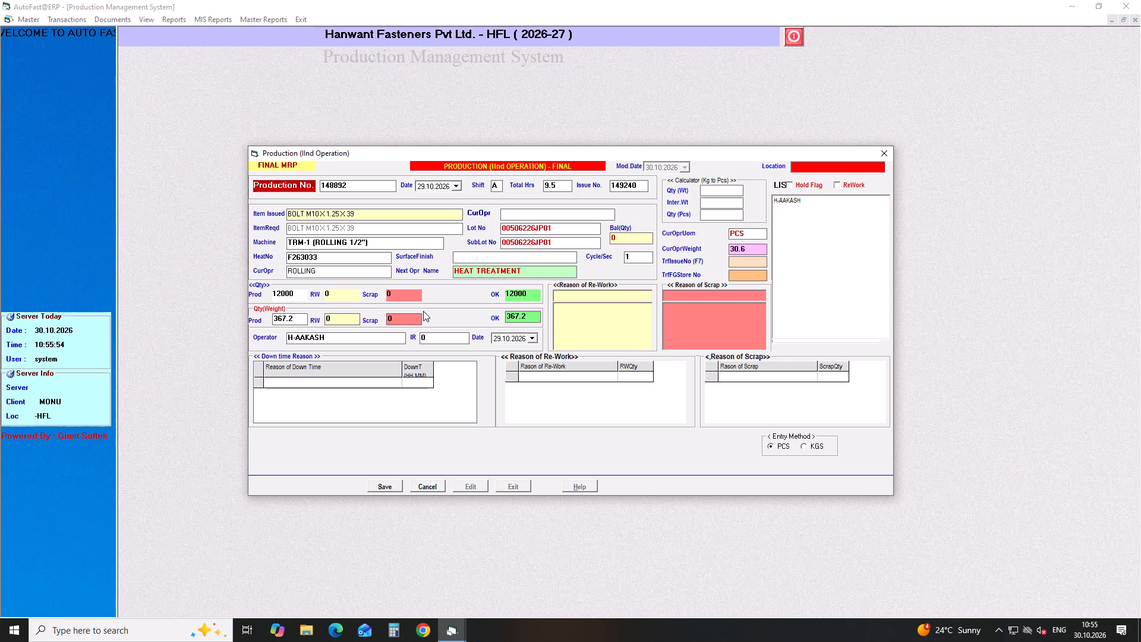
key(Return)
key(Return)
key(Return)
key(Return)
key(Return)
key(Return)
key(Return)
key(Return)
key(Return)
key(Return)
key(Return)
key(Return)
key(Return)
key(Return)
key(Return)
key(Return)
key(Return)
key(Return)
key(Return)
key(Return)
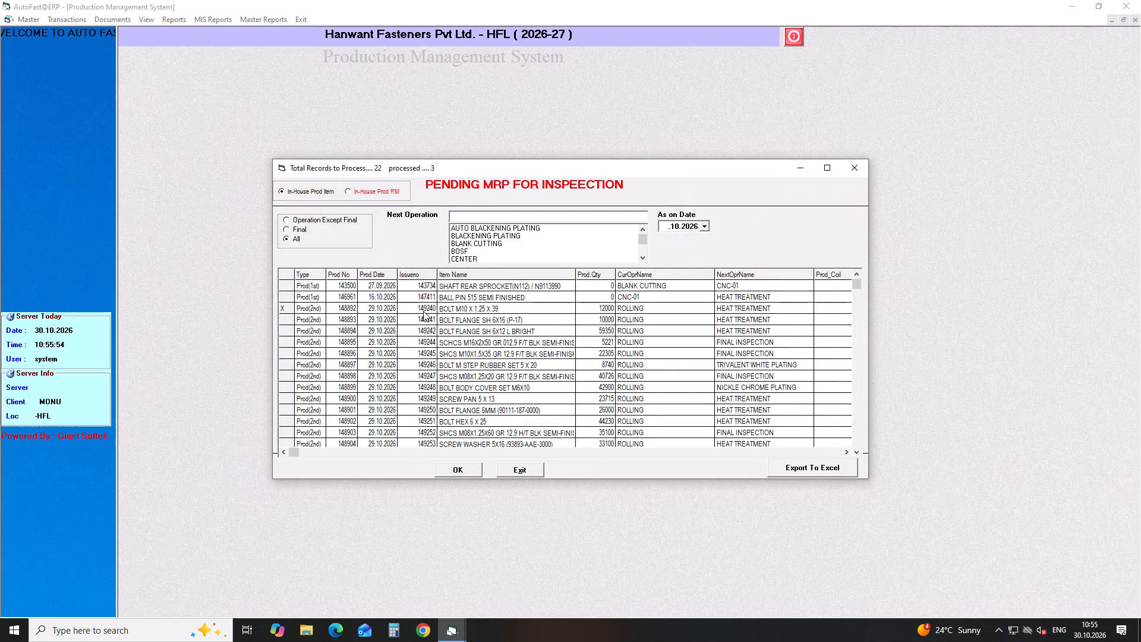
Open the pending production for issue 149242 and save its final second-operation entry with all 59350 pieces OK and zero rework and scrap.
click(414, 316)
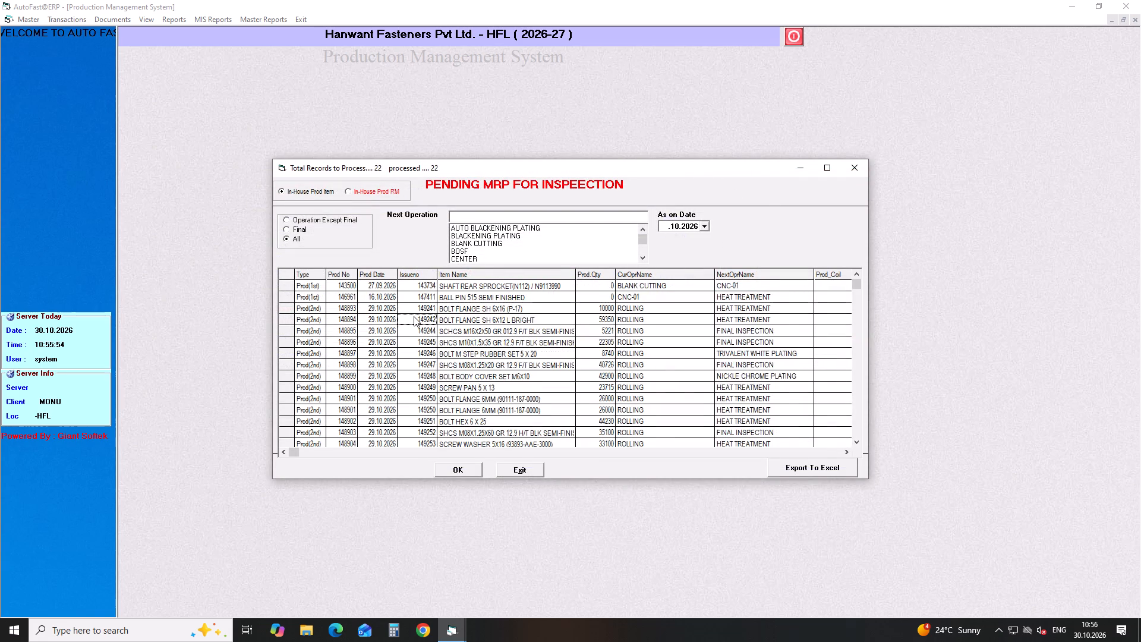
key(Return)
key(Return)
key(Return)
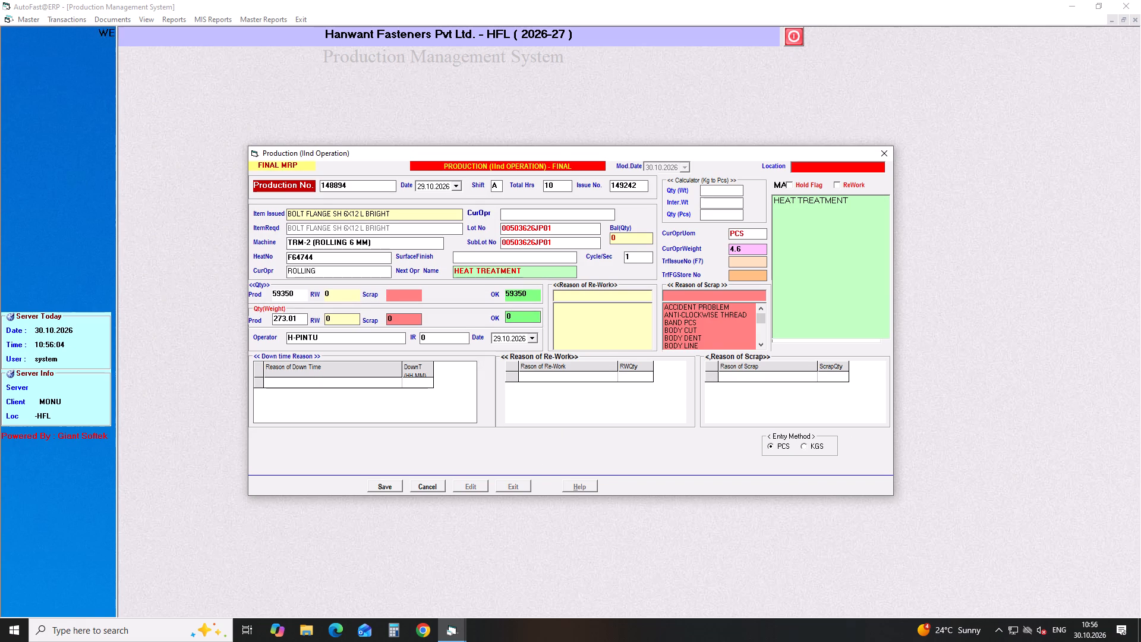
key(Return)
key(Return)
key(Return)
key(Return)
key(Return)
key(Return)
key(Return)
key(Return)
key(Return)
key(Return)
key(Return)
key(Return)
key(Return)
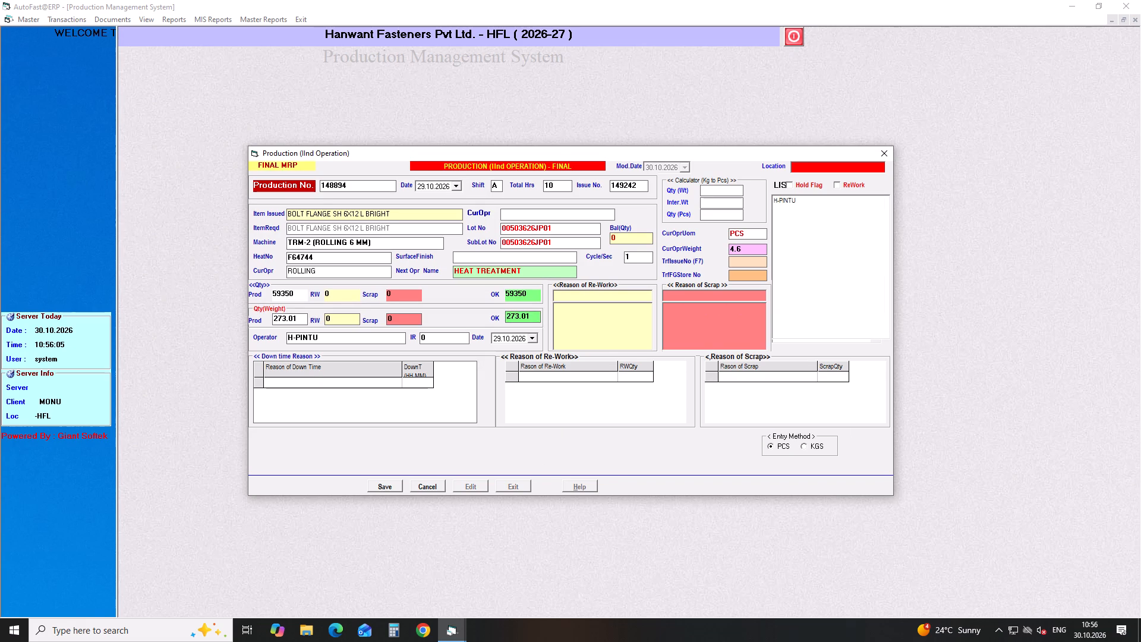
key(Return)
key(Return)
key(Return)
key(Return)
key(Return)
key(Return)
key(Return)
key(Return)
key(Return)
key(Return)
key(Return)
key(Return)
key(Return)
key(Return)
key(Return)
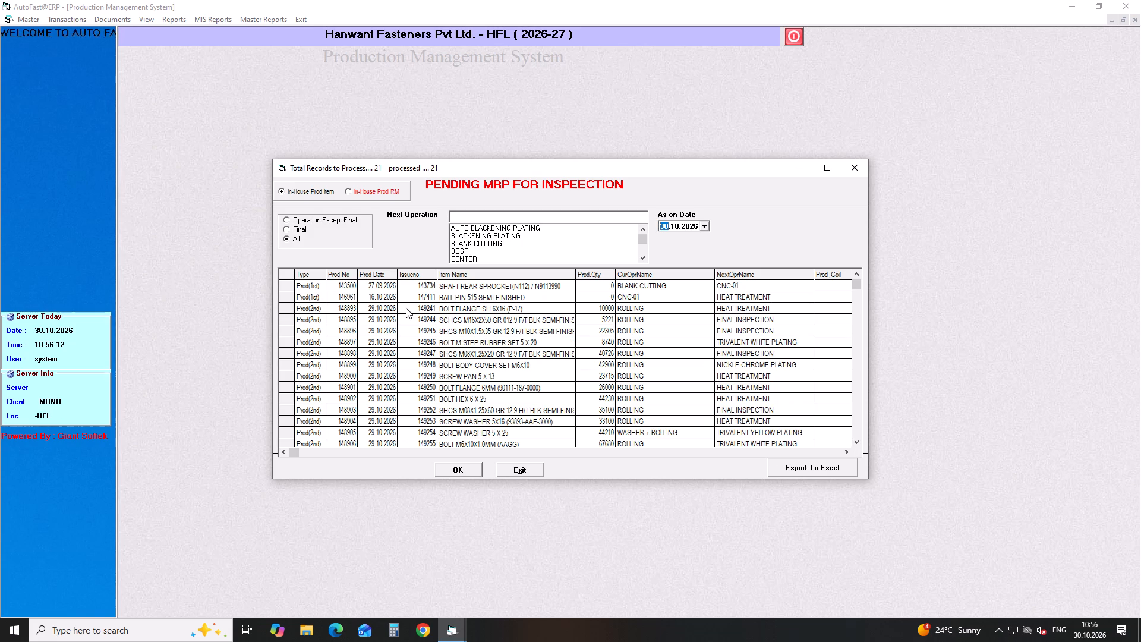
Open the pending production for issue 149241 and save its final second-operation entry with all 10000 pieces OK and zero rework and scrap.
click(406, 308)
key(Return)
key(Return)
key(Return)
key(Return)
key(Return)
key(Return)
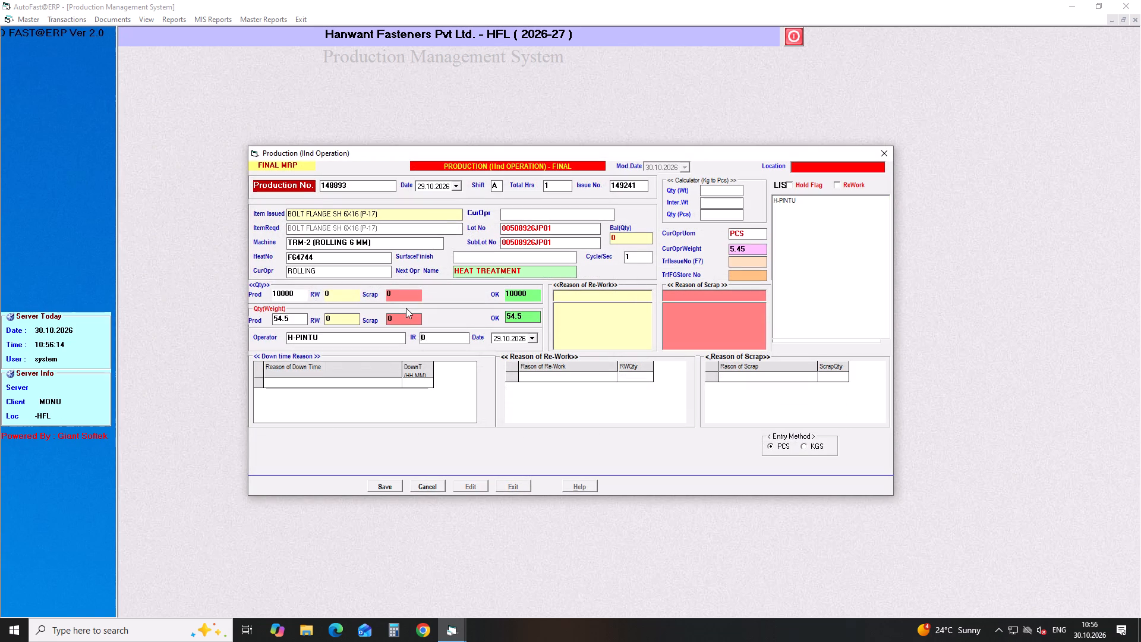
key(Return)
key(Return)
key(Return)
key(Return)
key(Return)
key(Return)
key(Return)
key(Return)
key(Return)
key(Return)
key(Return)
key(Return)
key(Return)
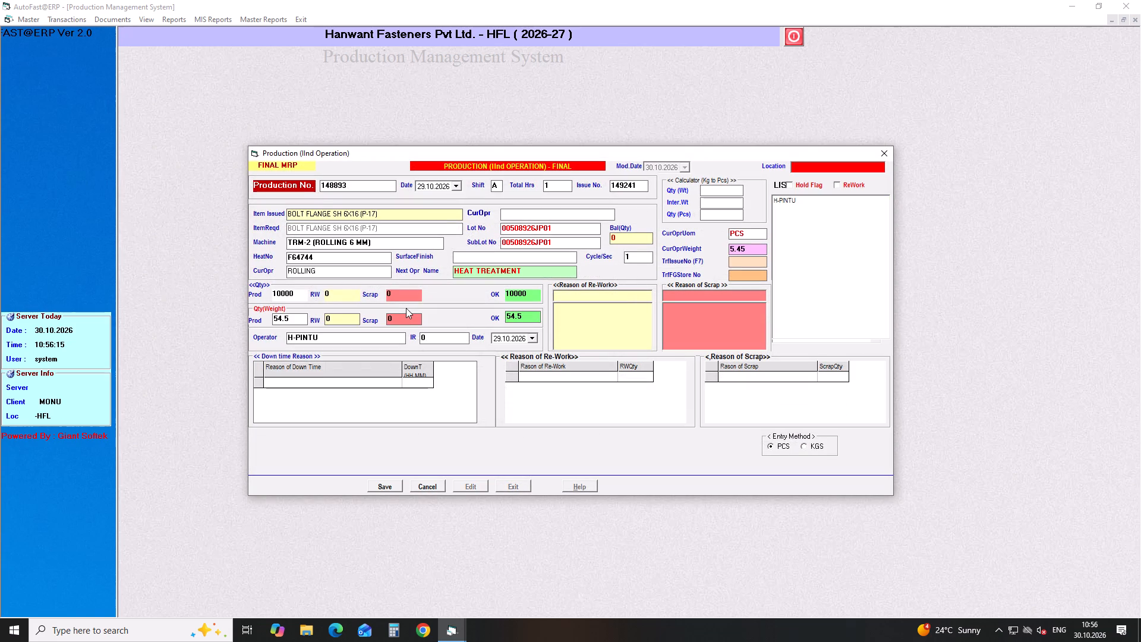
key(Return)
key(Return)
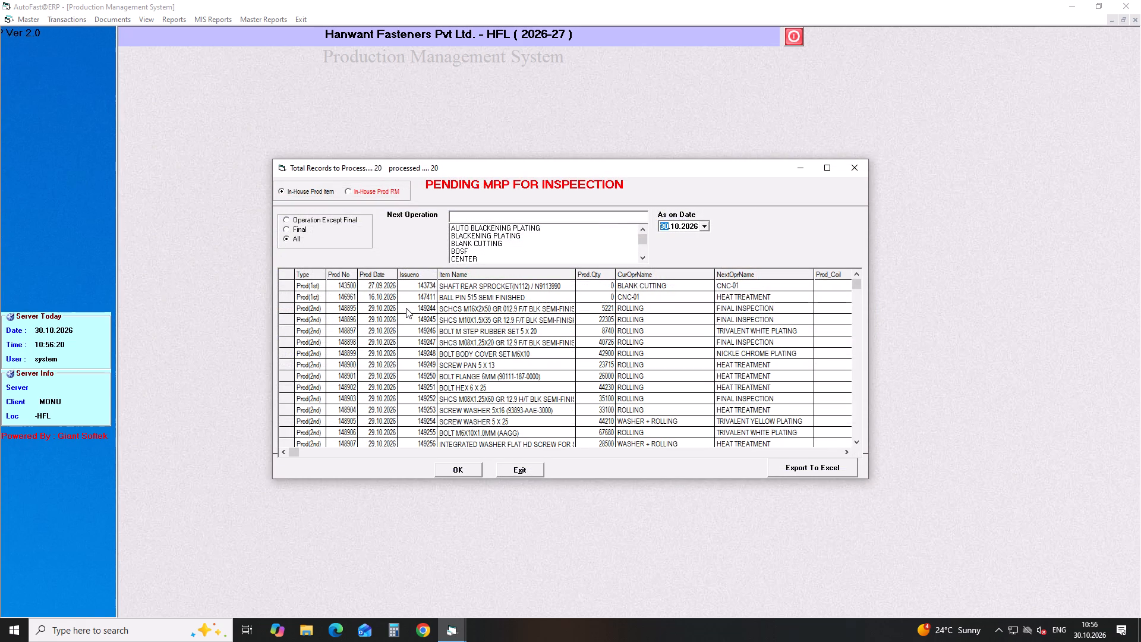
Open the pending production for issue 149244 and save its final second-operation entry with all 5221 pieces OK and zero rework and scrap.
click(406, 308)
key(Return)
key(Return)
key(Return)
key(Return)
key(Return)
key(Return)
key(Return)
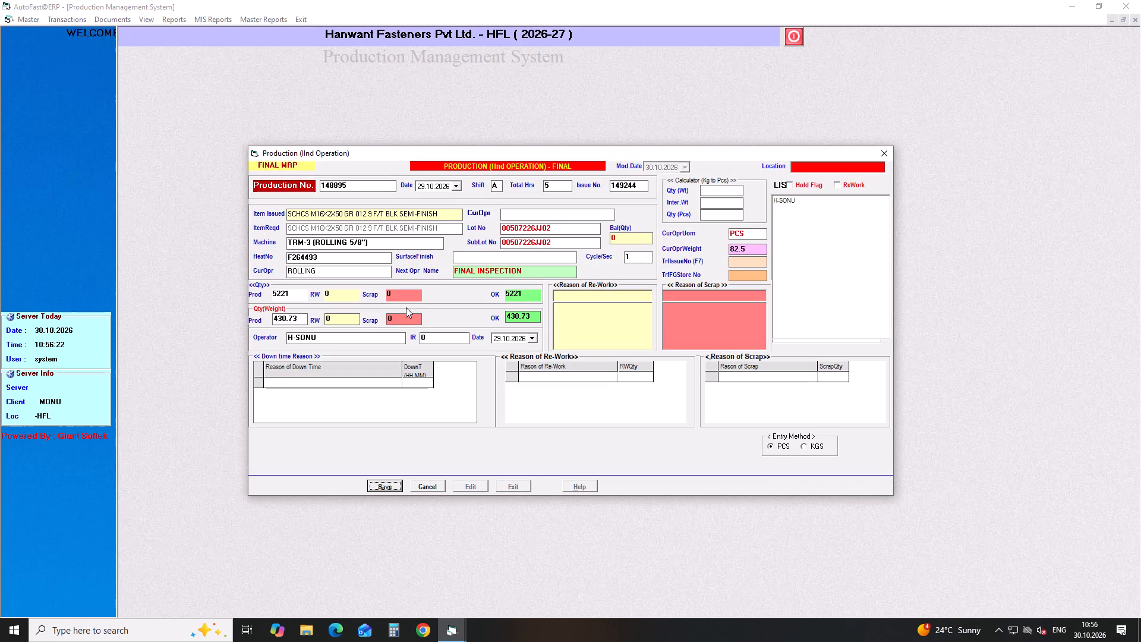
key(Return)
key(Return)
key(Return)
key(Return)
key(Return)
key(Return)
key(Return)
key(Return)
key(Return)
key(Return)
key(Return)
key(Return)
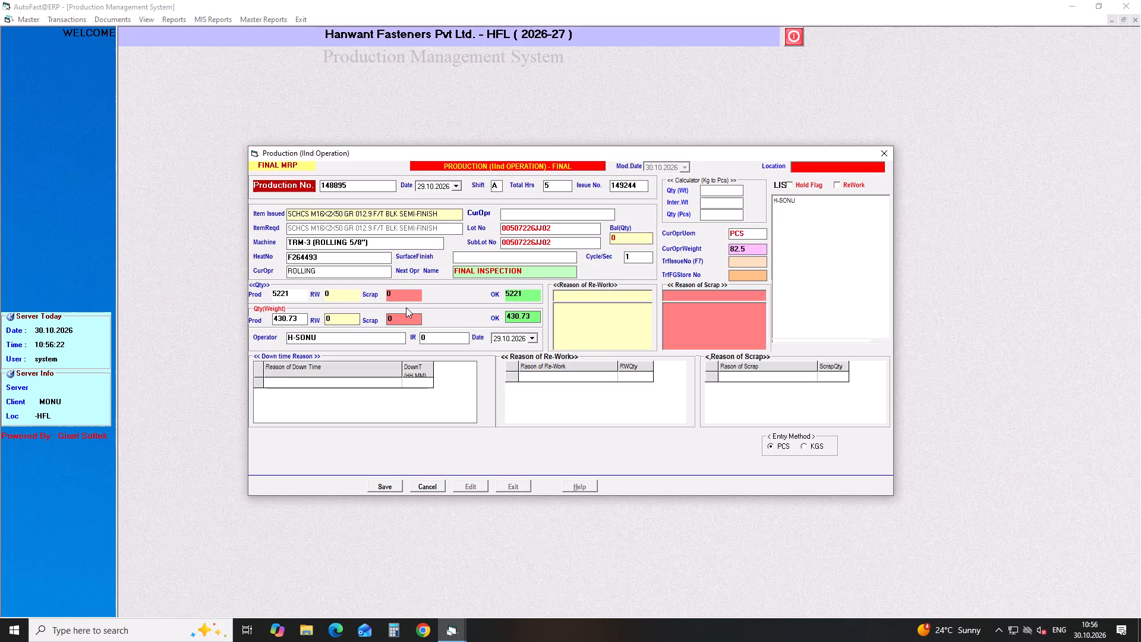
key(Return)
key(Return)
key(Return)
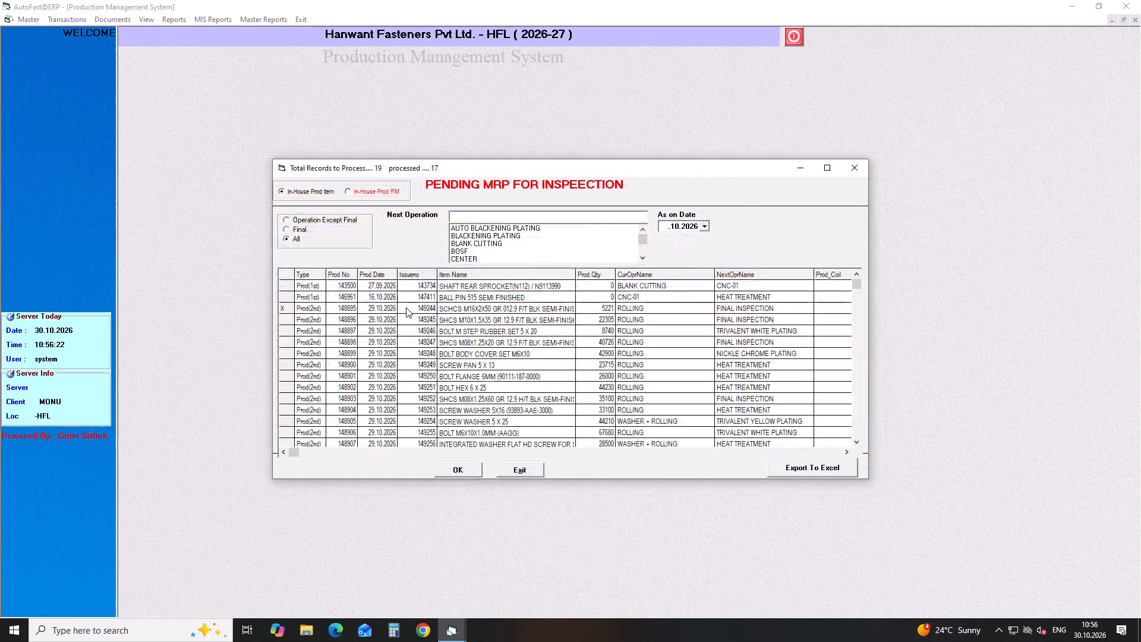
Open the pending production for issue 149245 and save its final second-operation entry with all 22305 pieces OK and zero rework and scrap.
click(406, 307)
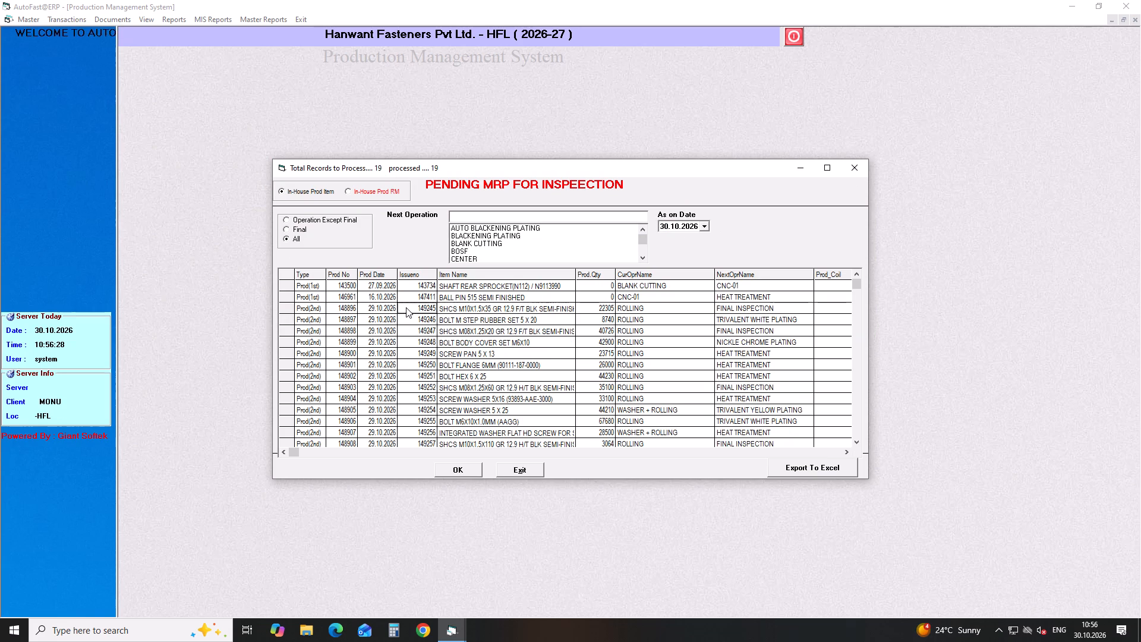
key(Return)
key(Return)
key(Return)
key(Return)
key(Return)
key(Return)
key(Return)
key(Return)
key(Return)
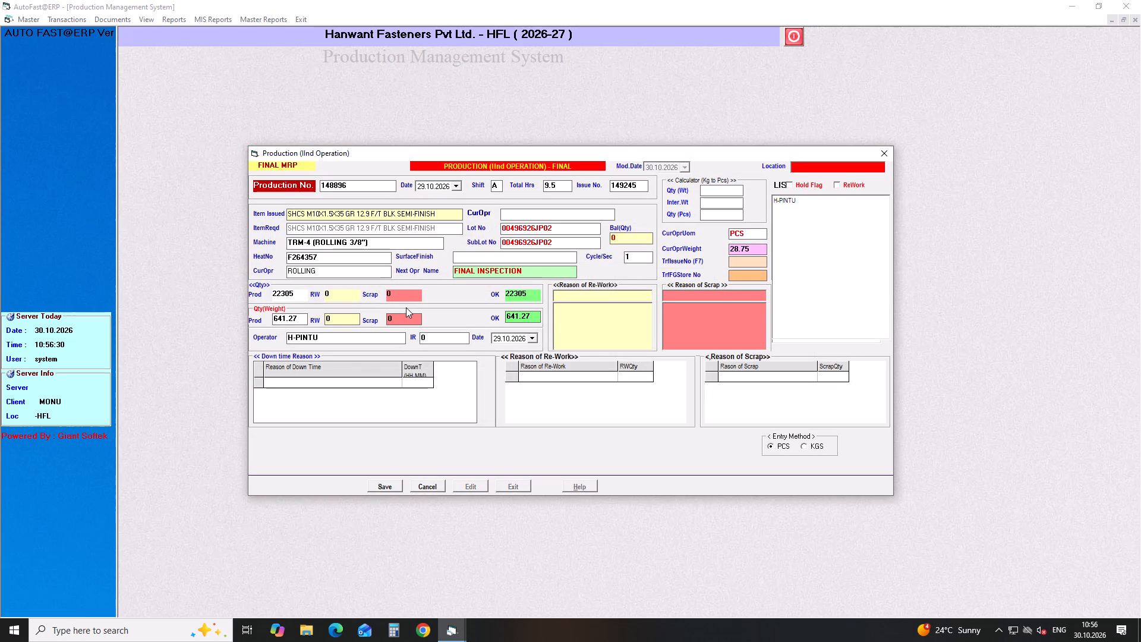
key(Return)
key(Return)
key(Return)
key(Return)
key(Return)
key(Return)
key(Return)
key(Return)
key(Return)
key(Return)
key(Return)
key(Return)
key(Return)
key(Return)
key(Return)
key(Return)
key(Return)
key(Return)
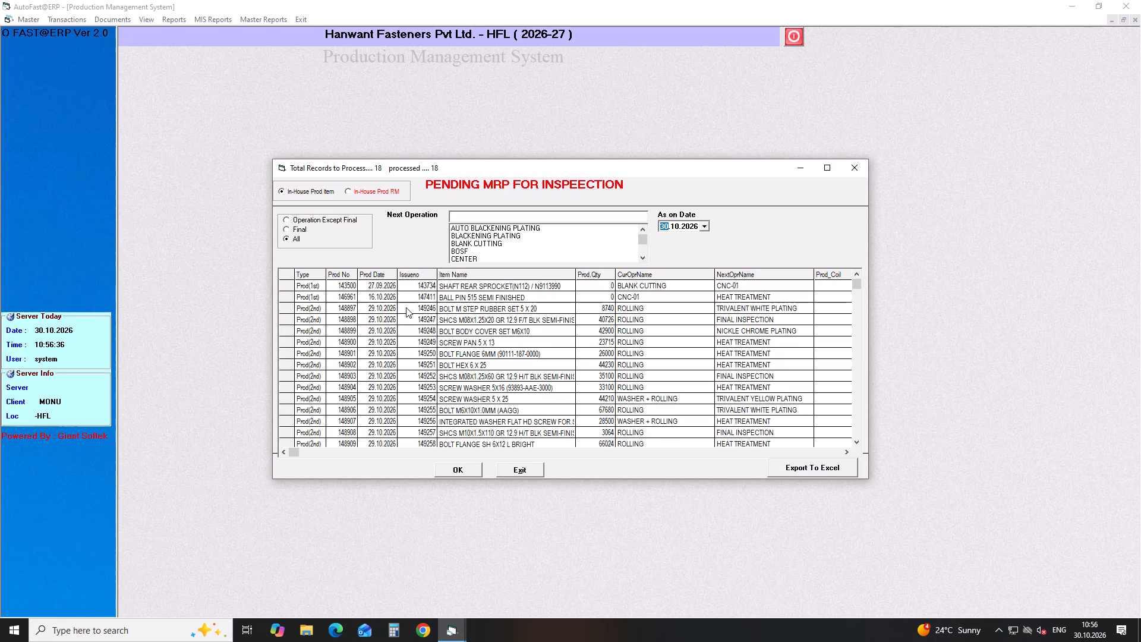
Open the pending production for issue 149246 and record 20 scrap pieces with the reason SETTING PROBLEM.
click(406, 307)
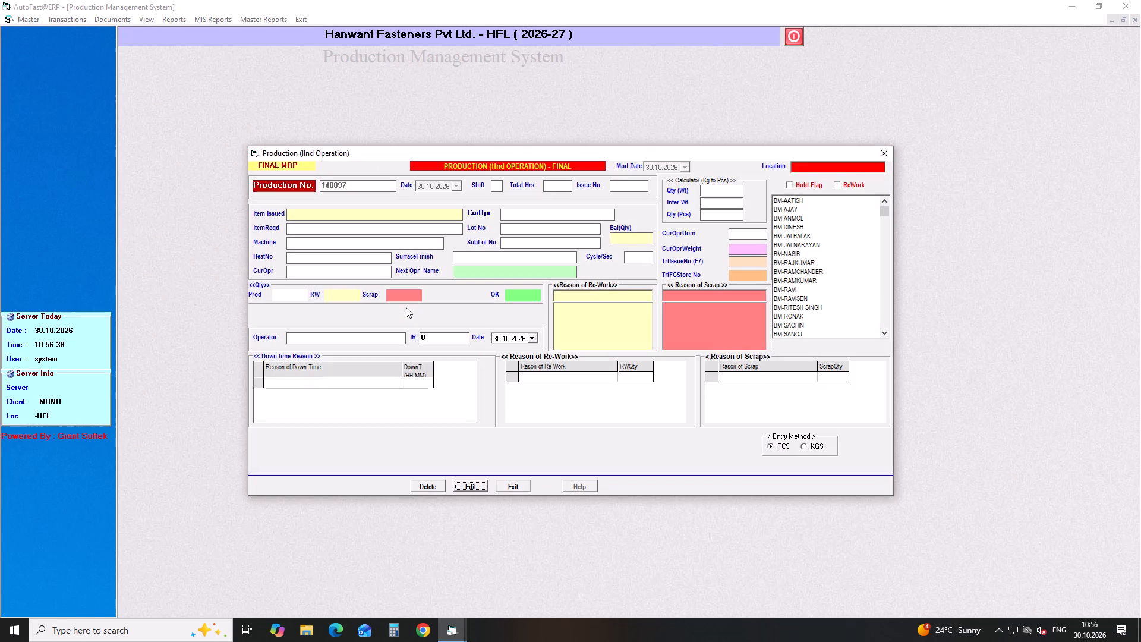
key(Return)
key(Return)
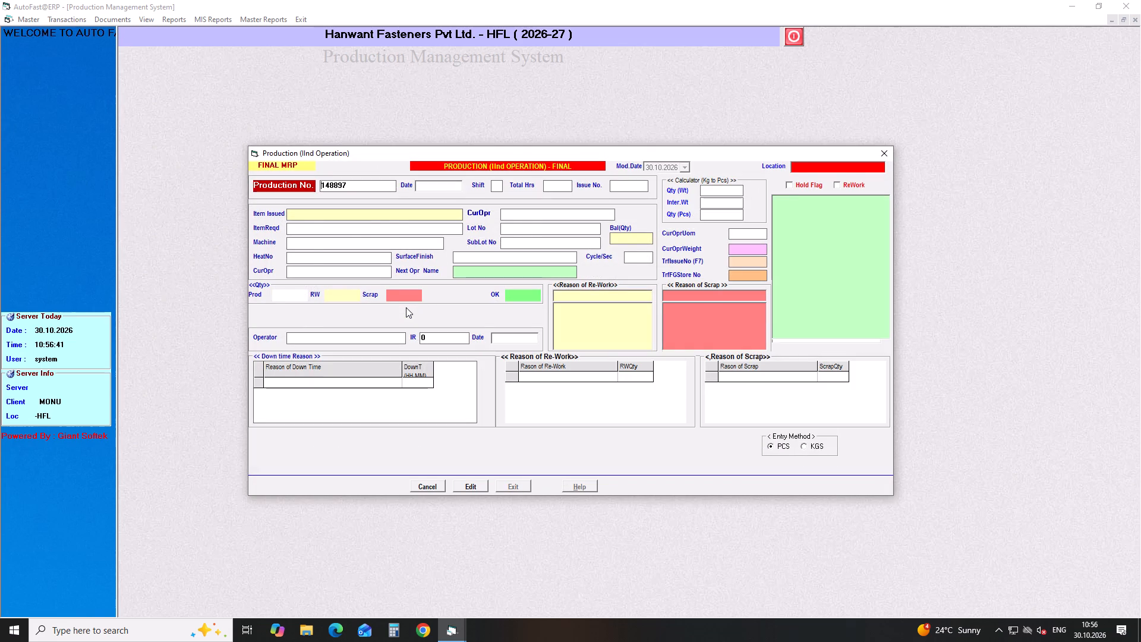
key(Return)
text(20)
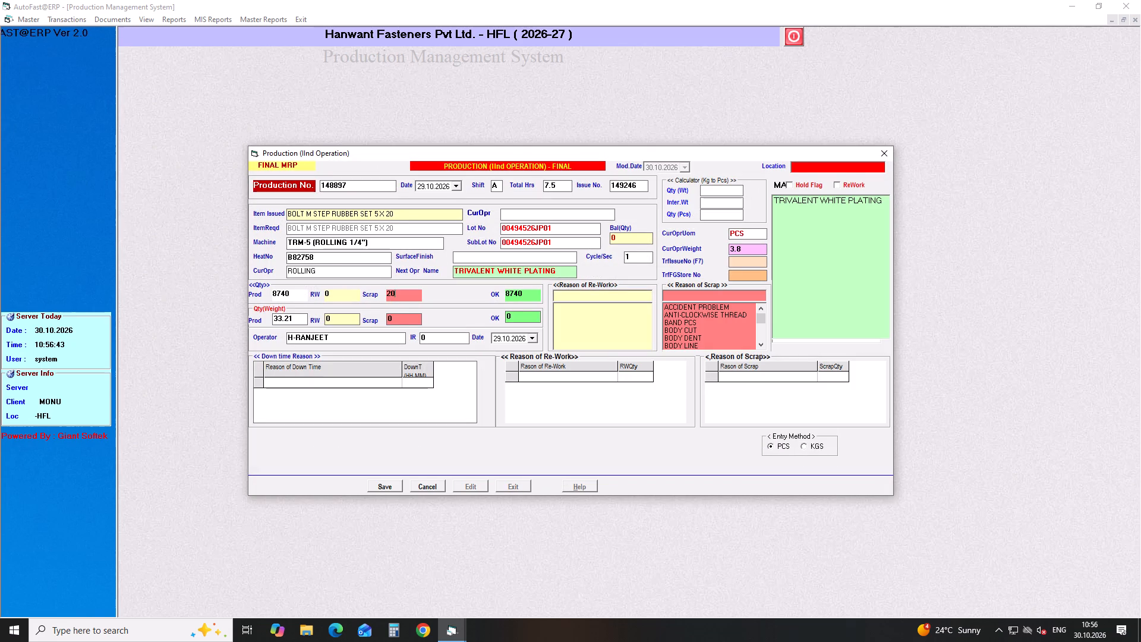
key(Return)
text(SE)
key(Down)
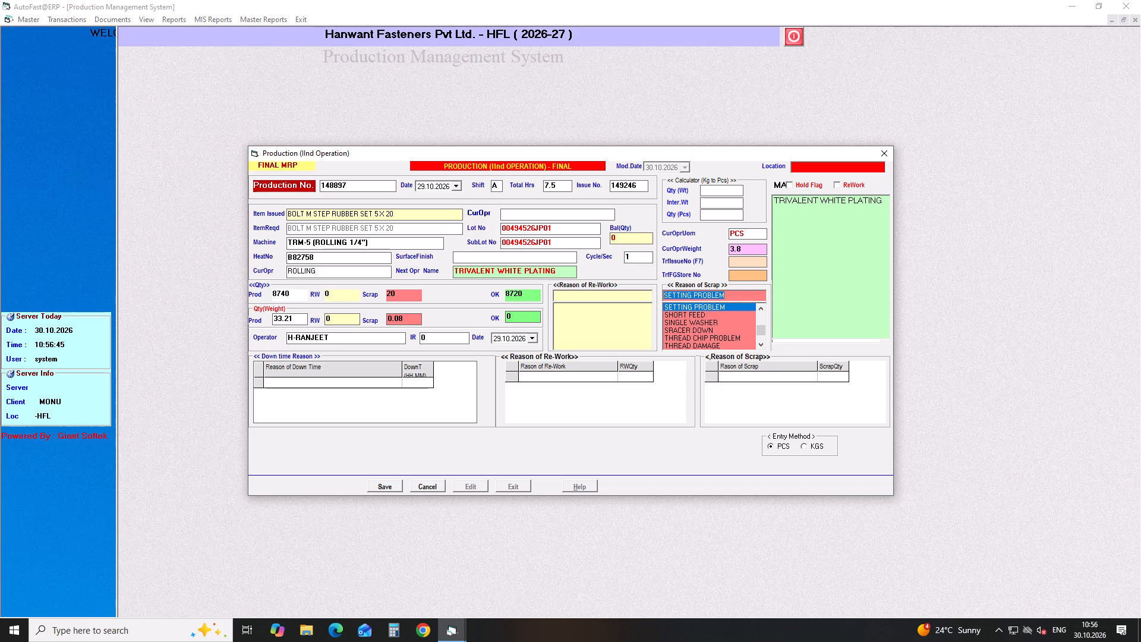
key(Return)
text(20)
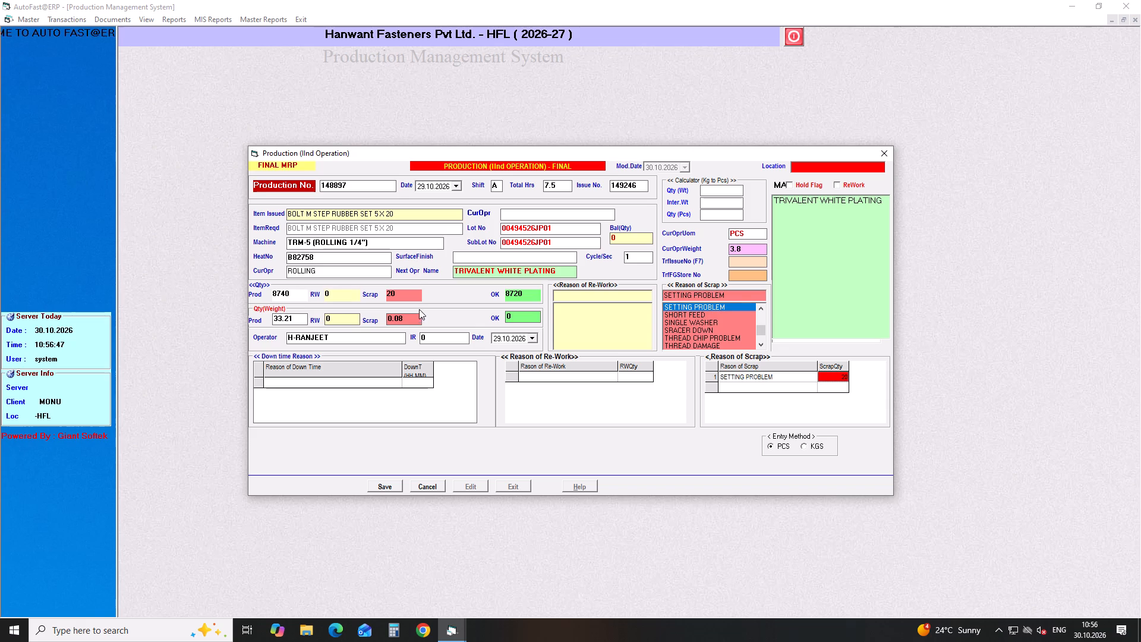
Save the final second-operation entry for issue 149246 with the remaining 8720 pieces OK.
click(440, 342)
key(Return)
key(Return)
key(Return)
key(Return)
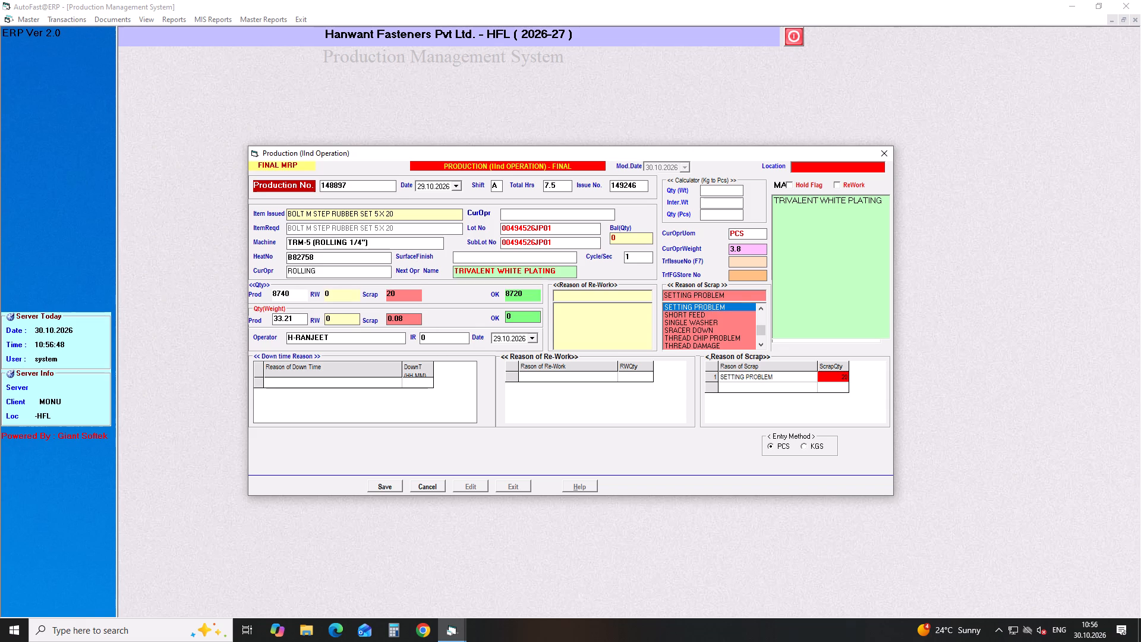
key(Return)
key(Return)
key(Return)
key(Return)
key(Return)
key(Return)
key(Return)
key(Return)
key(Return)
key(Return)
key(Return)
key(Return)
key(Return)
key(Return)
key(Return)
key(Return)
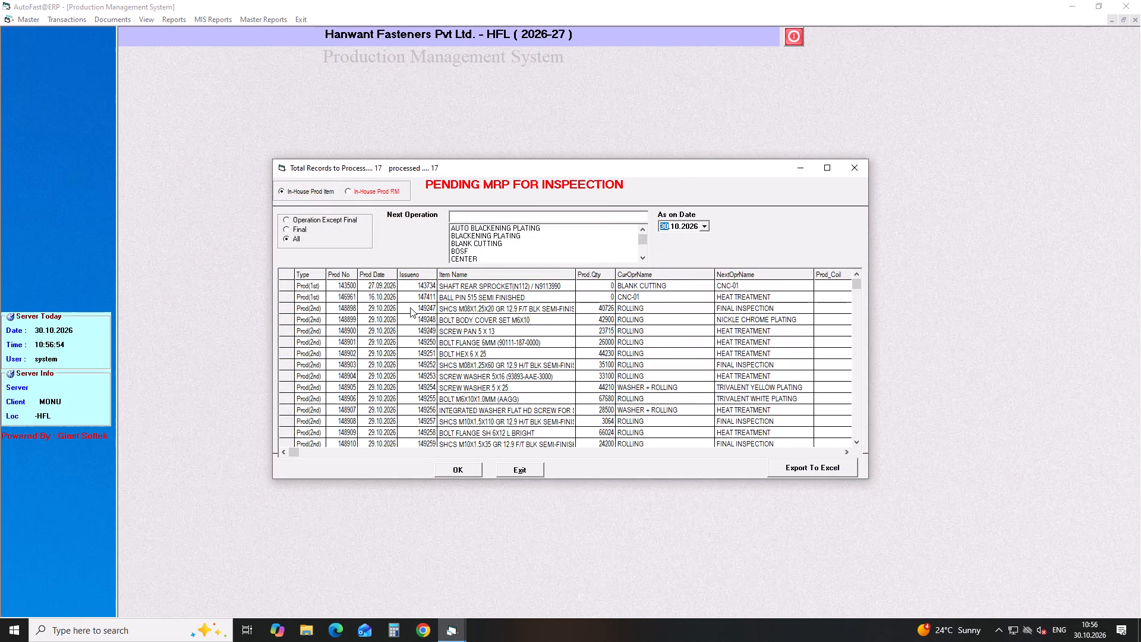
Open the pending production for issue 149247 and record 11 scrap pieces with the reason SETTING PROBLEM.
click(410, 307)
key(Return)
key(Return)
key(Return)
key(Return)
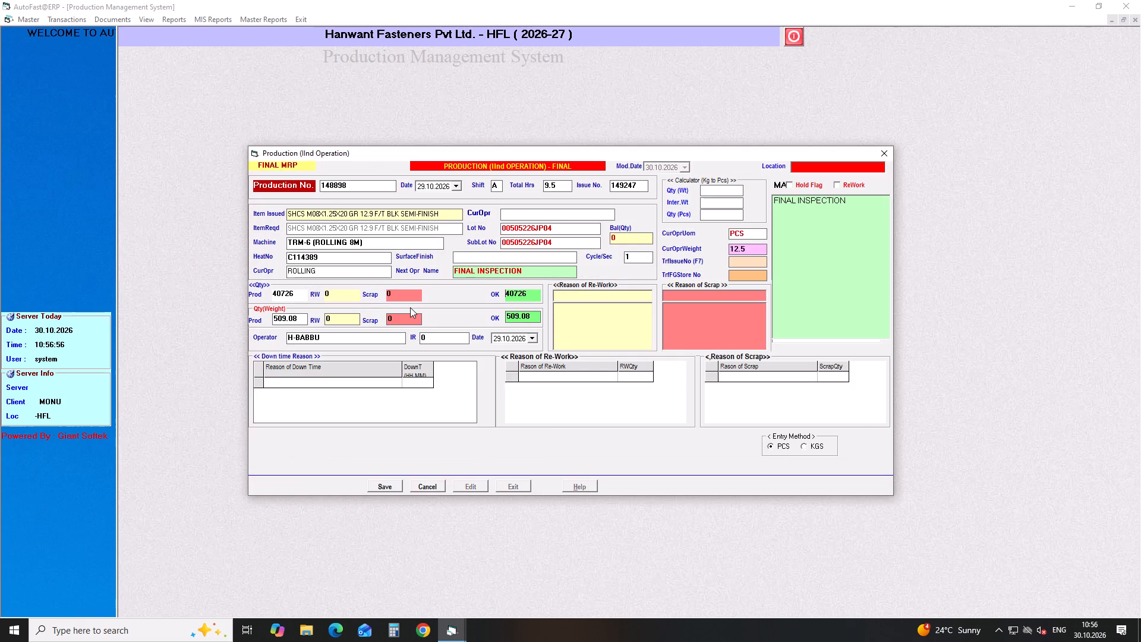
click(402, 292)
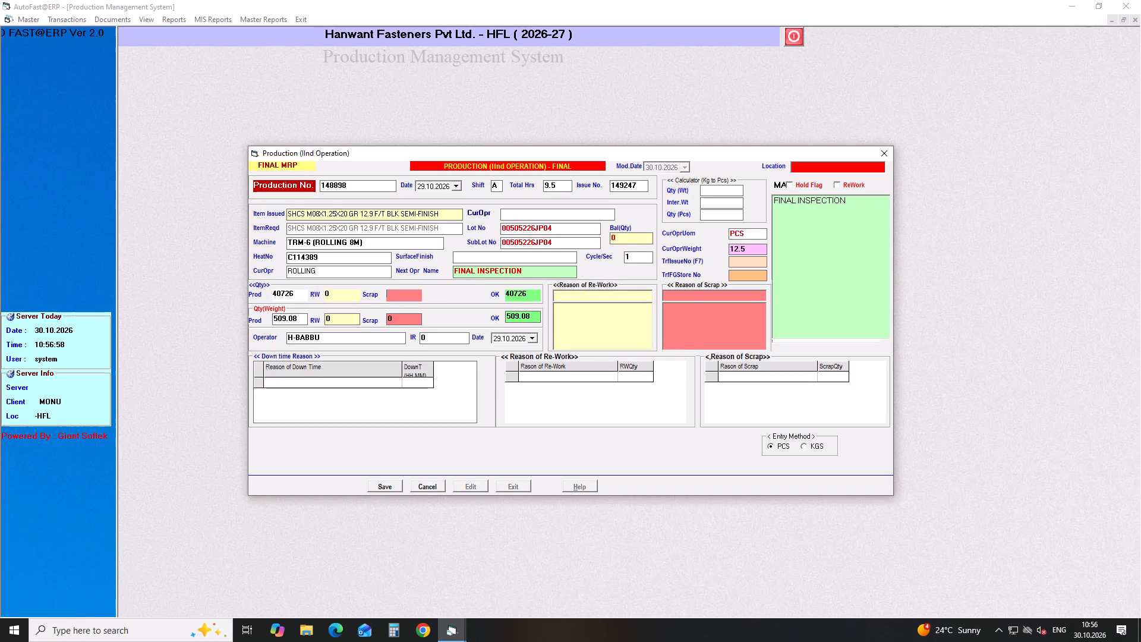
text(11)
key(Return)
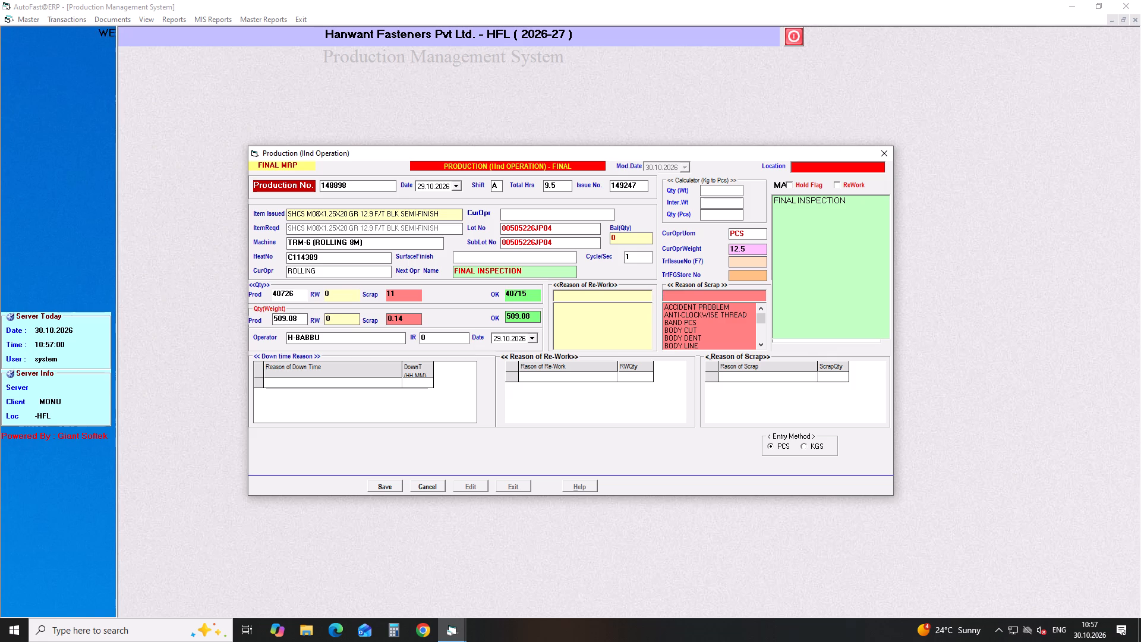
text(SE)
key(Down)
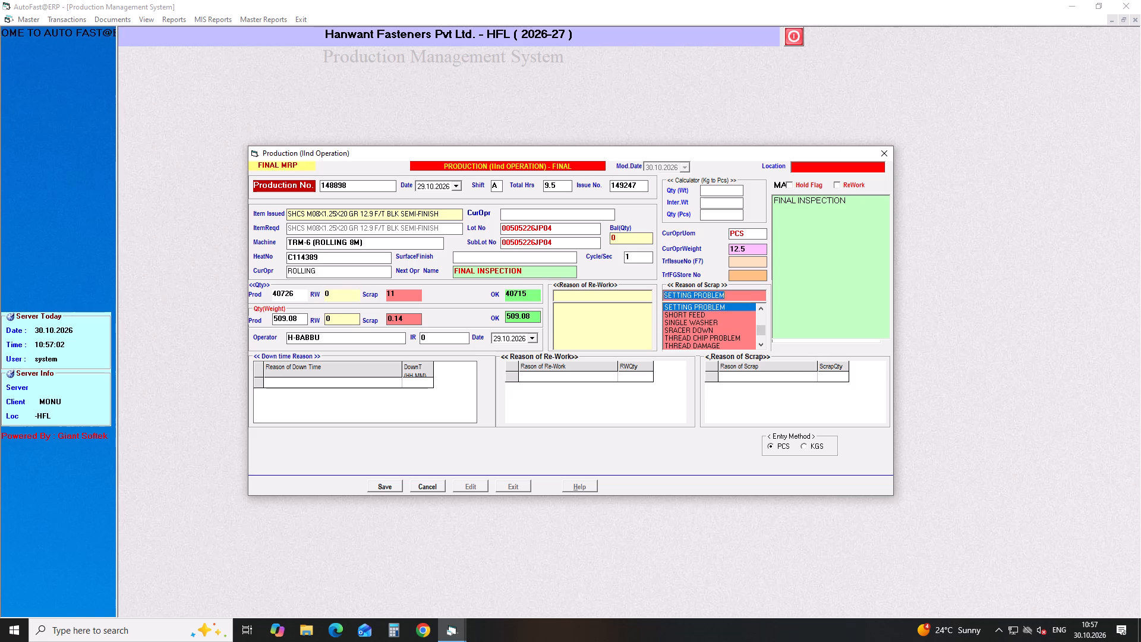
key(Return)
text(11)
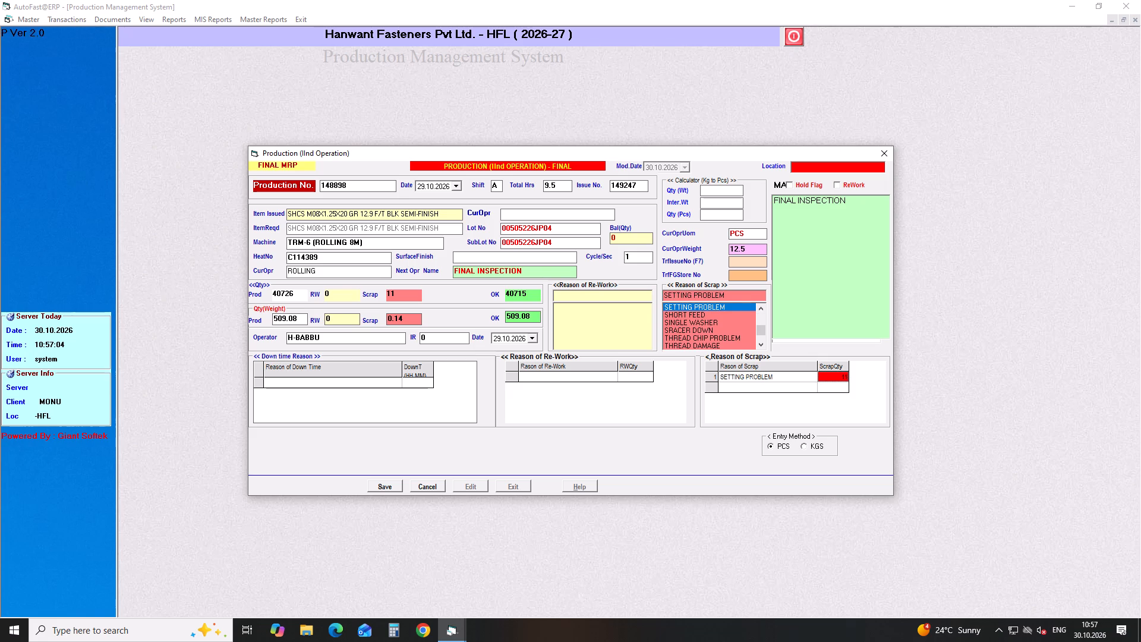
Save the final second-operation entry for issue 149247 with the remaining 40715 pieces OK.
click(429, 333)
key(Return)
key(Return)
key(Return)
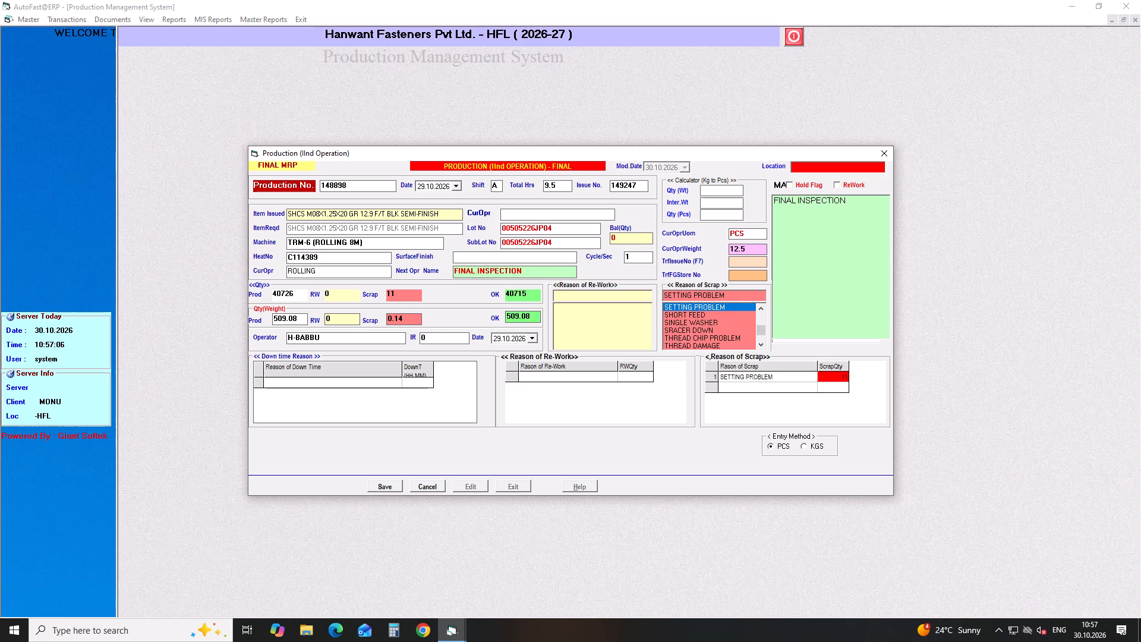
key(Return)
key(Return)
key(Return)
key(Return)
key(Return)
key(Return)
key(Return)
key(Return)
key(Return)
key(Return)
key(Return)
key(Return)
key(Return)
key(Return)
key(Return)
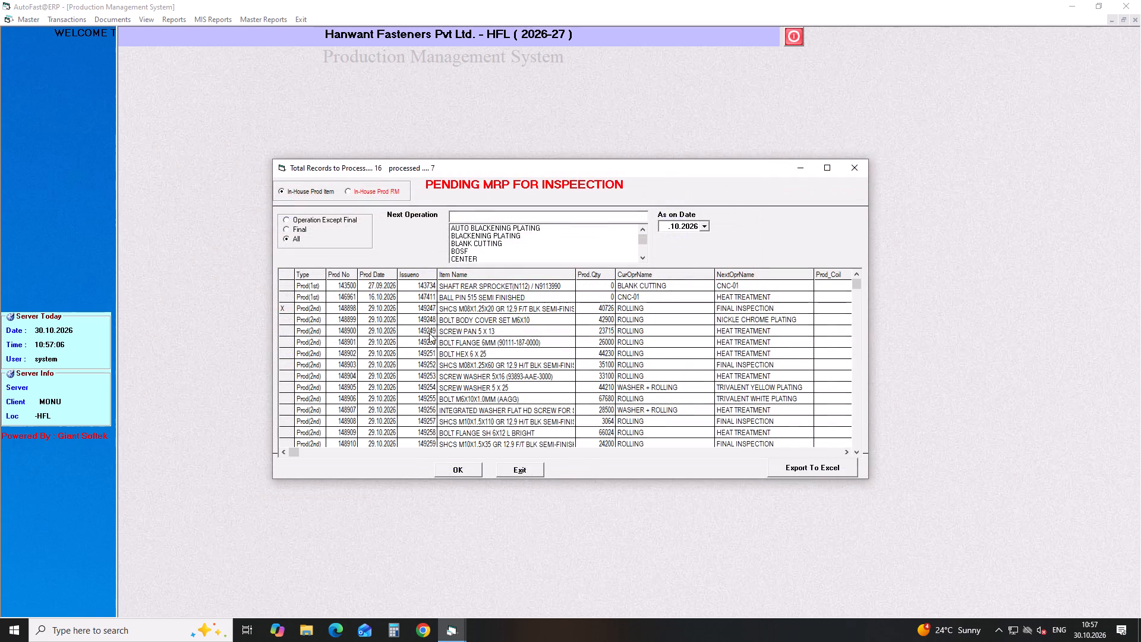
Open the pending production for issue 149248 and save its final second-operation entry with all 42900 pieces OK and zero rework and scrap.
click(405, 311)
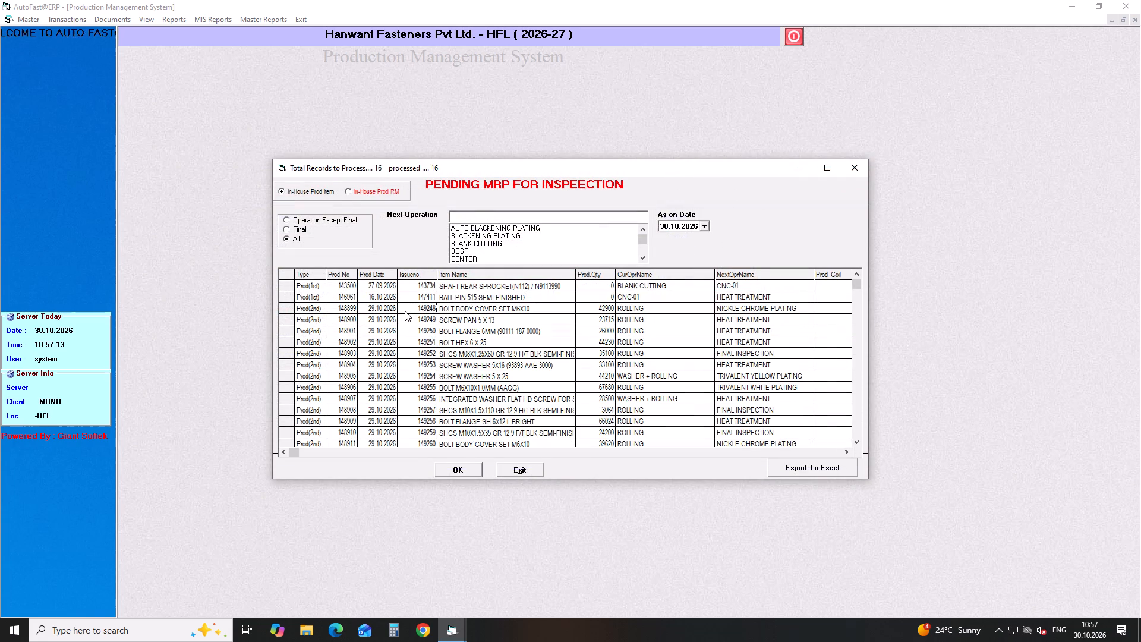
key(Return)
key(Return)
key(Return)
key(Return)
key(Return)
key(Return)
key(Return)
key(Return)
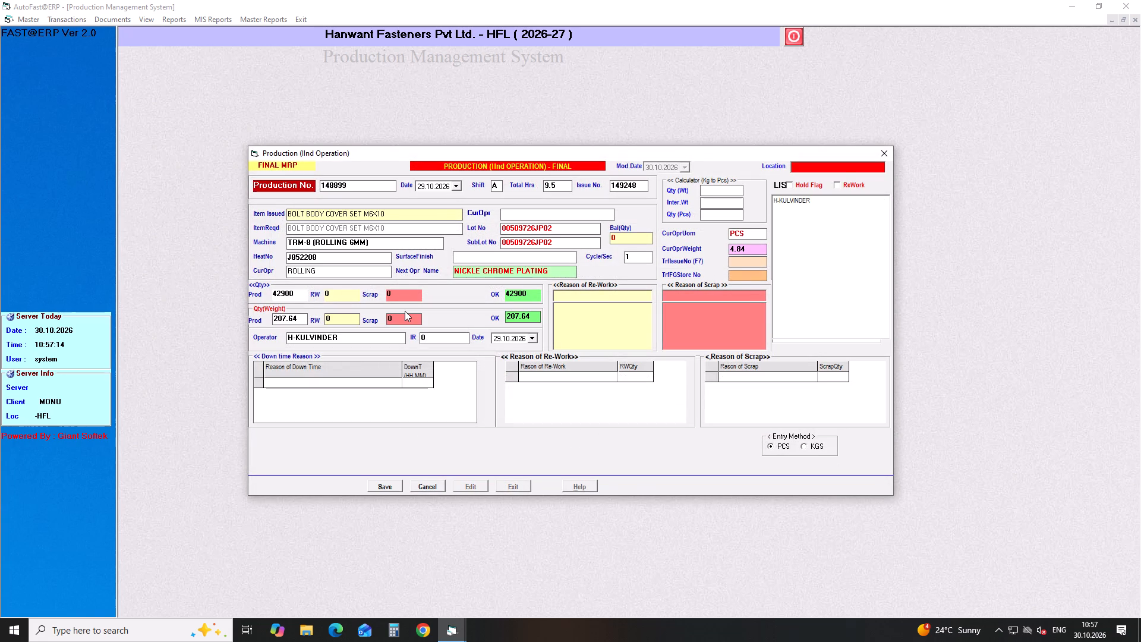
key(Return)
key(Return)
key(Return)
key(Return)
key(Return)
key(Return)
key(Return)
key(Return)
key(Return)
key(Return)
key(Return)
key(Return)
key(Return)
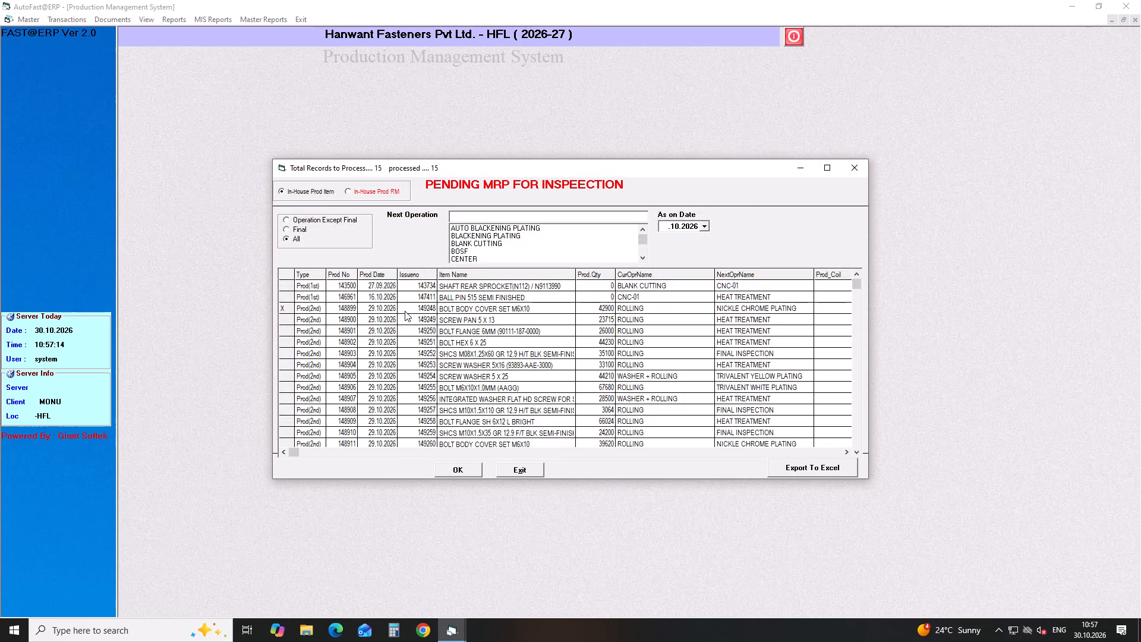
Open the pending production for issue 149249 and record 15 scrap pieces with the reason GAUGE TIGHT.
click(405, 311)
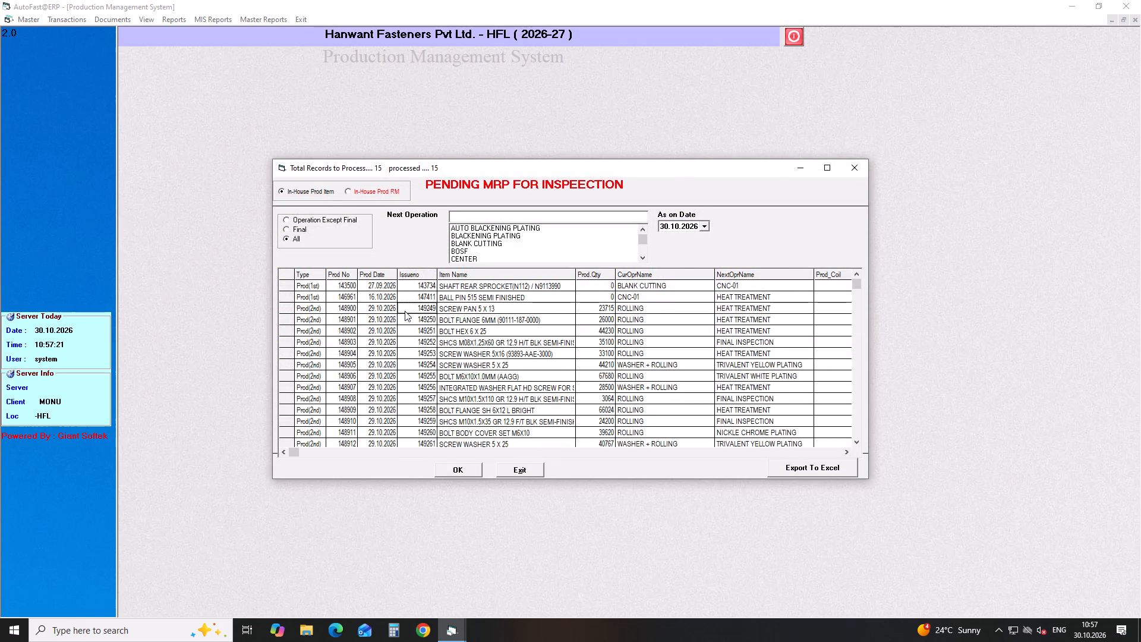
key(Return)
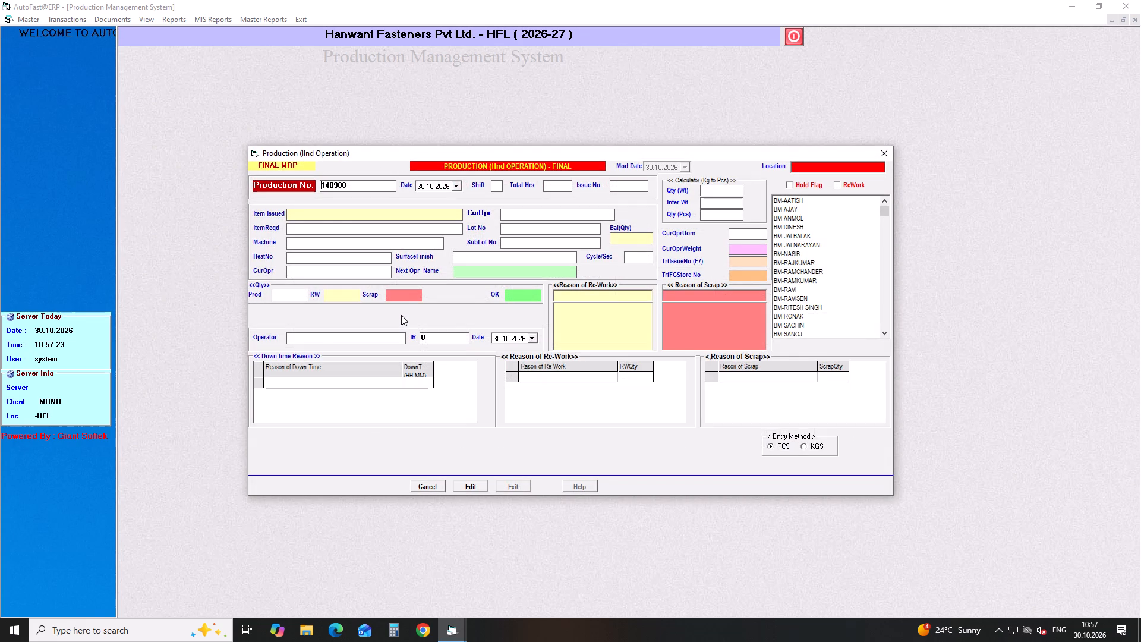
key(Return)
key(Return)
text(15)
key(Return)
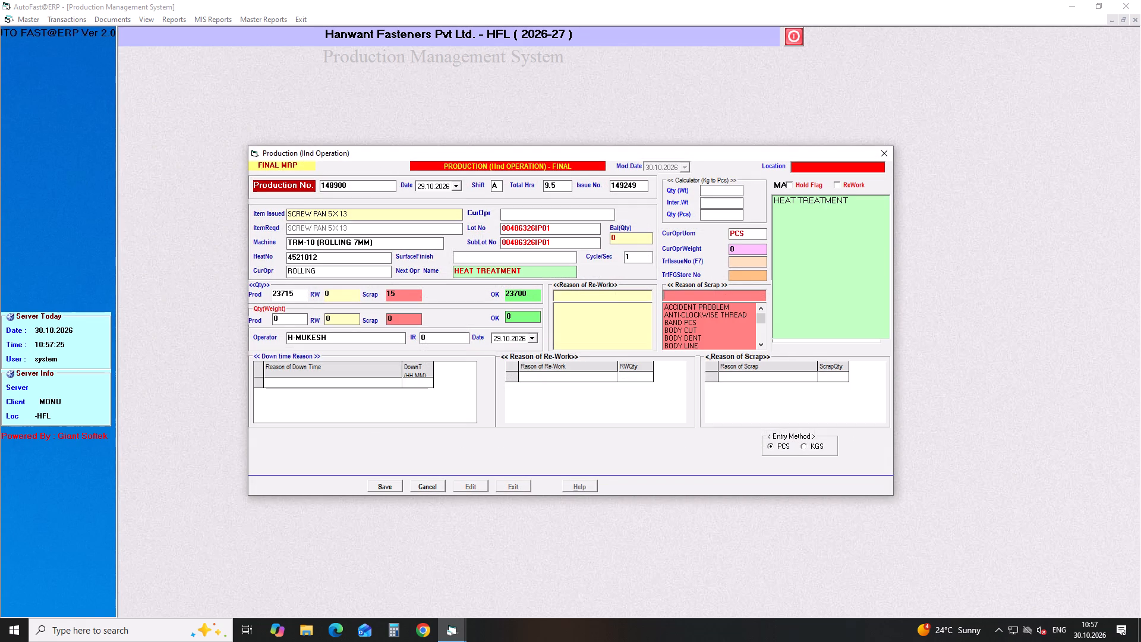
key(g)
key(Down)
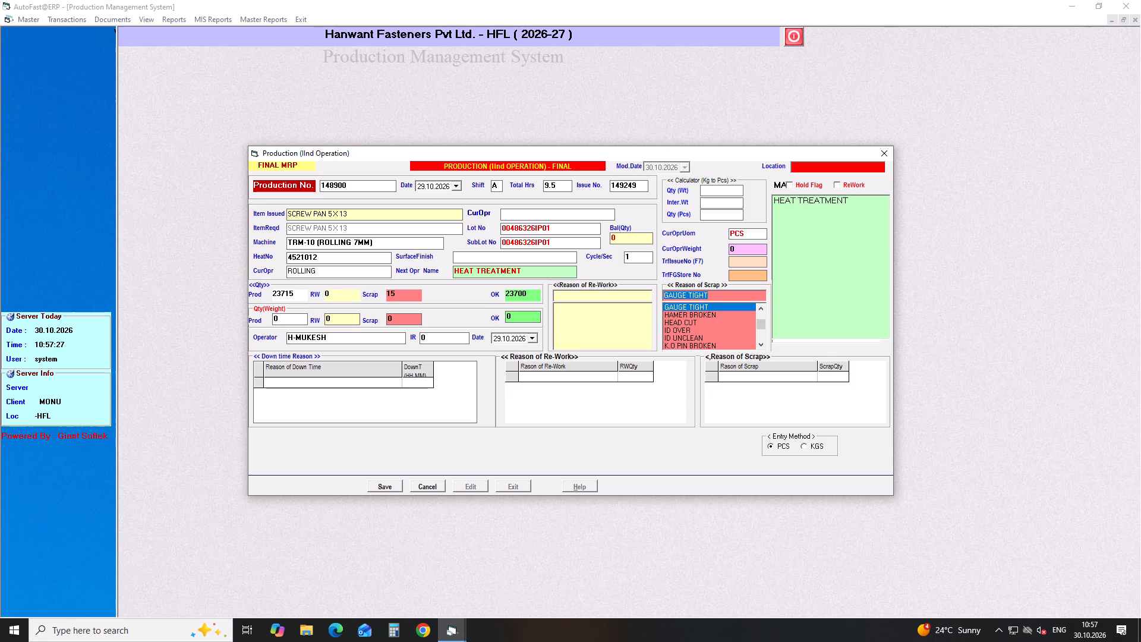
key(Return)
text(15)
key(Return)
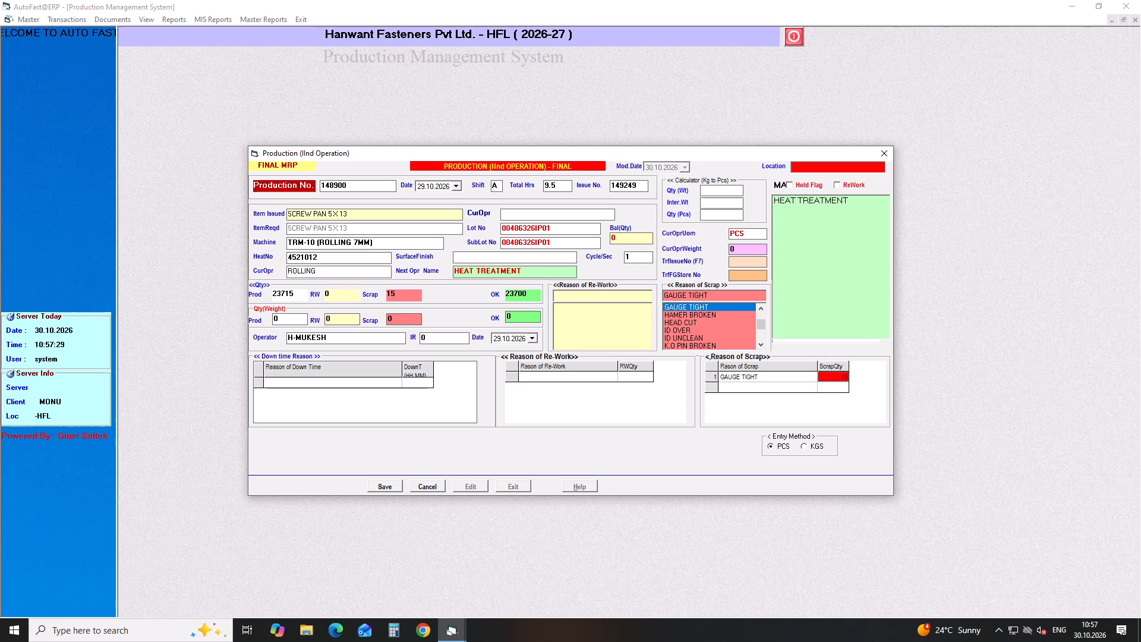
Save the final second-operation entry for issue 149249 with the remaining 23700 pieces OK.
click(432, 338)
key(Return)
key(Return)
key(Return)
key(Return)
key(Return)
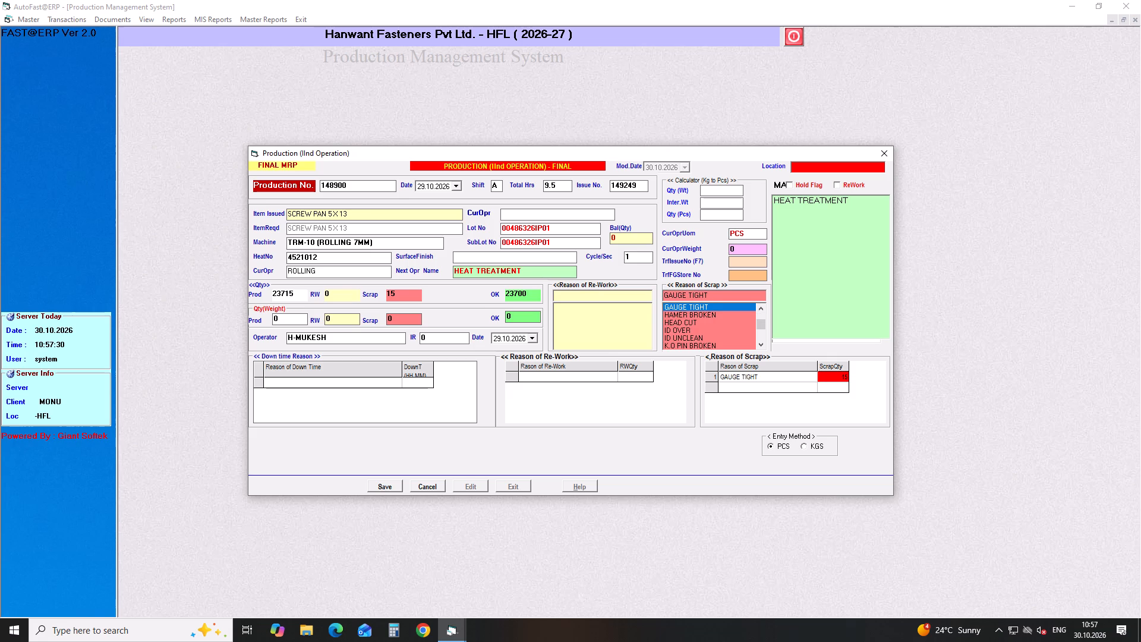
key(Return)
key(Return)
key(Return)
key(Return)
key(Return)
key(Return)
key(Return)
key(Return)
key(Return)
key(Return)
key(Return)
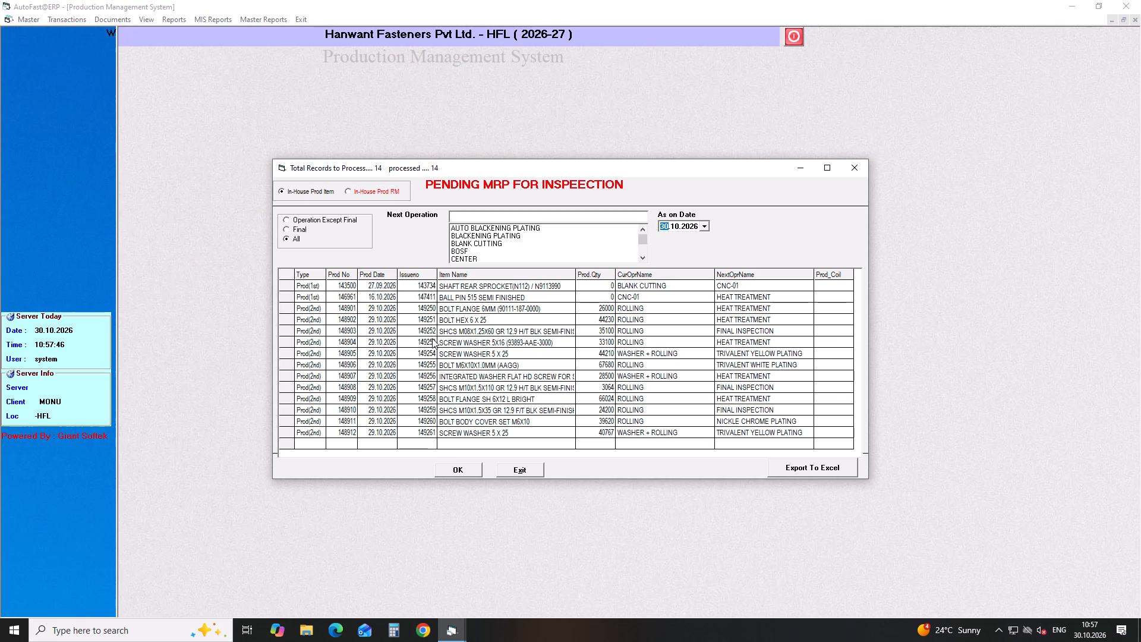
Open the pending production for issue 149250 and record 20 scrap pieces with the reason GAUGE TIGHT.
click(418, 309)
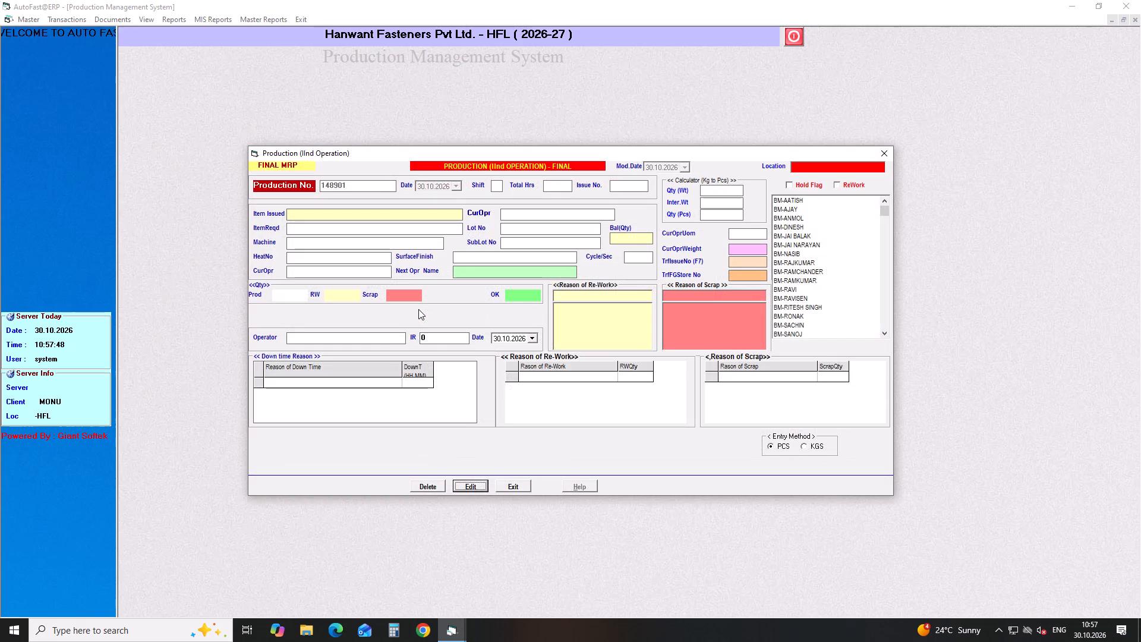
key(Return)
key(Return)
key(Return)
text(20)
key(Return)
key(g)
key(Down)
key(Return)
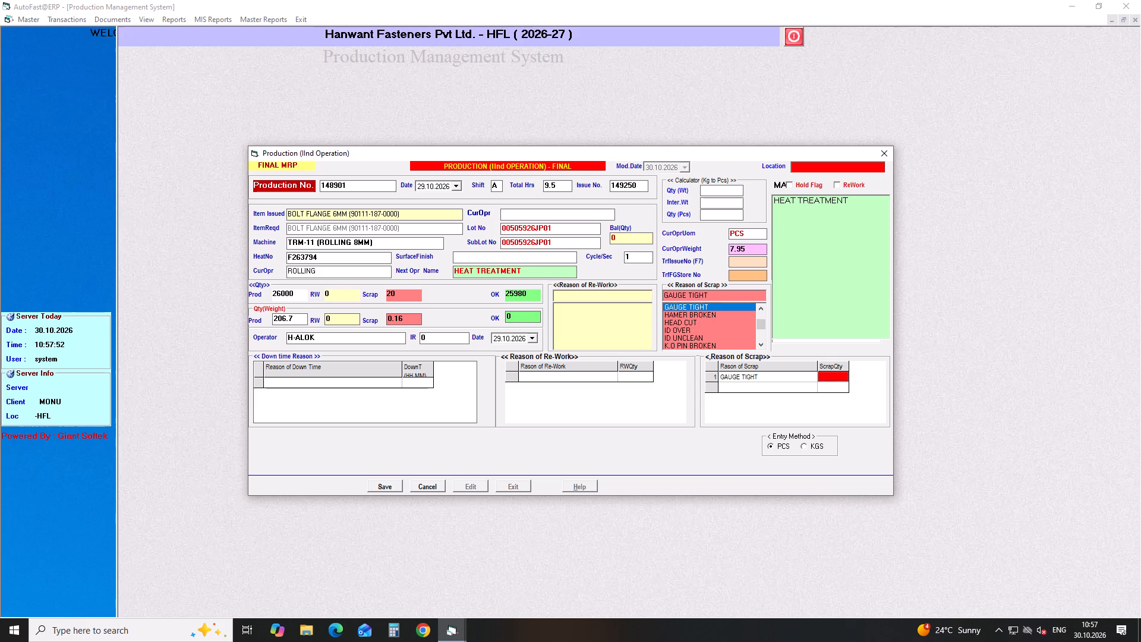
text(20)
key(Return)
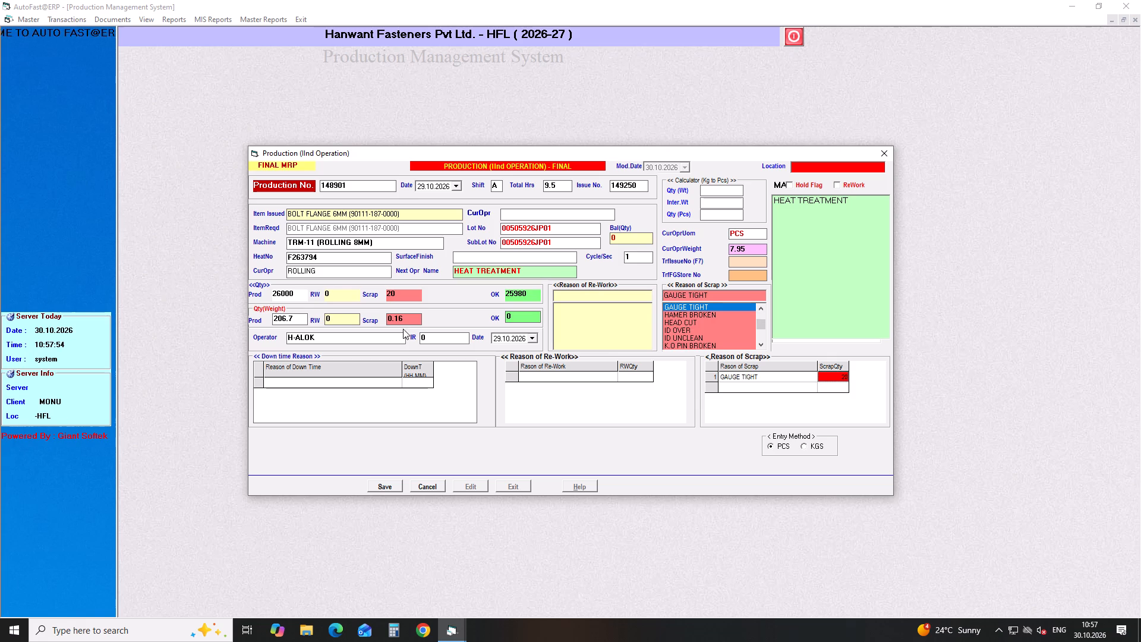
Save the final second-operation entry for issue 149250 with the remaining 25980 pieces OK.
click(433, 336)
key(Return)
key(Return)
key(Return)
key(Return)
key(Return)
key(Return)
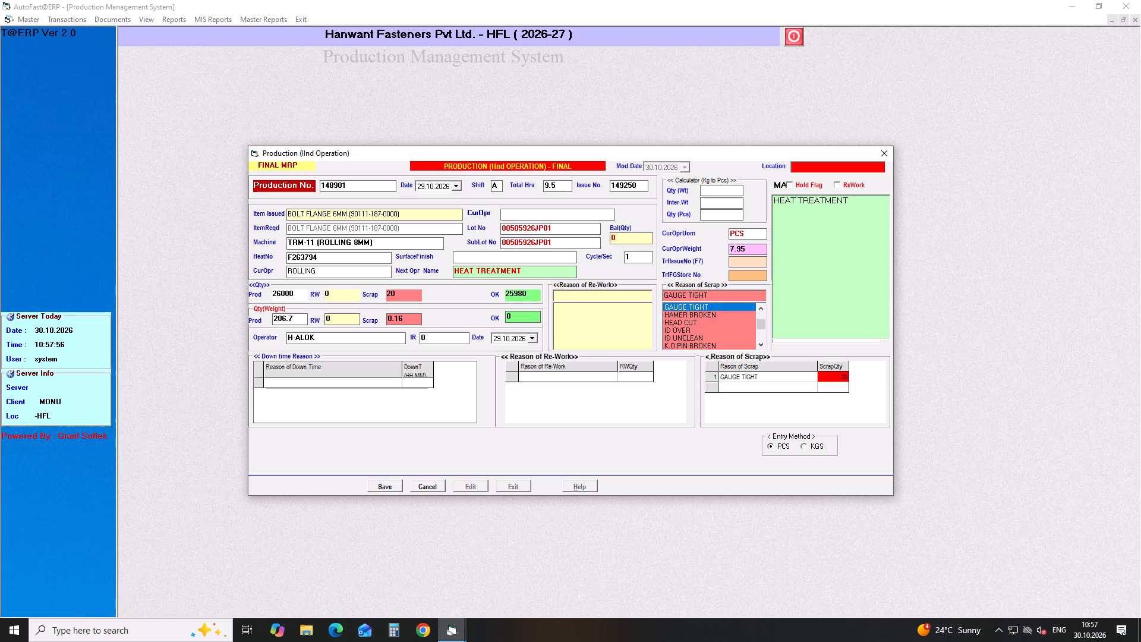
key(Return)
key(Return)
key(Return)
key(Return)
key(Return)
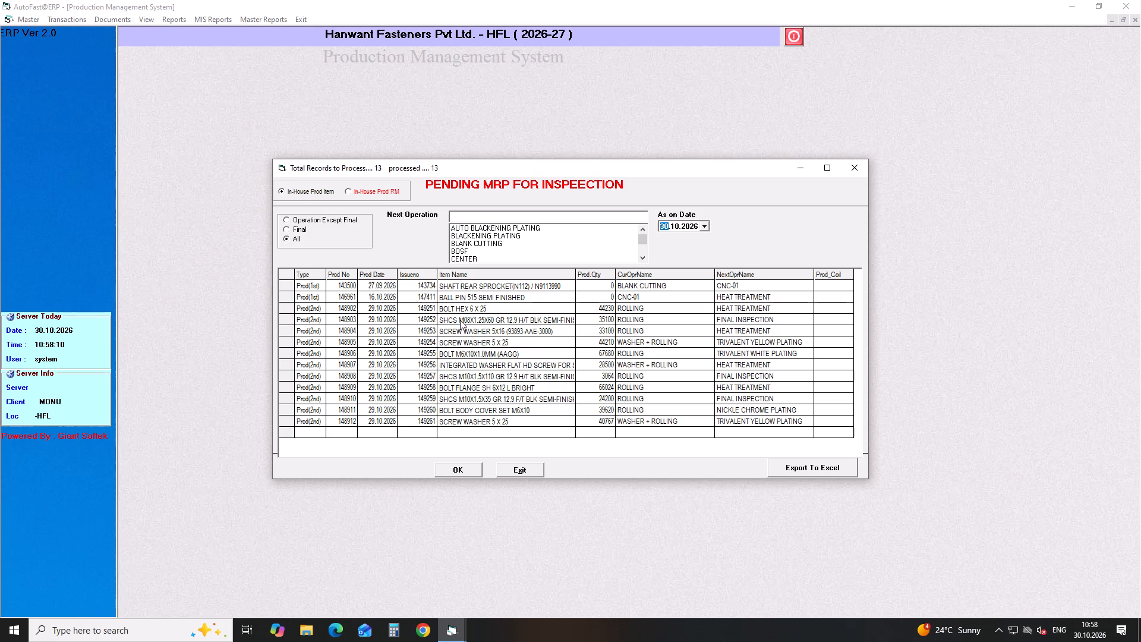
Open the pending production for issue 149251 and save its final second-operation entry with all 44230 pieces OK and zero rework and scrap.
click(410, 310)
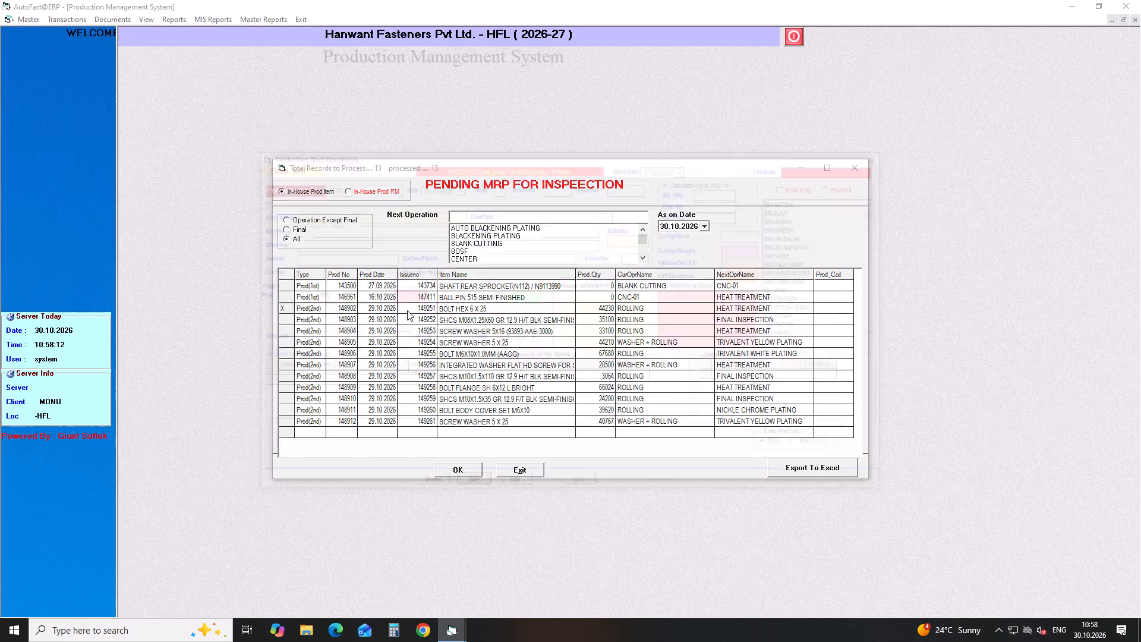
key(Return)
key(Return)
key(Return)
key(Return)
key(Return)
key(Return)
key(Return)
key(Return)
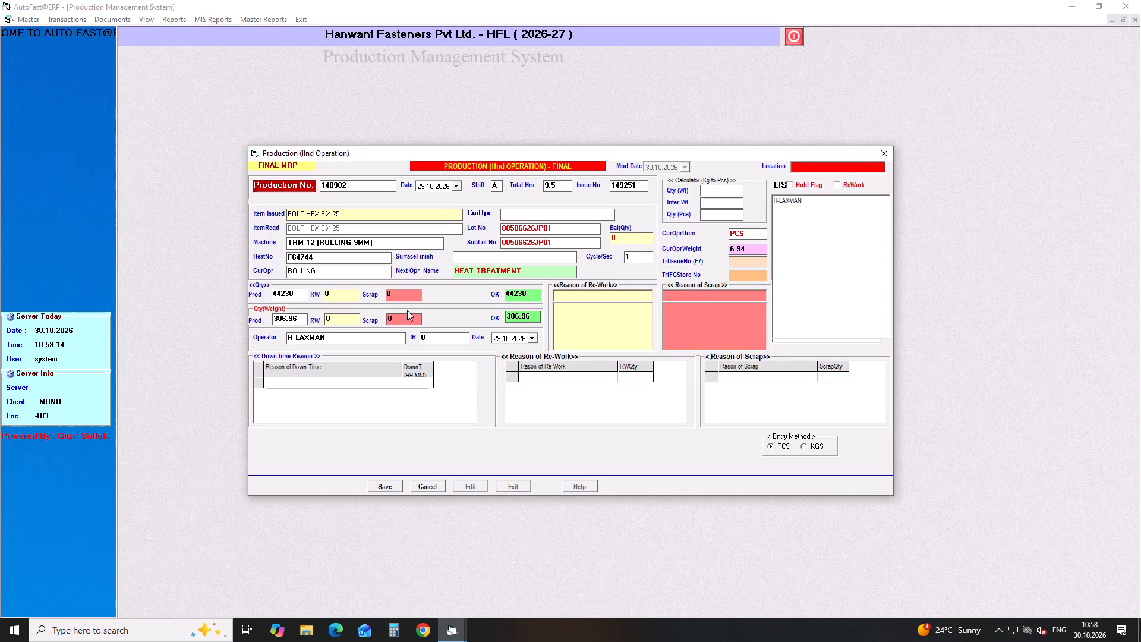
key(Return)
key(Return)
key(Return)
key(Return)
key(Return)
key(Return)
key(Return)
key(Return)
key(Return)
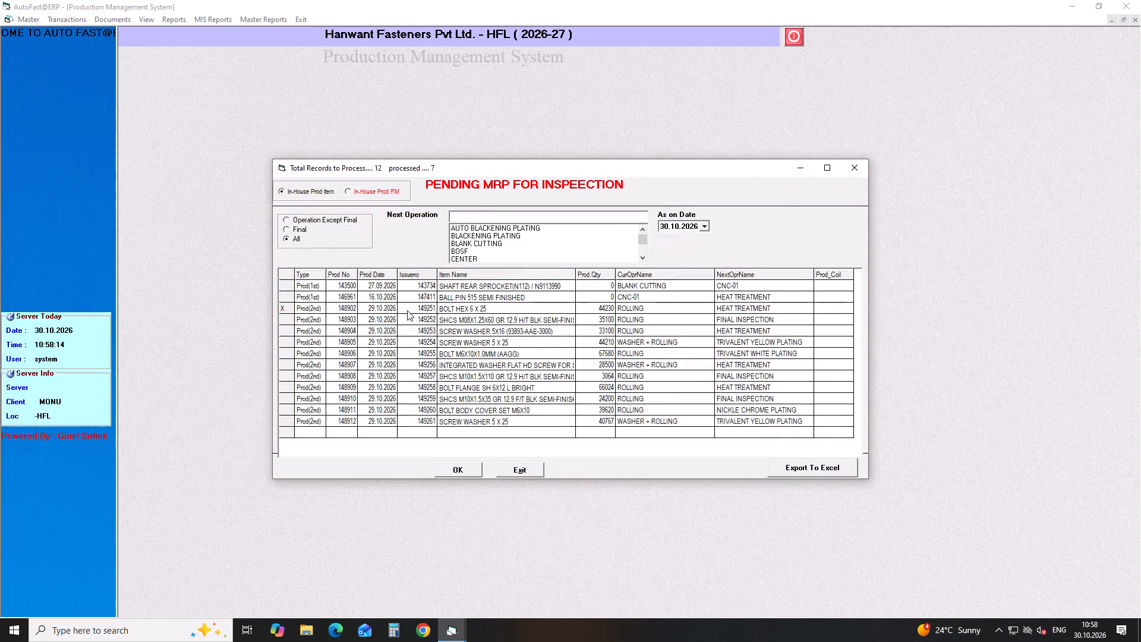
Open the pending production for issue 149252 and save its final second-operation entry with all 35100 pieces OK and zero rework and scrap.
click(407, 310)
key(Return)
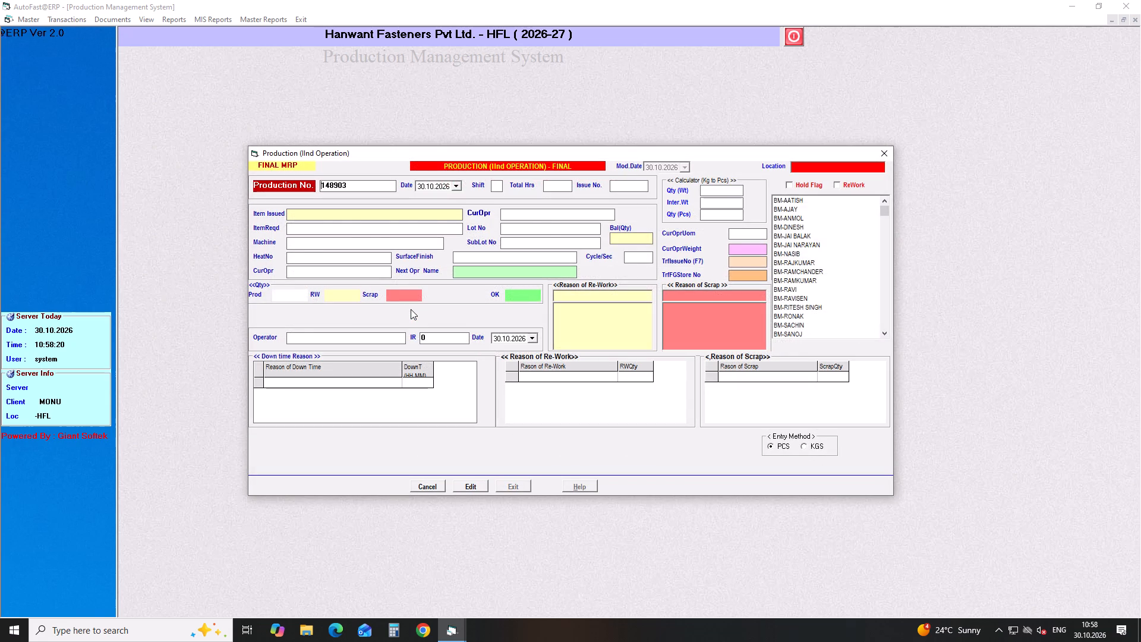
key(Return)
key(Return)
key(Return)
key(Return)
key(Return)
key(Return)
key(Return)
key(Return)
key(Return)
key(Return)
key(Return)
key(Return)
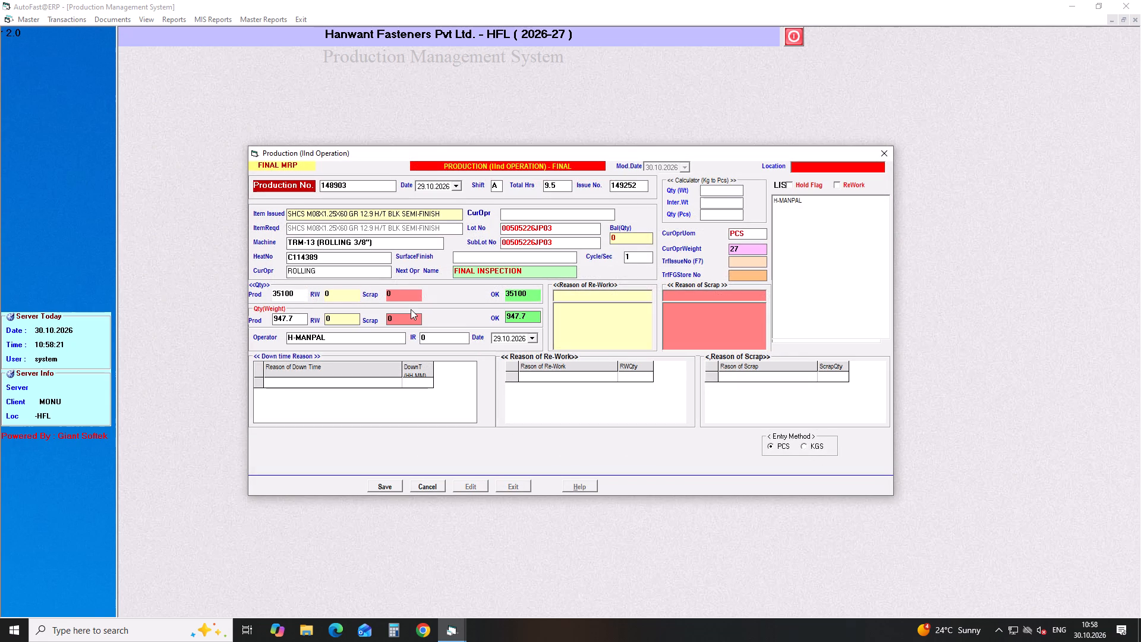
key(Return)
key(Return)
key(Return)
key(Return)
key(Return)
key(Return)
key(Return)
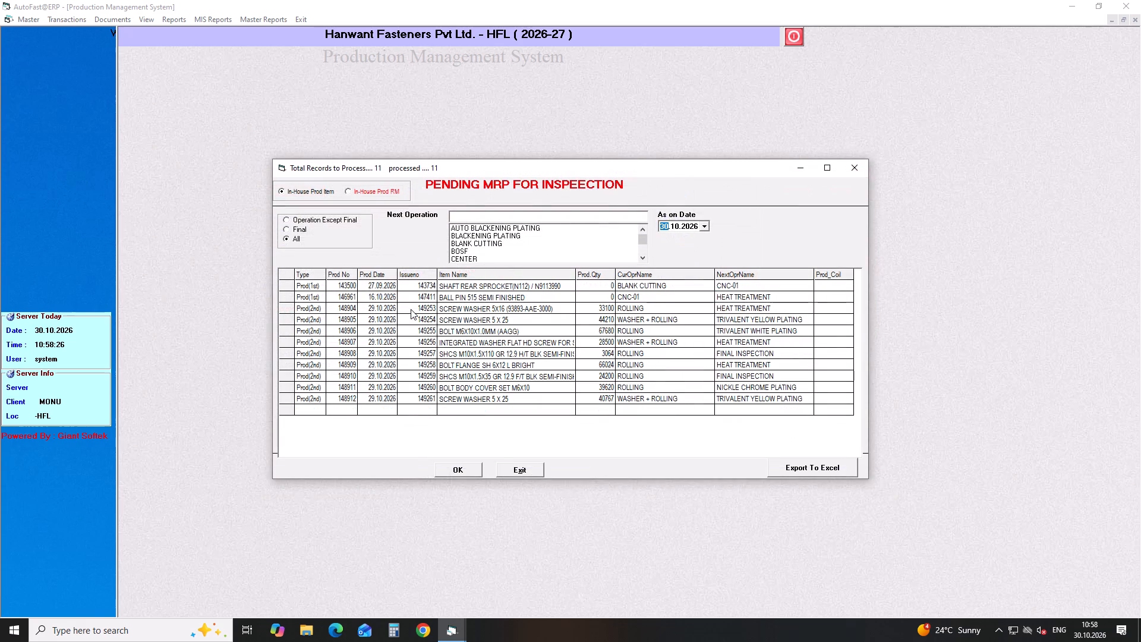
Open the pending production for issue 149253 and save its final second-operation entry with all 33100 pieces OK and zero rework and scrap.
click(411, 309)
key(Return)
key(Return)
key(Return)
key(Return)
key(Return)
key(Return)
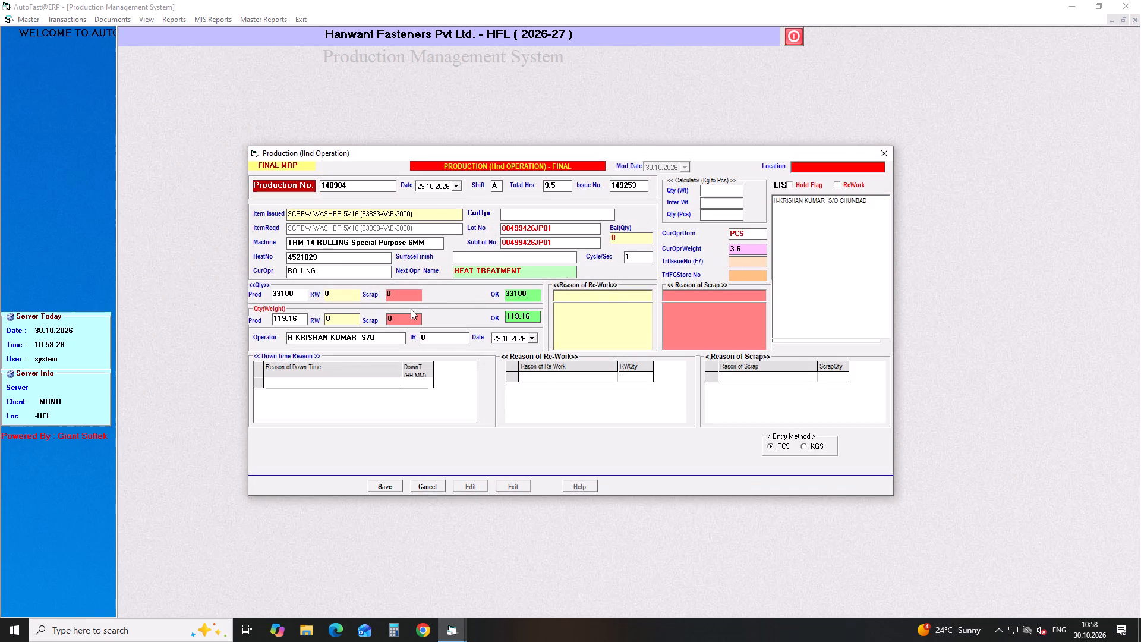
key(Return)
key(Return)
key(Return)
key(Return)
key(Return)
key(Return)
key(Return)
key(Return)
key(Return)
key(Return)
key(Return)
key(Return)
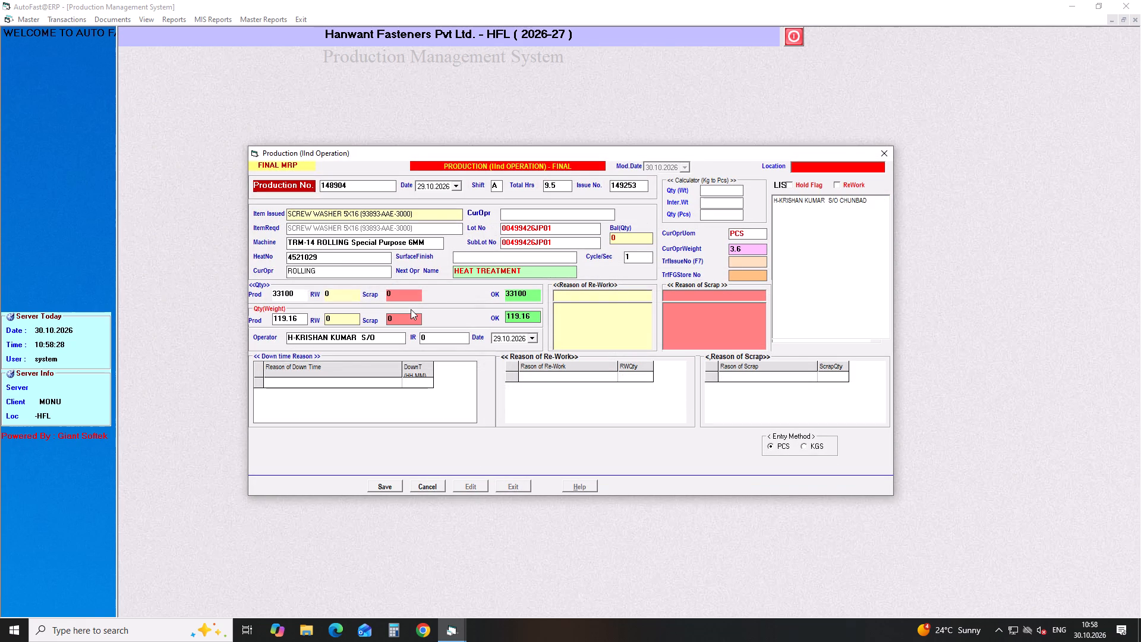
key(Return)
key(Return)
key(Return)
key(Return)
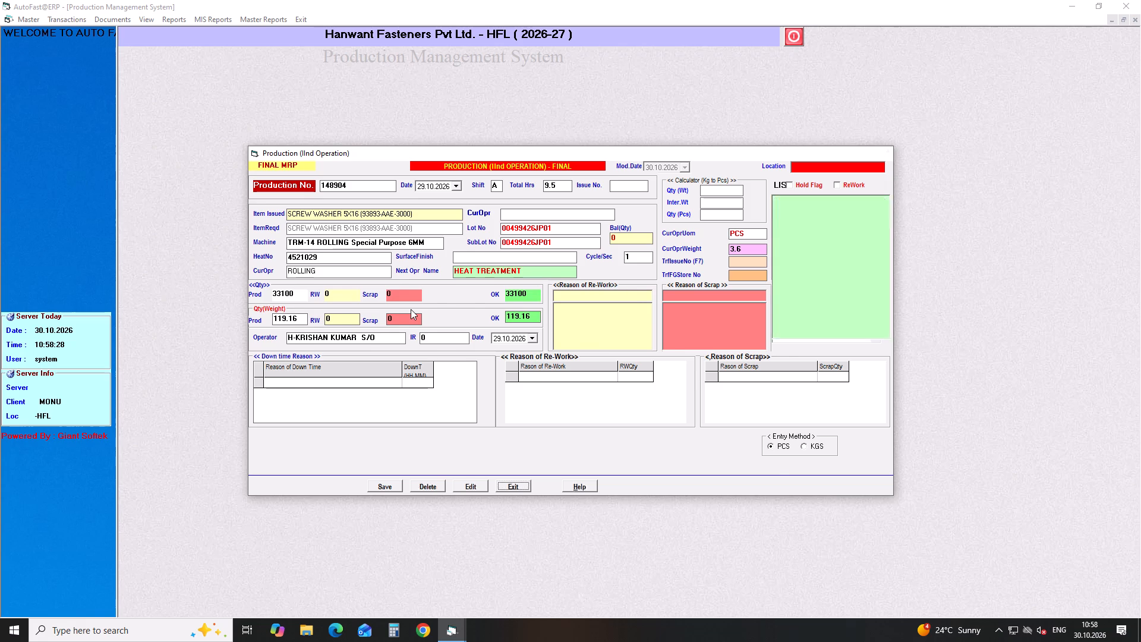
Open the pending production for issue 149254 and save its final second-operation entry with all 44210 pieces OK and zero rework and scrap.
click(411, 309)
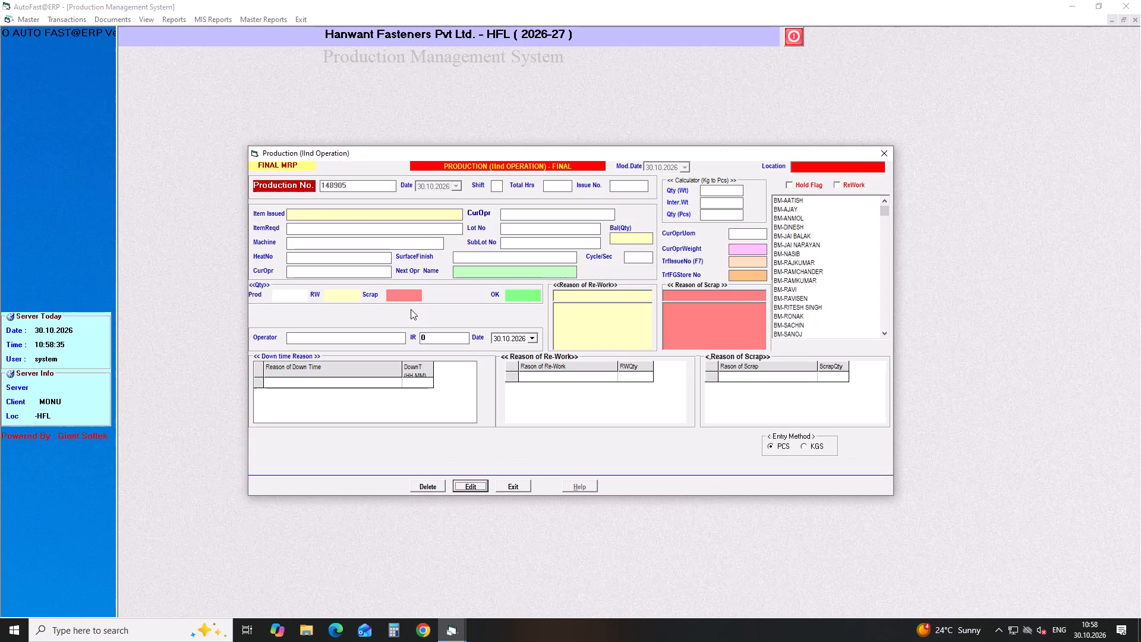
key(Return)
key(Return)
key(Return)
key(Return)
key(Return)
key(Return)
key(Return)
key(Return)
key(Return)
key(Return)
key(Return)
key(Return)
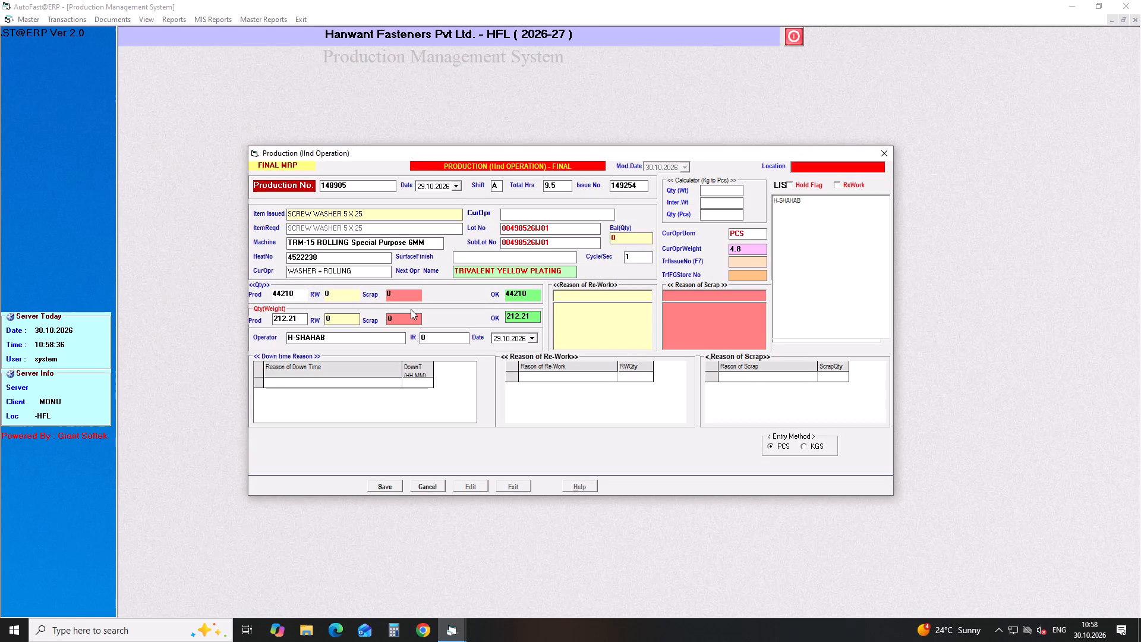
key(Return)
key(Return)
key(Return)
key(Return)
key(Return)
key(Return)
key(Return)
key(Return)
key(Return)
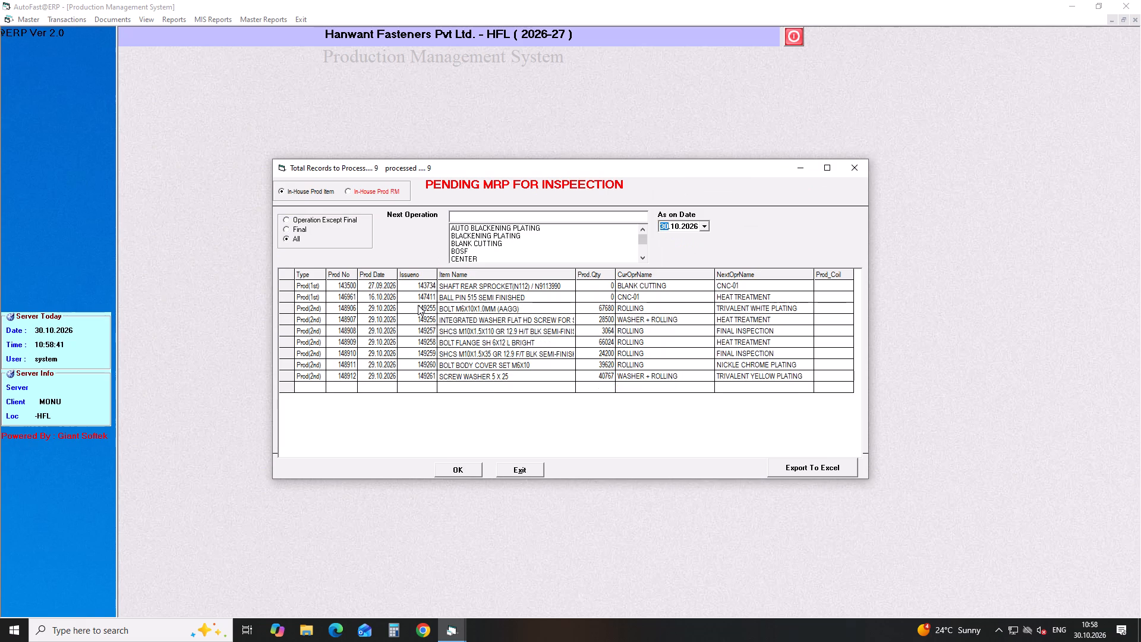
Open the pending production for issue 149255 and save its final second-operation entry with all 67680 pieces OK and zero rework and scrap.
click(418, 305)
key(Return)
key(Return)
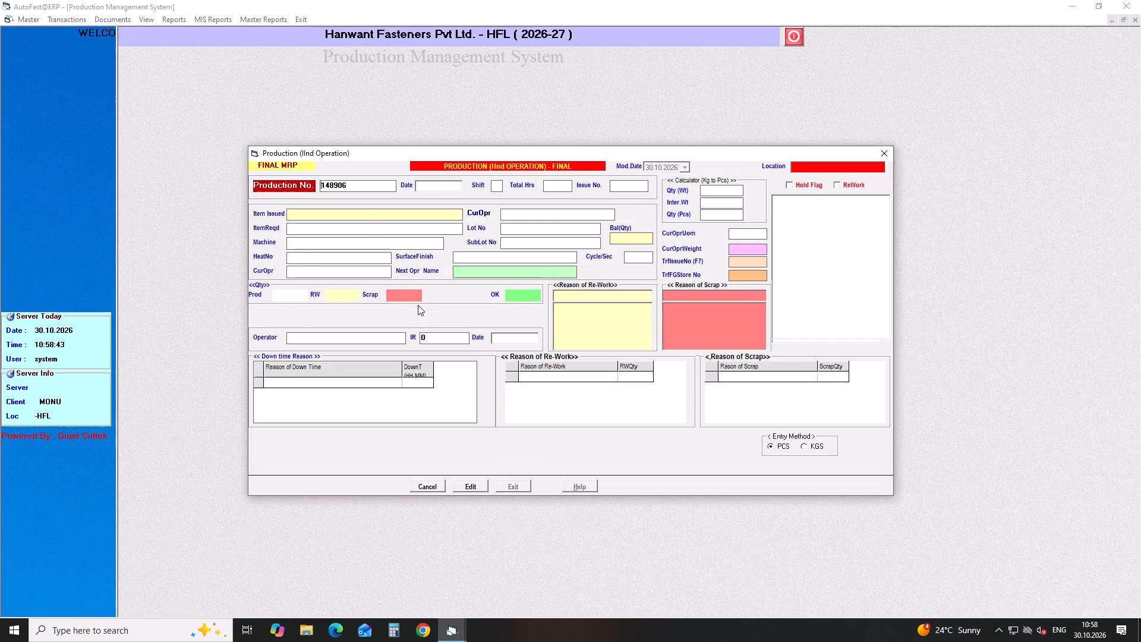
key(Return)
key(Return)
key(Return)
key(Return)
key(Return)
key(Return)
key(Return)
key(Return)
key(Return)
key(Return)
key(Return)
key(Return)
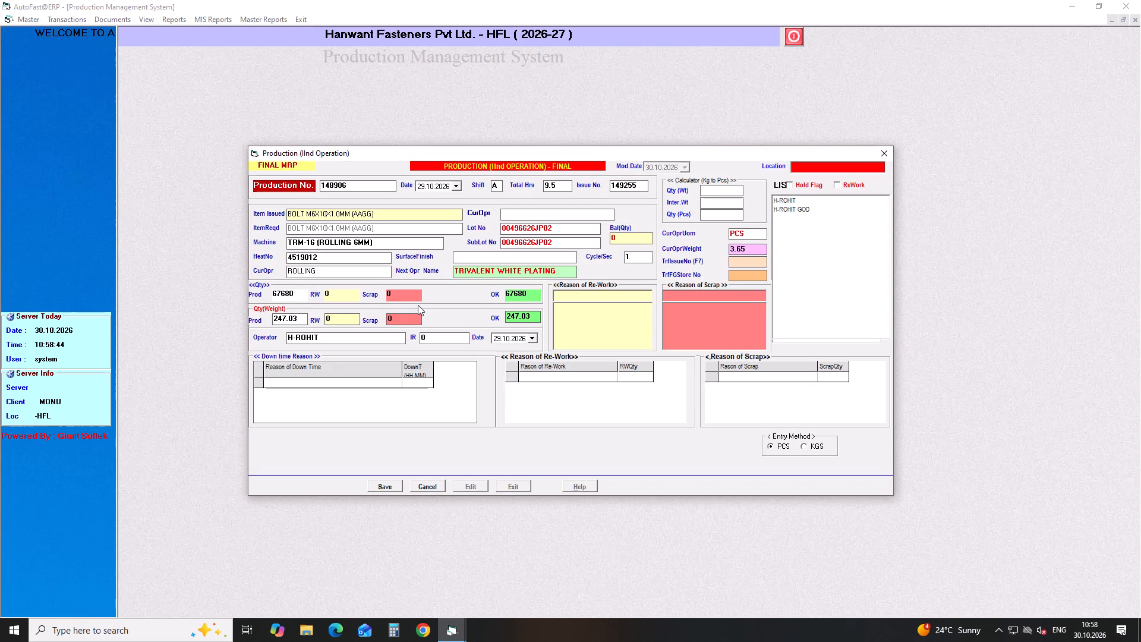
key(Return)
key(Return)
key(Return)
key(Return)
key(Return)
key(Return)
key(Return)
key(Return)
key(Return)
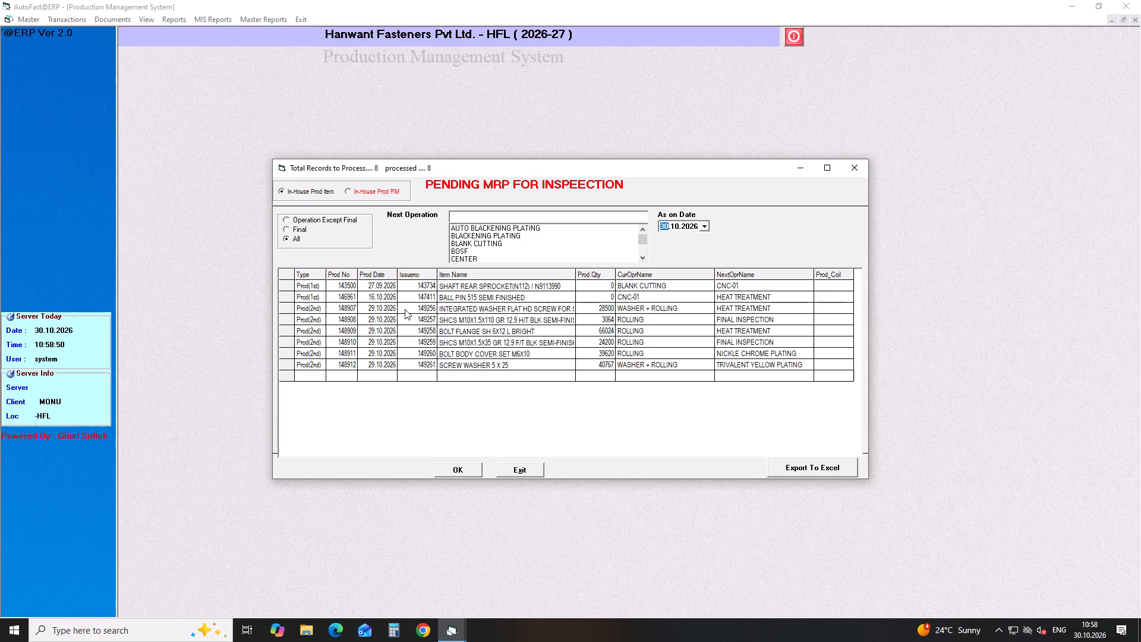
Open the pending production for issue 149256 and save its final second-operation entry with all 28500 pieces OK and zero rework and scrap.
click(405, 309)
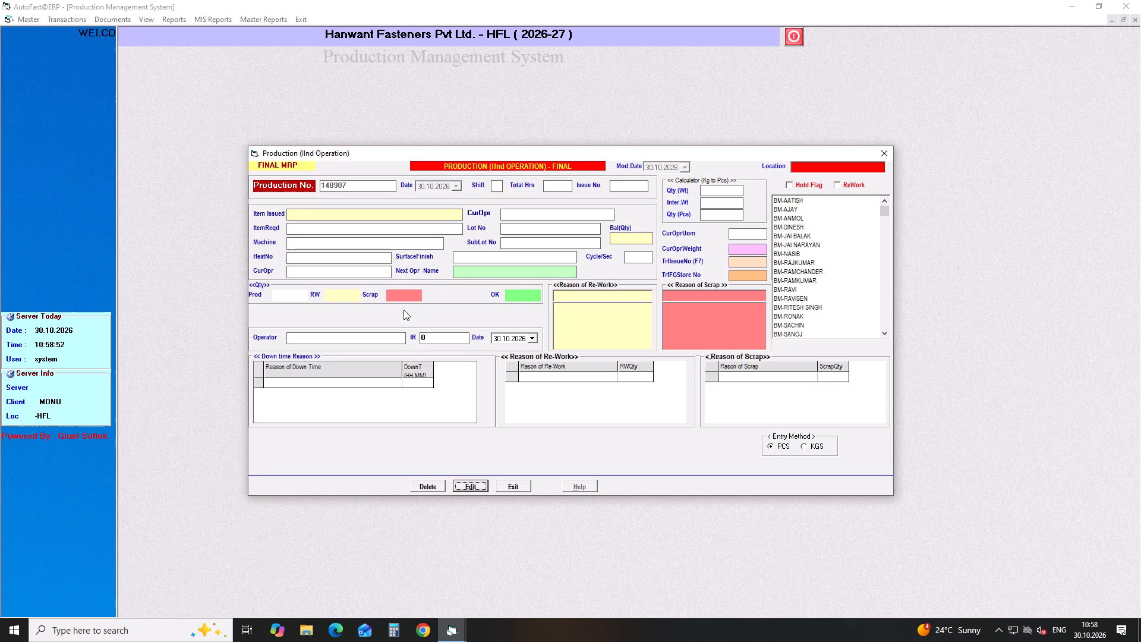
key(Return)
key(Return)
key(Return)
key(Return)
key(Return)
key(Return)
key(Return)
key(Return)
key(Return)
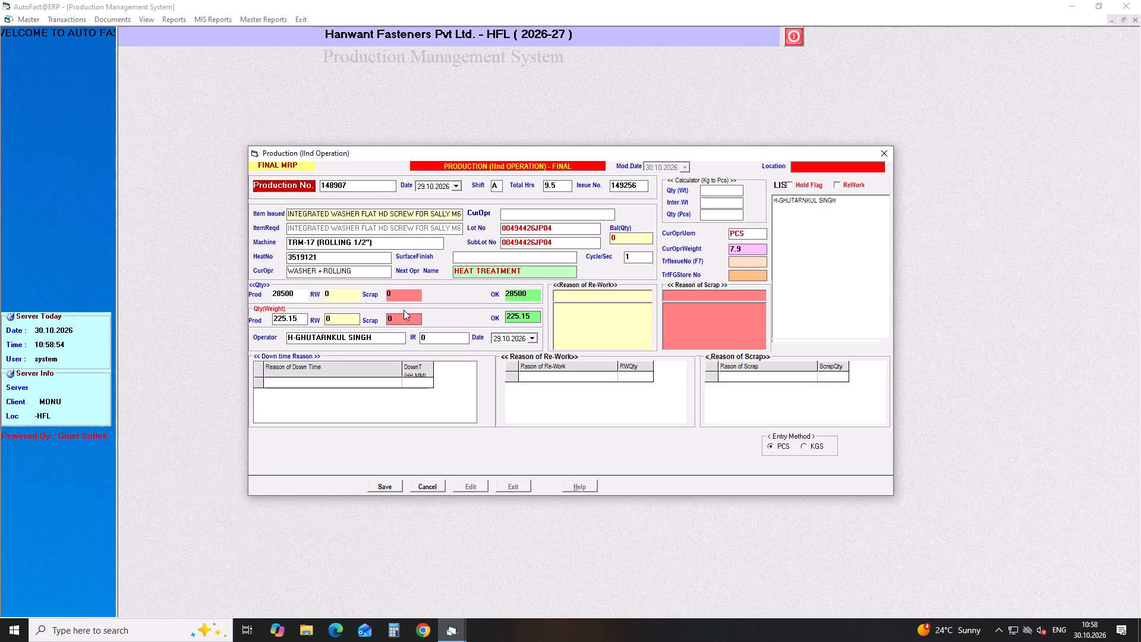
key(Return)
key(Return)
key(Return)
key(Return)
key(Return)
key(Return)
key(Return)
key(Return)
key(Return)
key(Return)
key(Return)
key(Return)
key(Return)
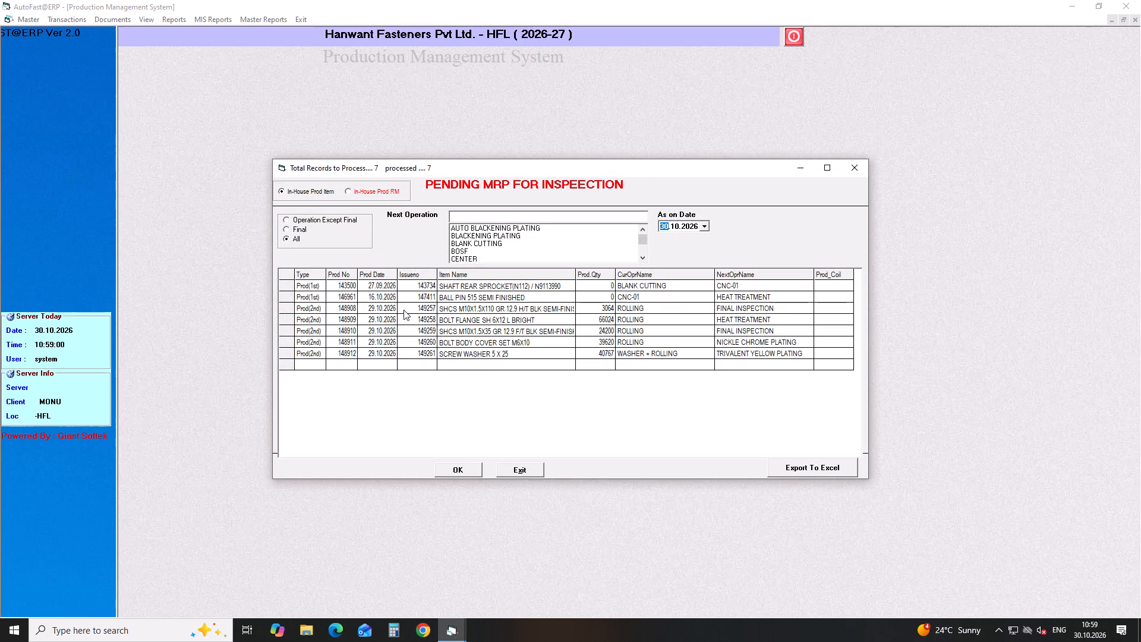
Open the pending production for issue 149257 and save its final second-operation entry with all 3064 pieces OK and zero rework and scrap.
click(404, 310)
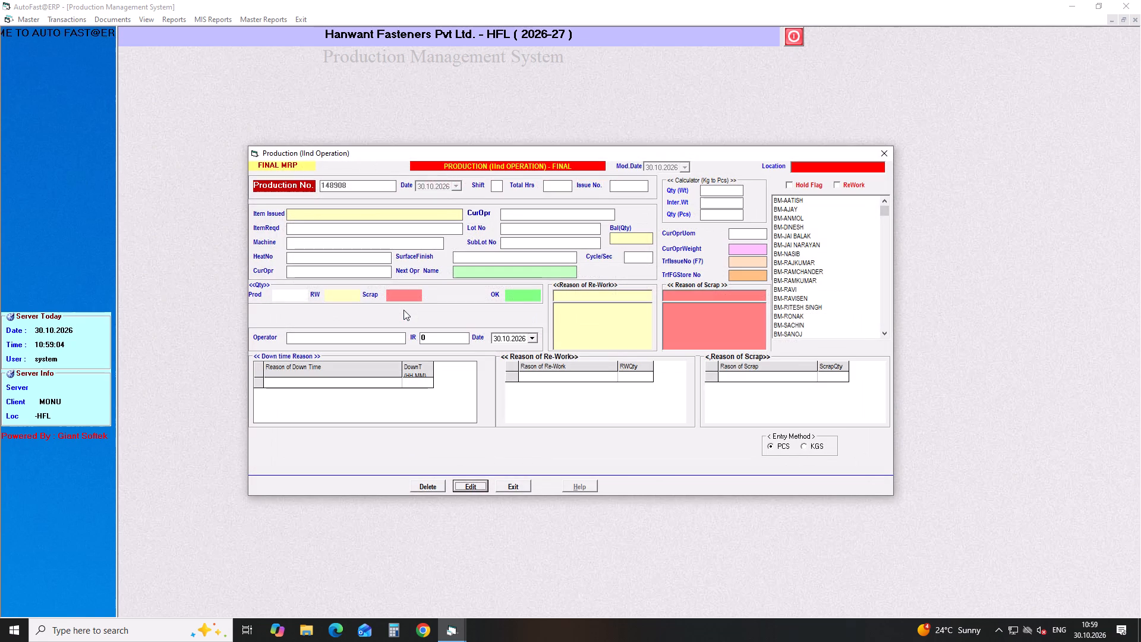
key(Return)
key(Return)
key(Return)
key(Return)
key(Return)
key(Return)
key(Return)
key(Return)
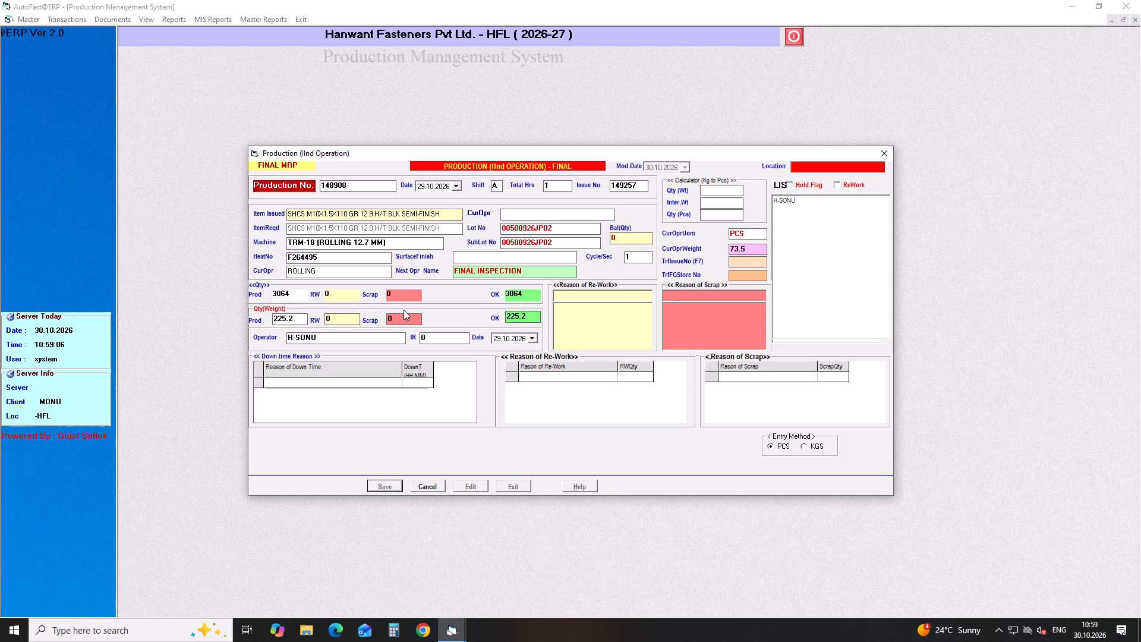
key(Return)
key(Return)
key(Return)
key(Return)
key(Return)
key(Return)
key(Return)
key(Return)
key(Return)
key(Return)
key(Return)
key(Return)
key(Return)
key(Return)
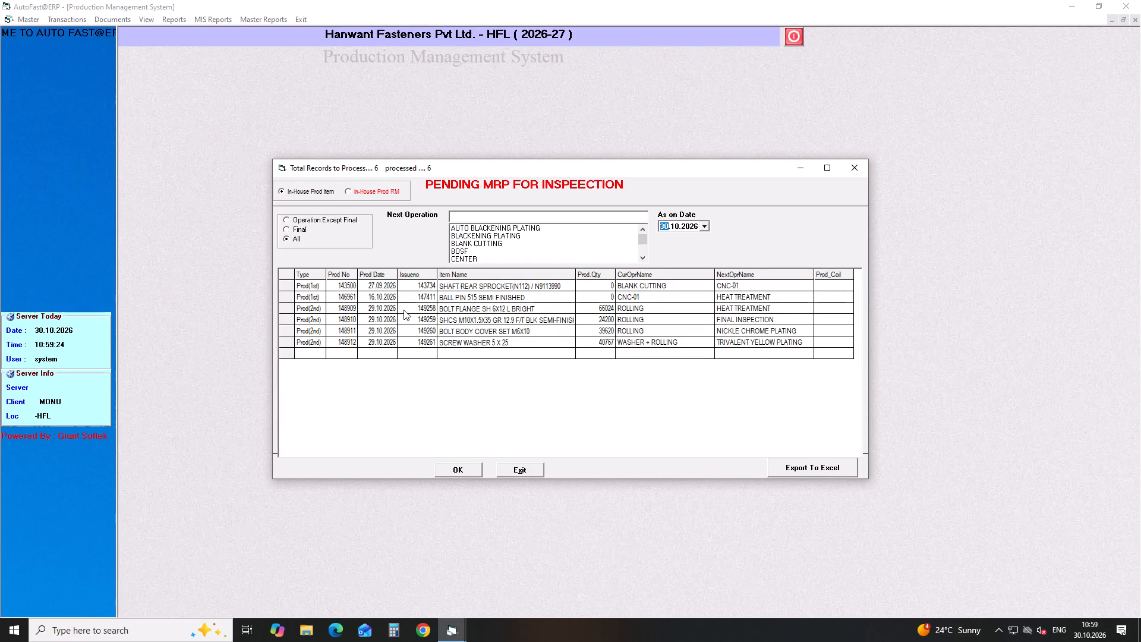
Open the pending production for issue 149258 and save its final second-operation entry with all 66024 pieces OK and zero rework and scrap.
click(404, 310)
key(Return)
key(Return)
key(Return)
key(Return)
key(Return)
key(Return)
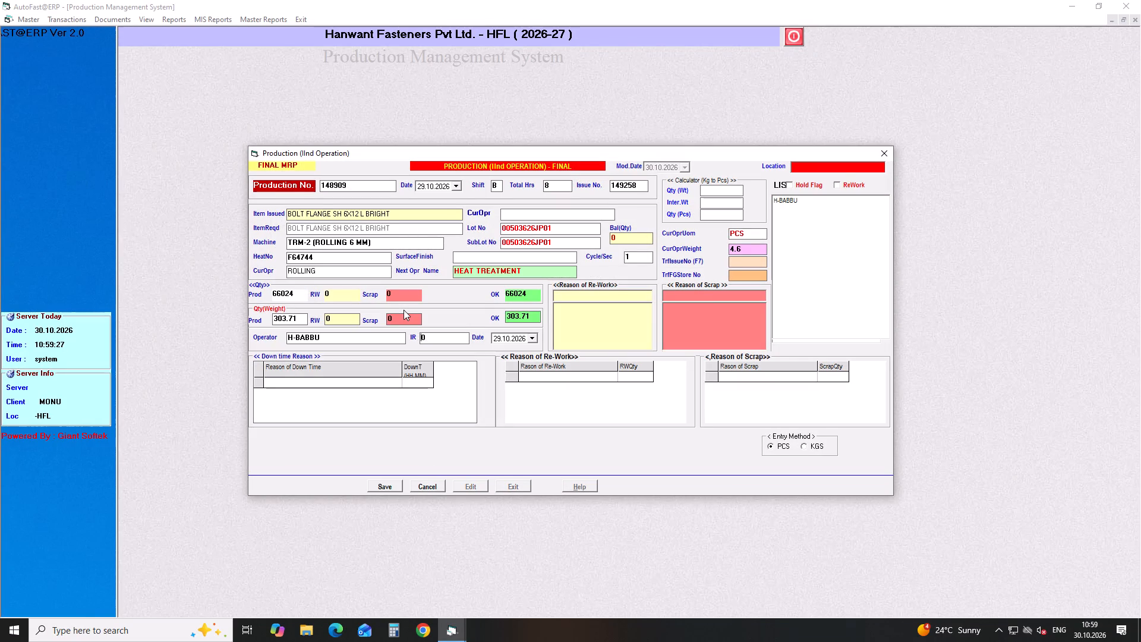
key(Return)
key(Return)
key(Return)
key(Return)
key(Return)
key(Return)
key(Return)
key(Return)
key(Return)
key(Return)
key(Return)
key(Return)
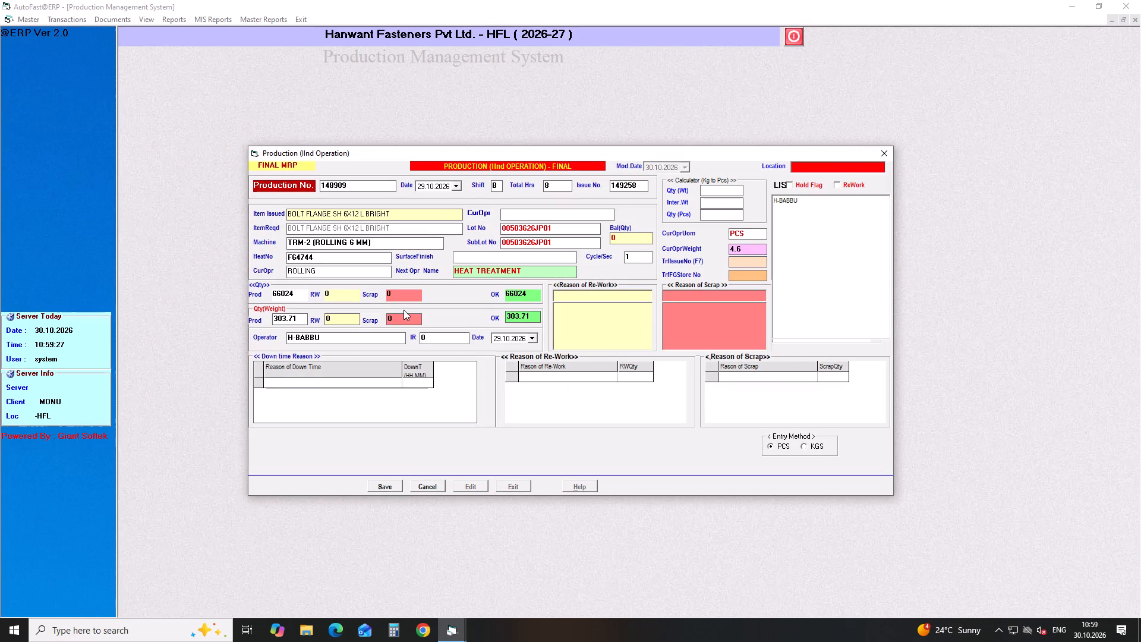
key(Return)
key(Return)
key(Return)
key(Return)
key(Return)
key(Return)
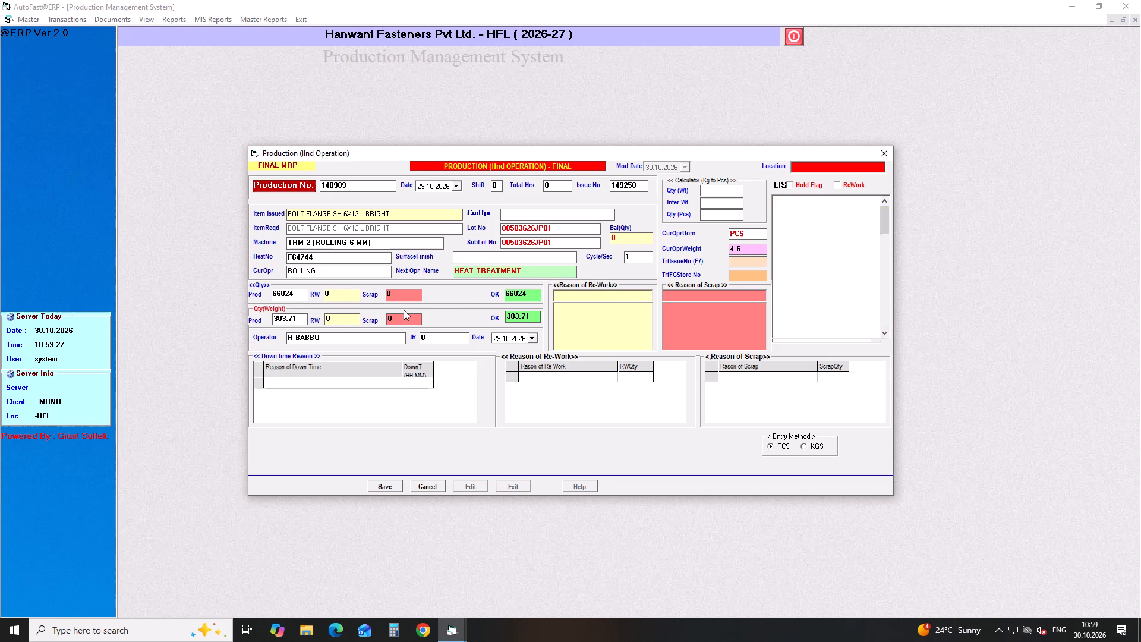
Open the pending production for issue 149259 and save its final second-operation entry with all 24200 pieces OK and zero rework and scrap.
click(404, 310)
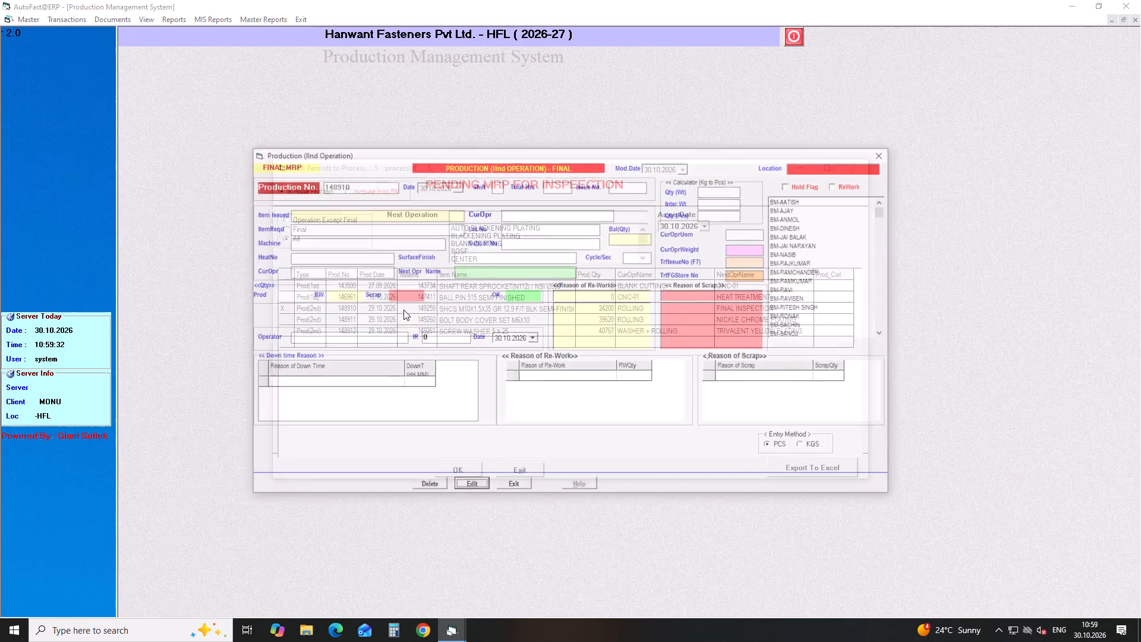
key(Return)
key(Return)
key(Return)
key(Return)
key(Return)
key(Return)
key(Return)
key(Return)
key(Return)
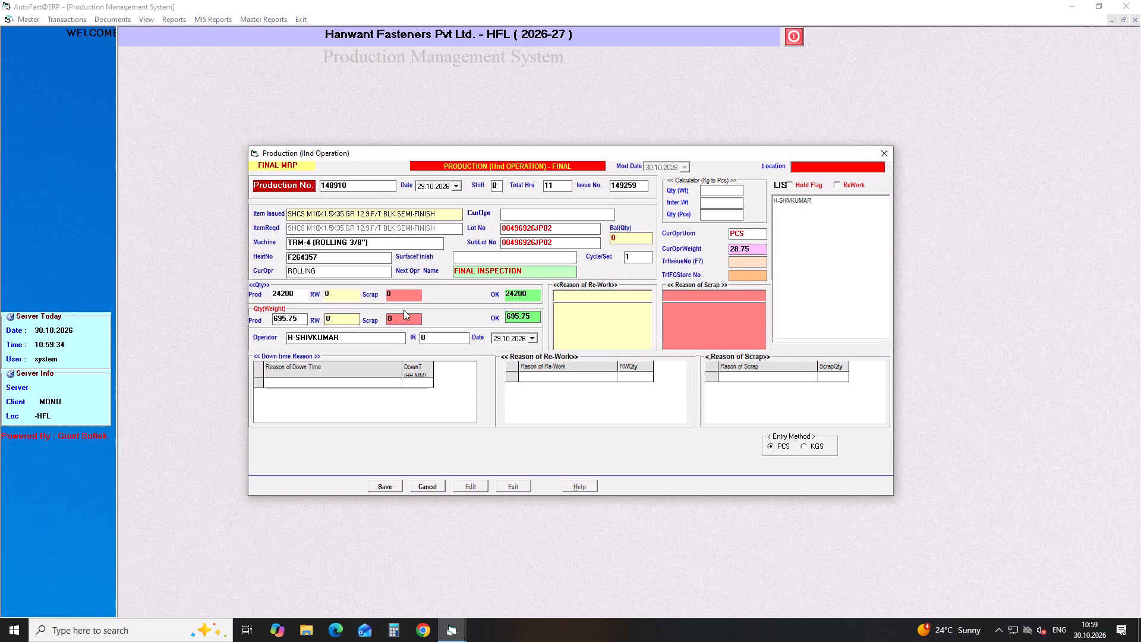
key(Return)
key(Return)
key(Return)
key(Return)
key(Return)
key(Return)
key(Return)
key(Return)
key(Return)
key(Return)
key(Return)
key(Return)
key(Return)
key(Return)
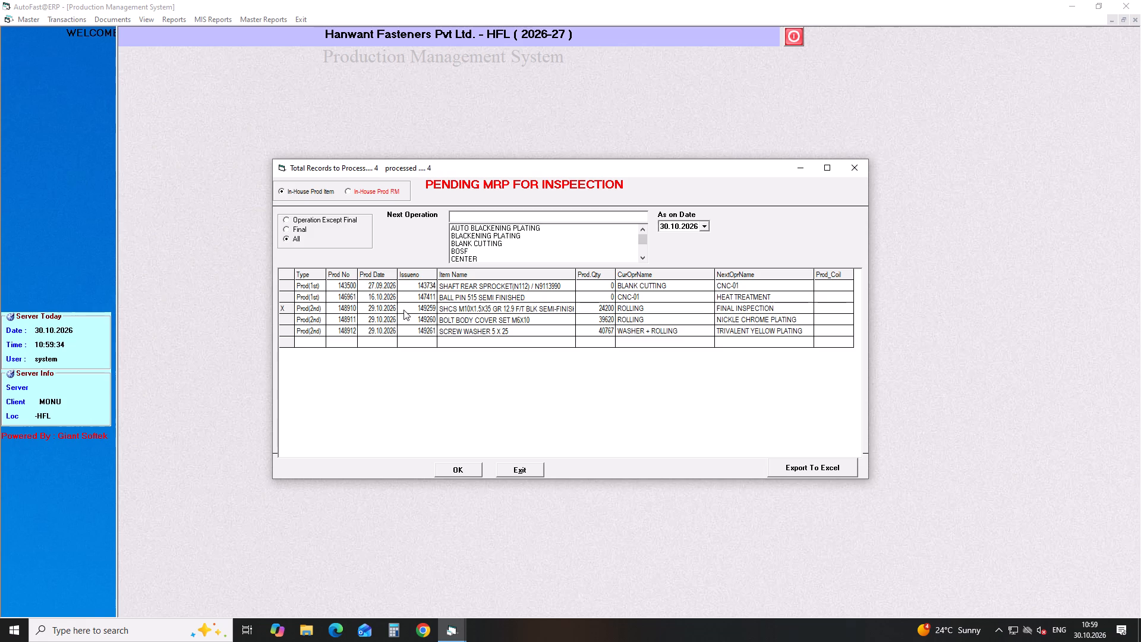
Open the pending production for issue 149260 and save its final second-operation entry with all 39620 pieces OK and zero rework and scrap.
click(404, 310)
key(Return)
key(Return)
key(Return)
key(Return)
key(Return)
key(Return)
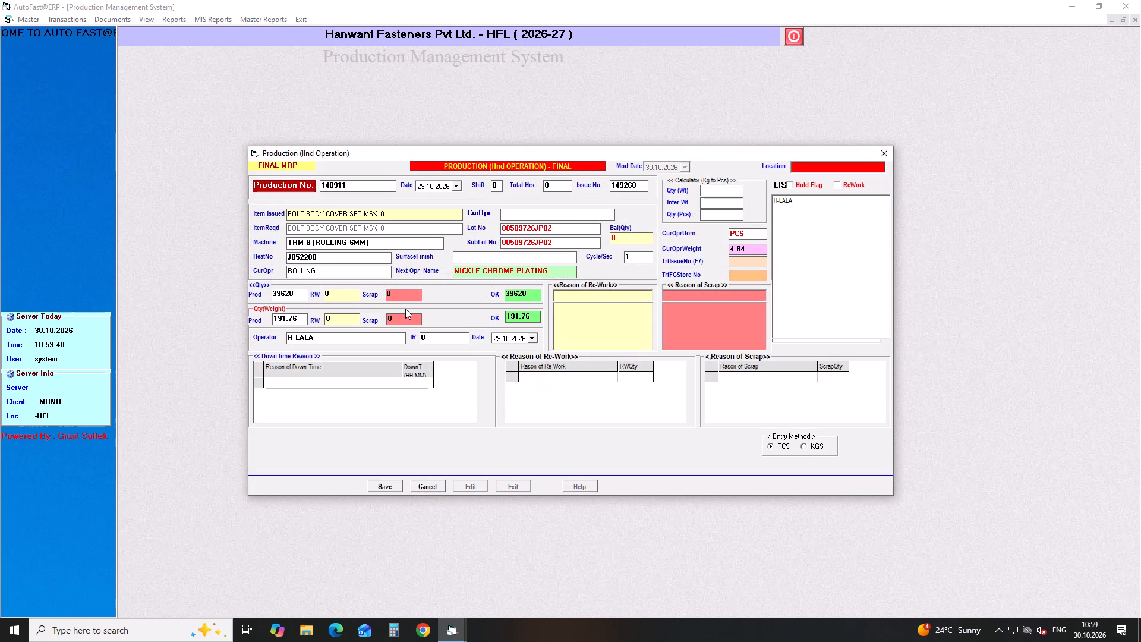
key(Return)
key(Return)
key(Return)
key(Return)
key(Return)
key(Return)
key(Return)
key(Return)
key(Return)
key(Return)
key(Return)
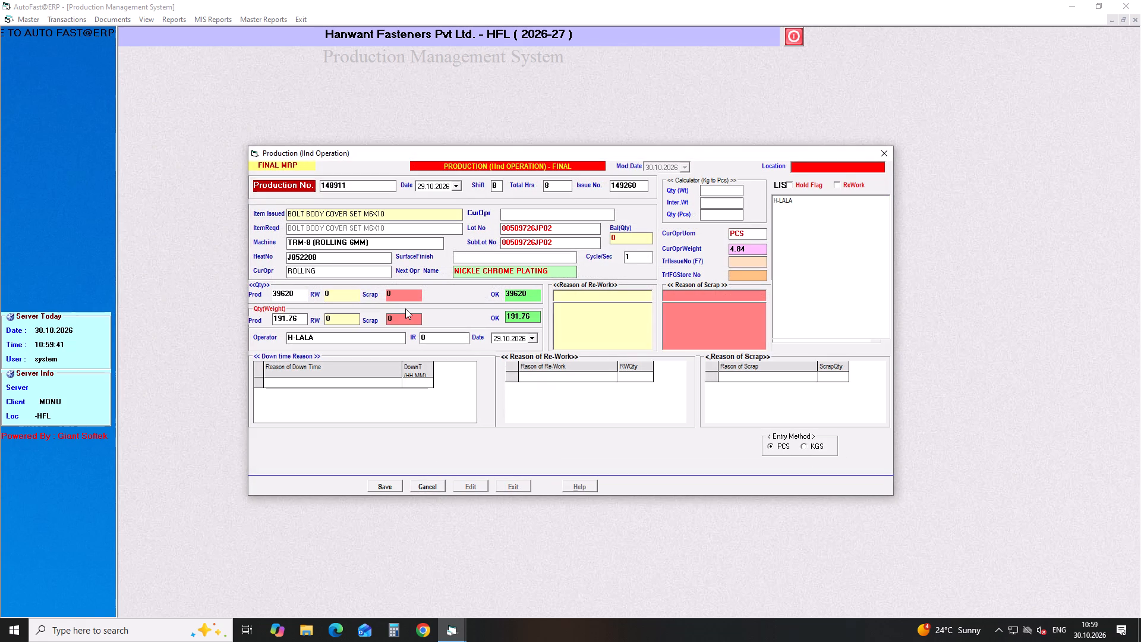
key(Return)
key(Return)
key(Return)
key(Return)
key(Return)
key(Return)
key(Return)
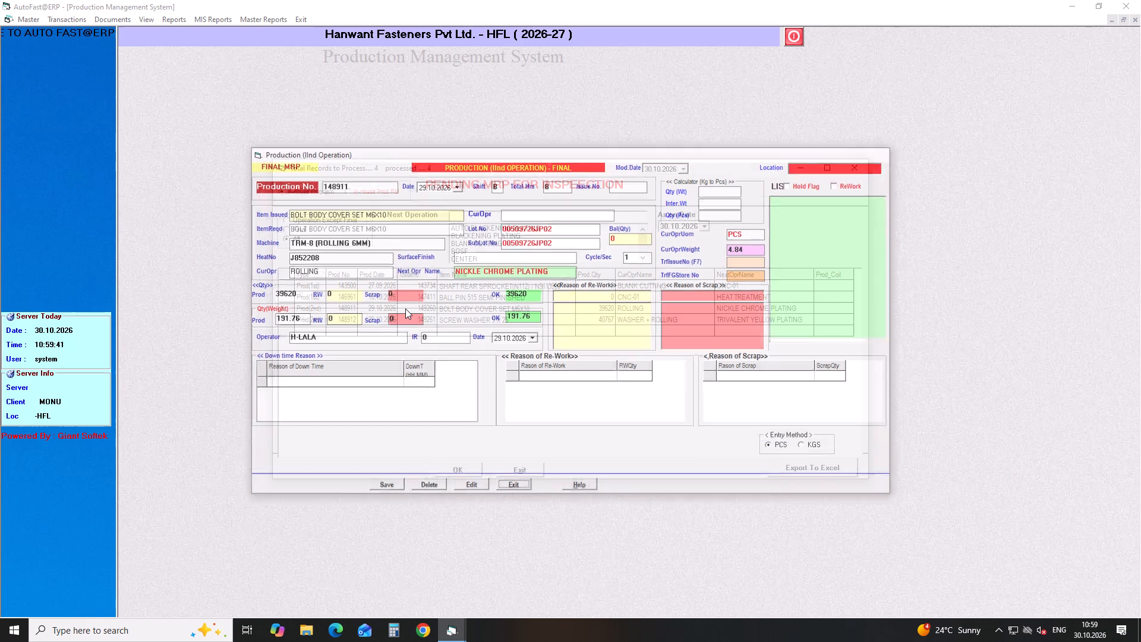
Open the pending production for issue 149261 and save its final second-operation entry with all 40767 pieces OK and zero rework and scrap.
click(405, 309)
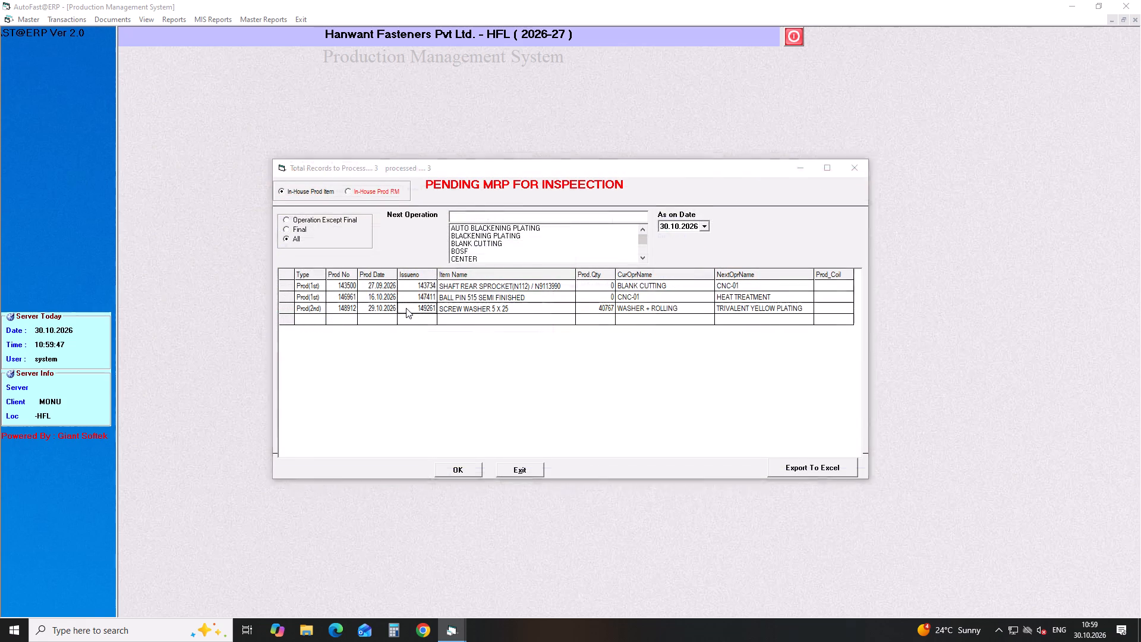
key(Return)
key(Return)
key(Return)
key(Return)
key(Return)
key(Return)
key(Return)
key(Return)
key(Return)
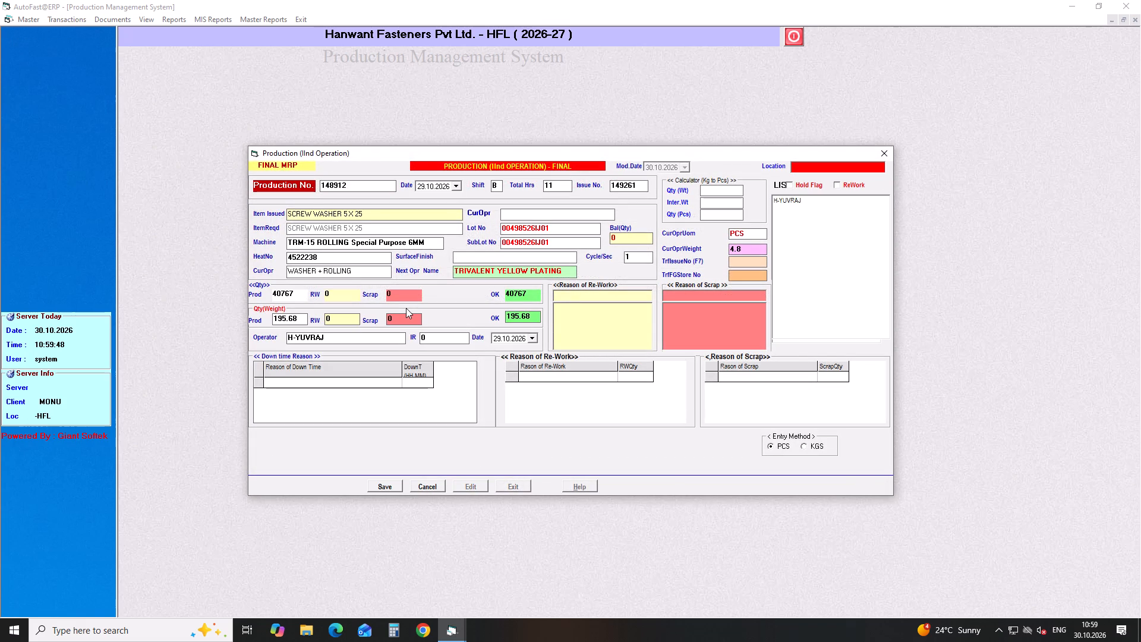
key(Return)
key(Return)
key(Return)
key(Return)
key(Return)
key(Return)
key(Return)
key(Return)
key(Return)
key(Return)
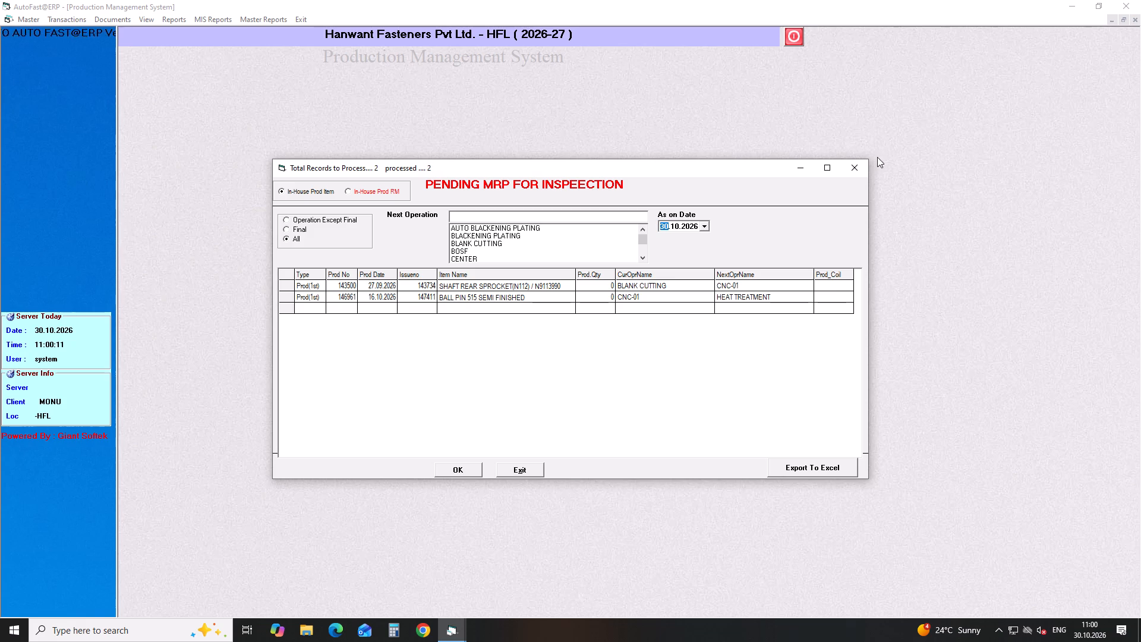
Close the pending MRP inspection list.
click(862, 166)
click(673, 270)
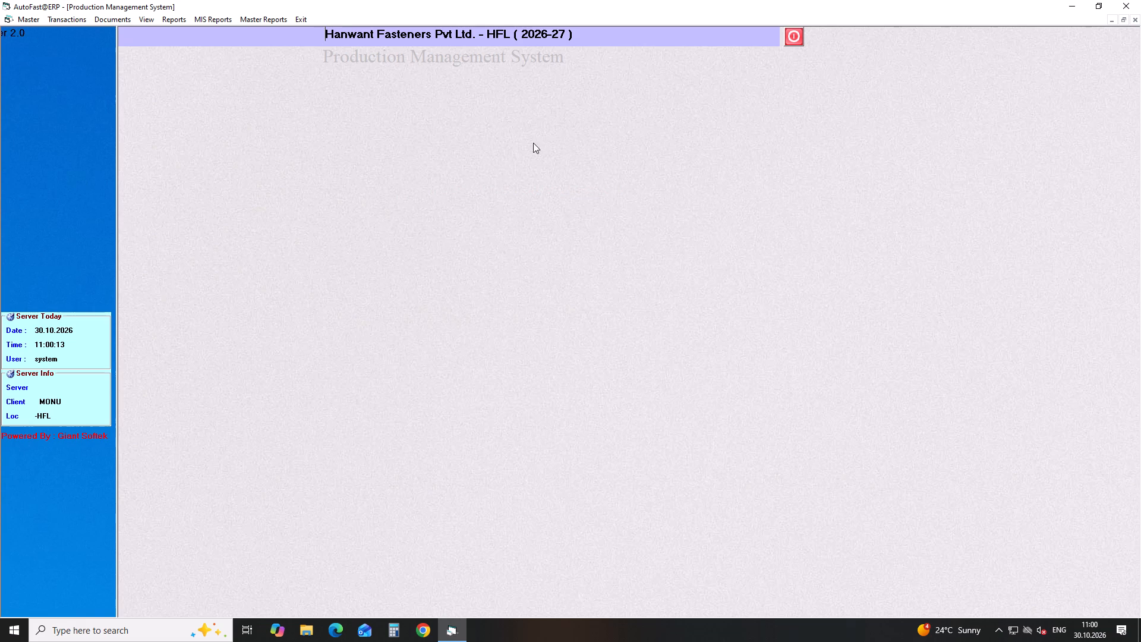
Minimise the ERP window and launch the application with the K icon from the desktop.
click(1077, 5)
double_click(65, 156)
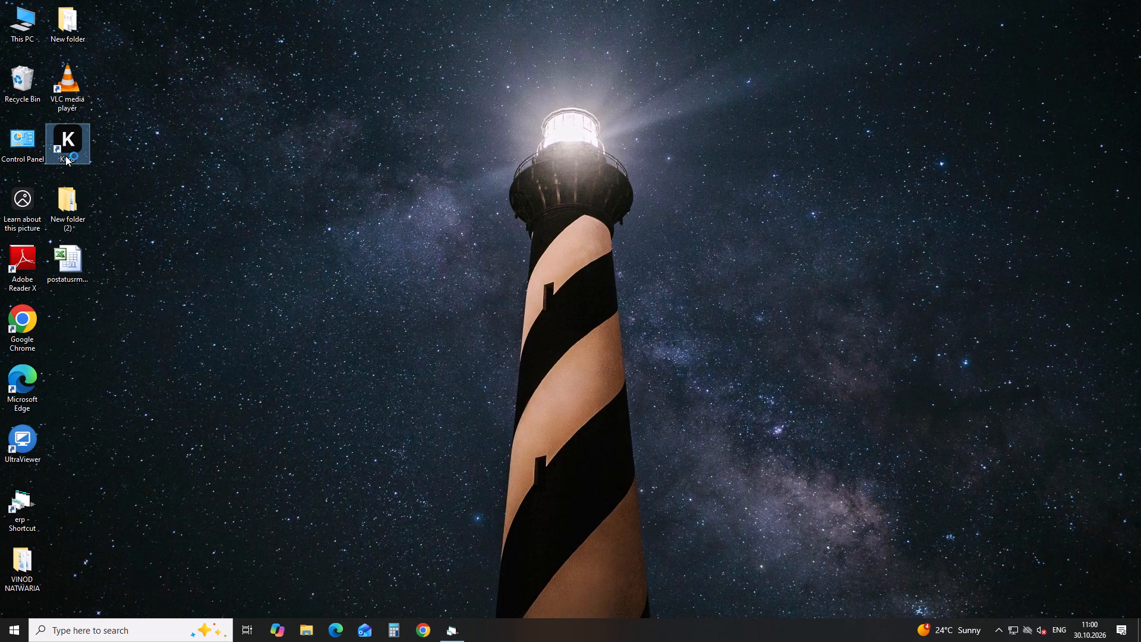